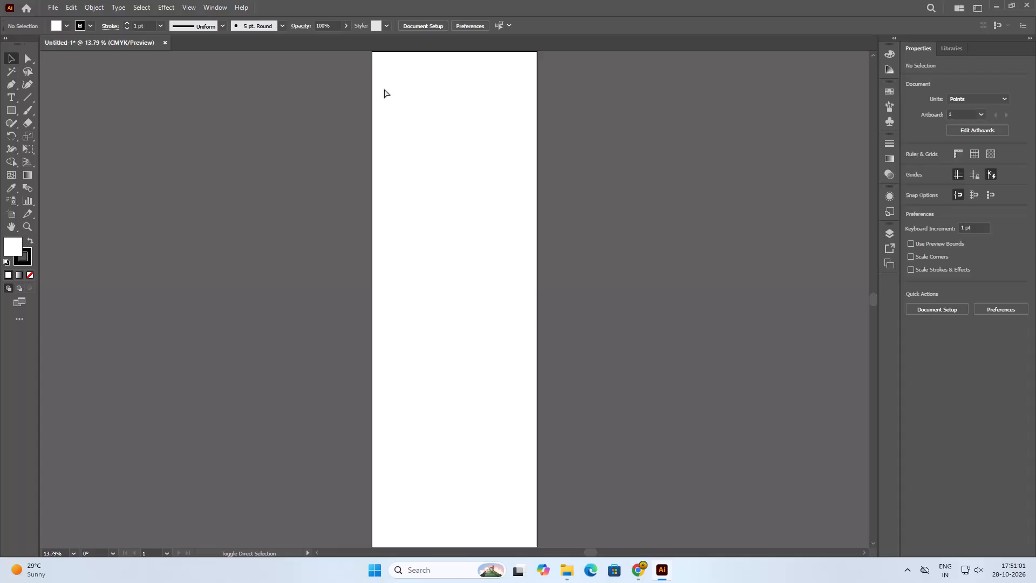
Place the DI-hearts-painterly-v1.tif image and align it to the artboard's left edge.
{"action": "left_click", "coordinate": [384, 89]}
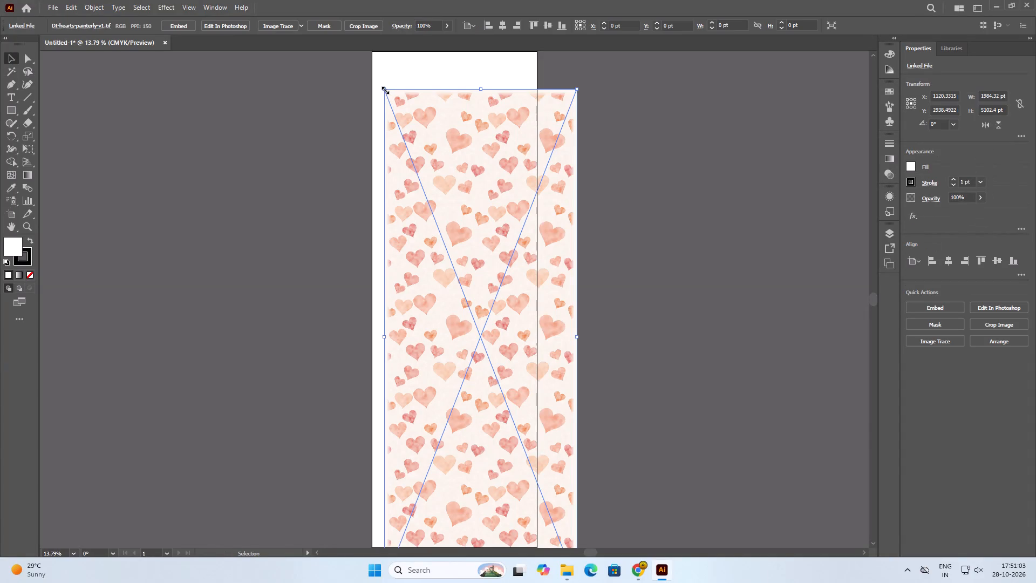
{"action": "left_click", "coordinate": [492, 28]}
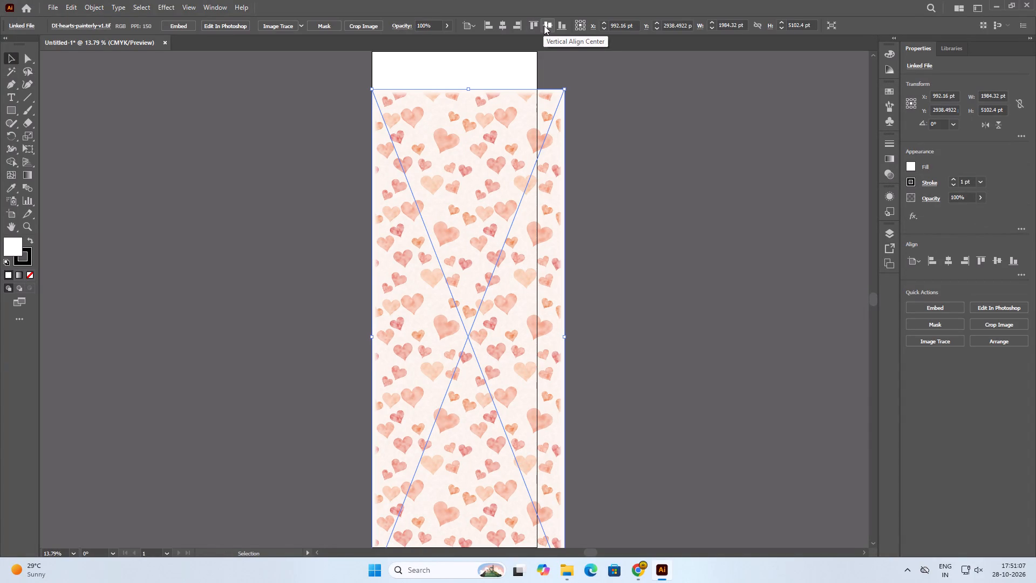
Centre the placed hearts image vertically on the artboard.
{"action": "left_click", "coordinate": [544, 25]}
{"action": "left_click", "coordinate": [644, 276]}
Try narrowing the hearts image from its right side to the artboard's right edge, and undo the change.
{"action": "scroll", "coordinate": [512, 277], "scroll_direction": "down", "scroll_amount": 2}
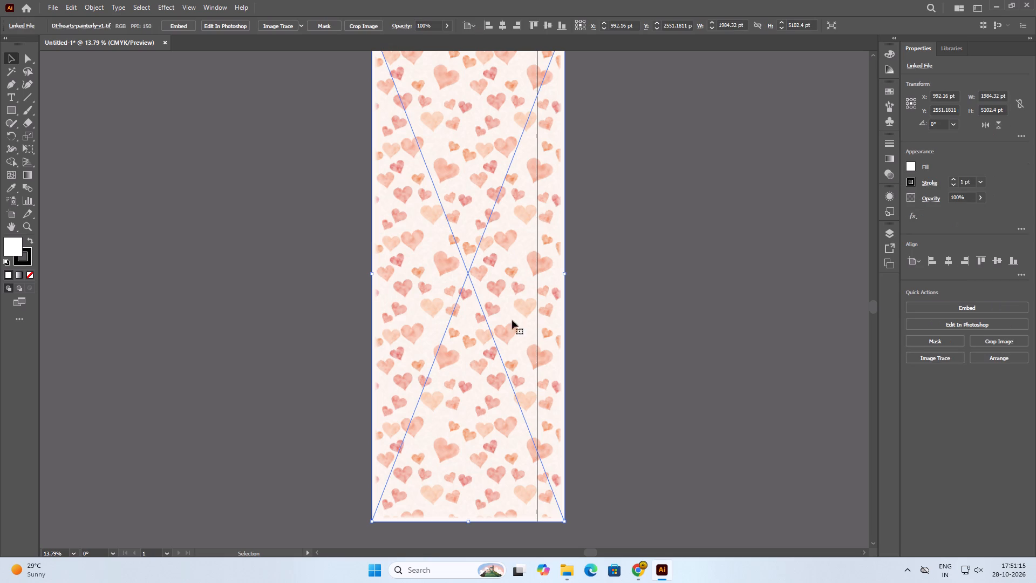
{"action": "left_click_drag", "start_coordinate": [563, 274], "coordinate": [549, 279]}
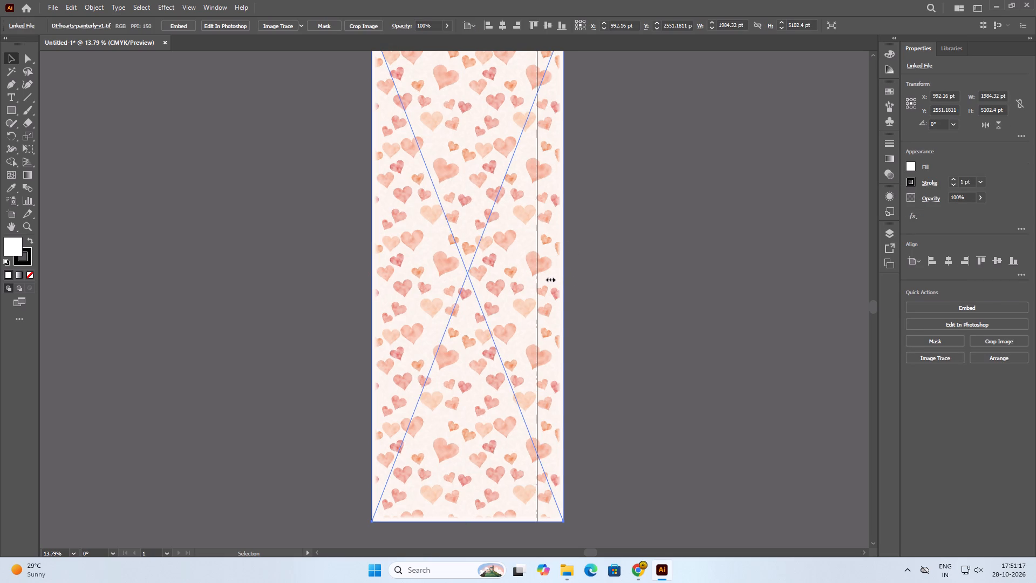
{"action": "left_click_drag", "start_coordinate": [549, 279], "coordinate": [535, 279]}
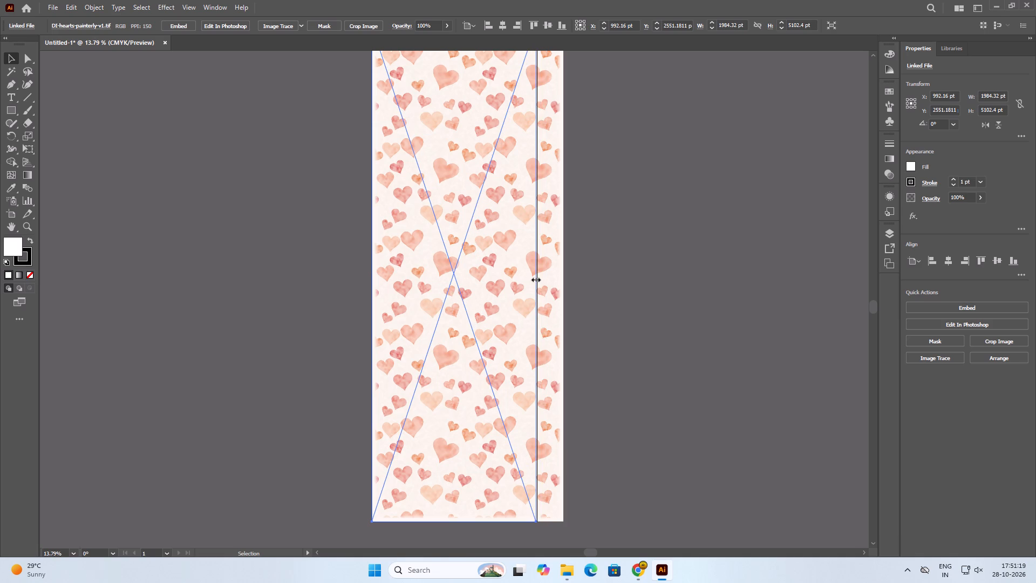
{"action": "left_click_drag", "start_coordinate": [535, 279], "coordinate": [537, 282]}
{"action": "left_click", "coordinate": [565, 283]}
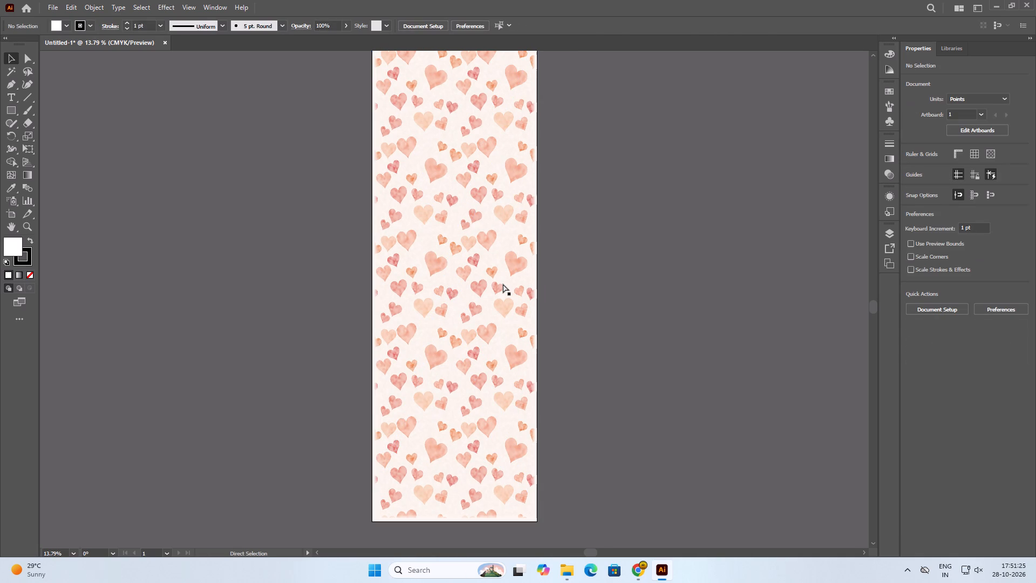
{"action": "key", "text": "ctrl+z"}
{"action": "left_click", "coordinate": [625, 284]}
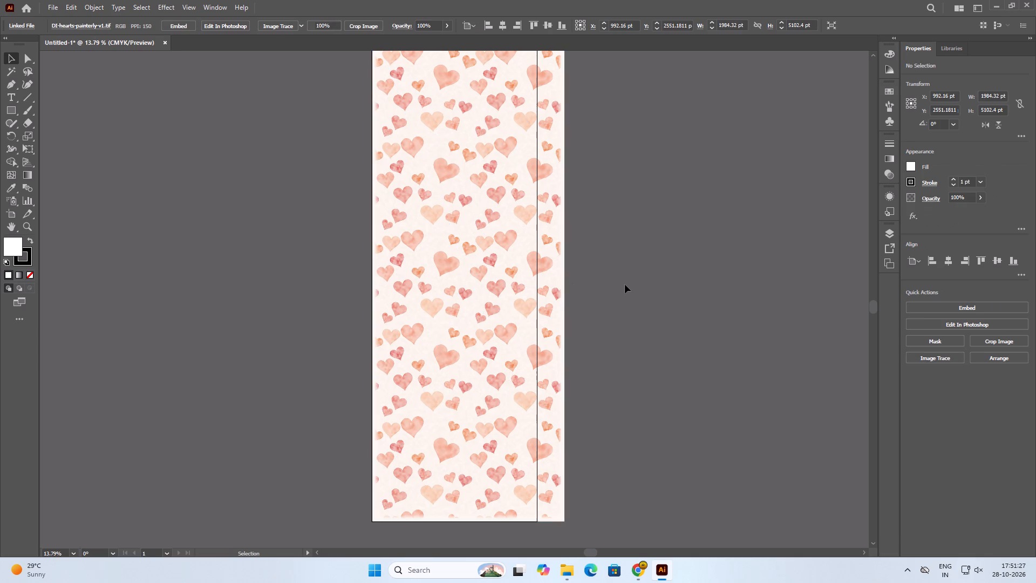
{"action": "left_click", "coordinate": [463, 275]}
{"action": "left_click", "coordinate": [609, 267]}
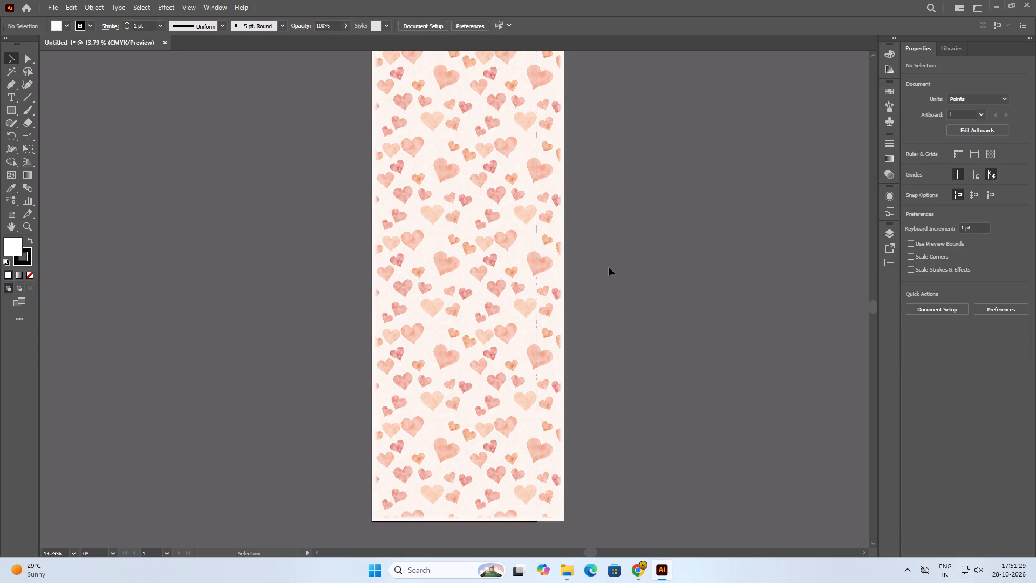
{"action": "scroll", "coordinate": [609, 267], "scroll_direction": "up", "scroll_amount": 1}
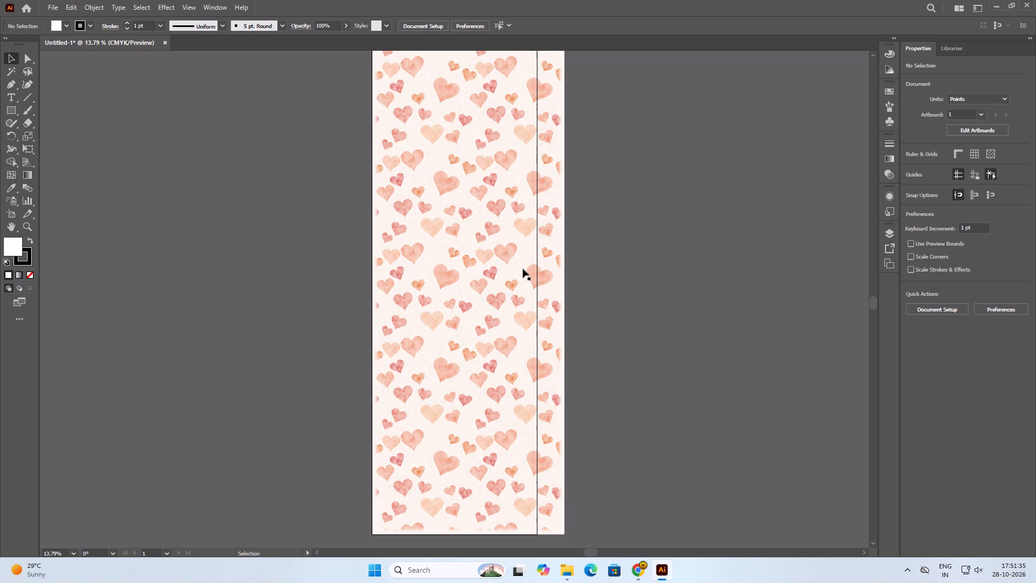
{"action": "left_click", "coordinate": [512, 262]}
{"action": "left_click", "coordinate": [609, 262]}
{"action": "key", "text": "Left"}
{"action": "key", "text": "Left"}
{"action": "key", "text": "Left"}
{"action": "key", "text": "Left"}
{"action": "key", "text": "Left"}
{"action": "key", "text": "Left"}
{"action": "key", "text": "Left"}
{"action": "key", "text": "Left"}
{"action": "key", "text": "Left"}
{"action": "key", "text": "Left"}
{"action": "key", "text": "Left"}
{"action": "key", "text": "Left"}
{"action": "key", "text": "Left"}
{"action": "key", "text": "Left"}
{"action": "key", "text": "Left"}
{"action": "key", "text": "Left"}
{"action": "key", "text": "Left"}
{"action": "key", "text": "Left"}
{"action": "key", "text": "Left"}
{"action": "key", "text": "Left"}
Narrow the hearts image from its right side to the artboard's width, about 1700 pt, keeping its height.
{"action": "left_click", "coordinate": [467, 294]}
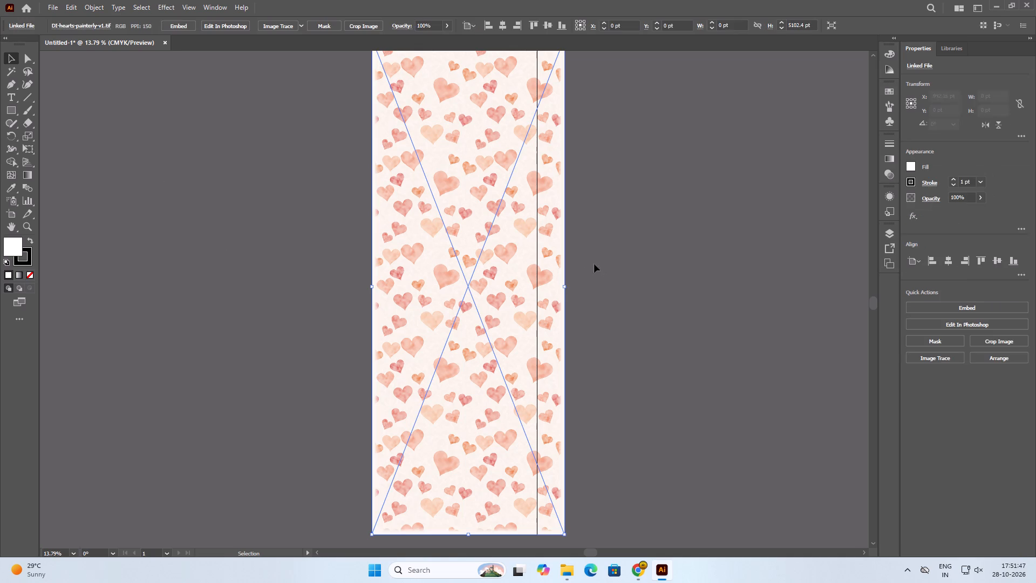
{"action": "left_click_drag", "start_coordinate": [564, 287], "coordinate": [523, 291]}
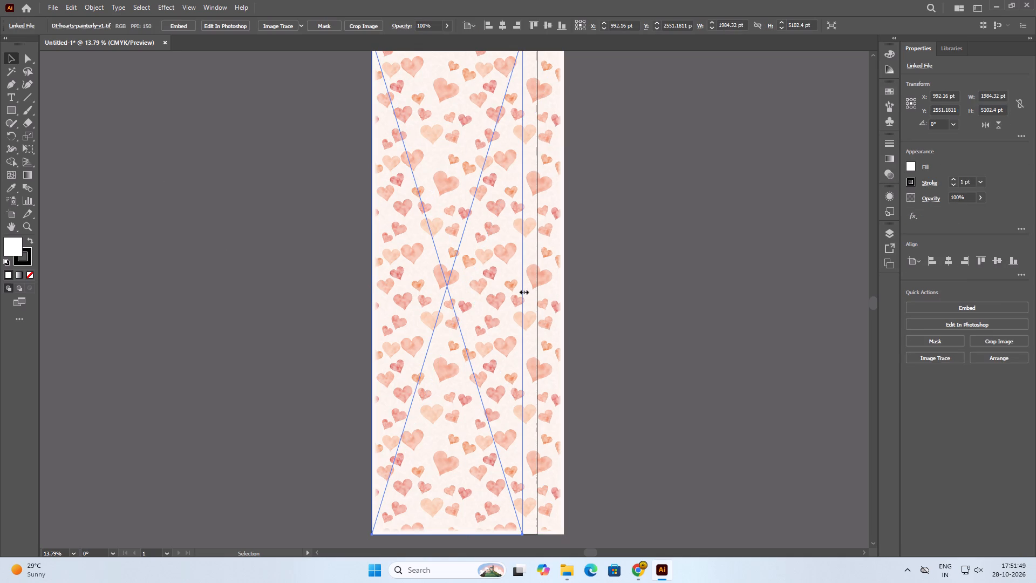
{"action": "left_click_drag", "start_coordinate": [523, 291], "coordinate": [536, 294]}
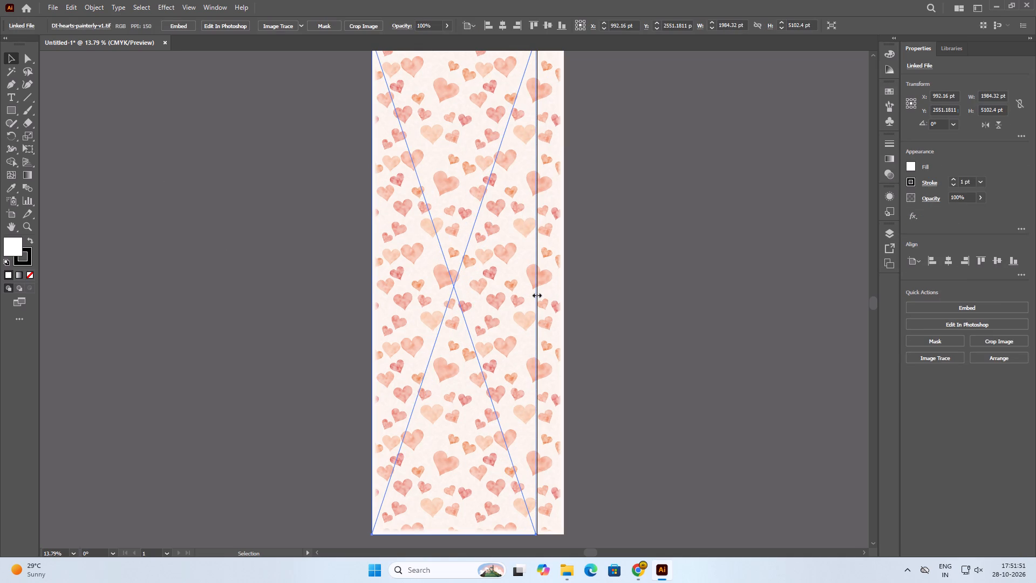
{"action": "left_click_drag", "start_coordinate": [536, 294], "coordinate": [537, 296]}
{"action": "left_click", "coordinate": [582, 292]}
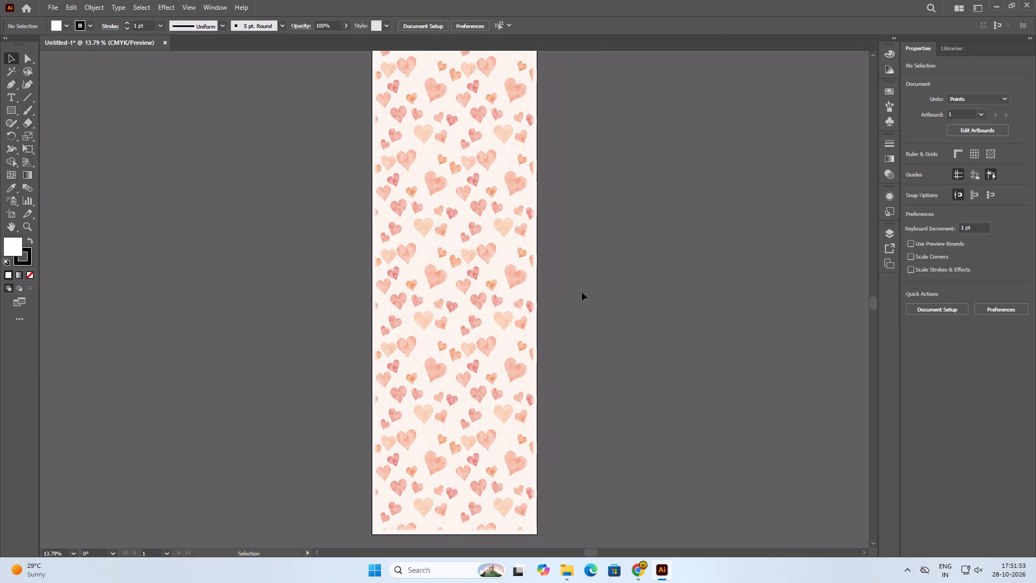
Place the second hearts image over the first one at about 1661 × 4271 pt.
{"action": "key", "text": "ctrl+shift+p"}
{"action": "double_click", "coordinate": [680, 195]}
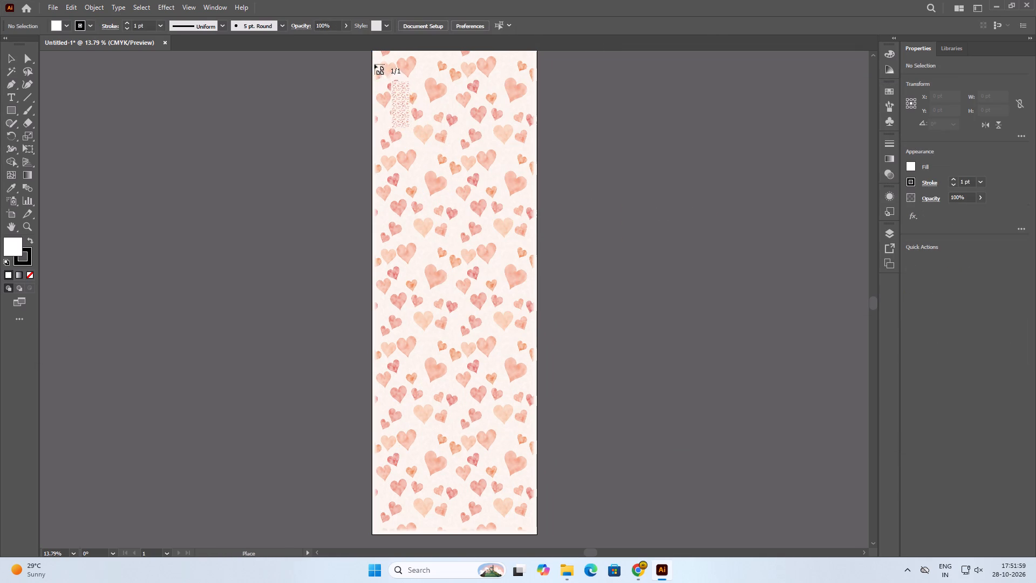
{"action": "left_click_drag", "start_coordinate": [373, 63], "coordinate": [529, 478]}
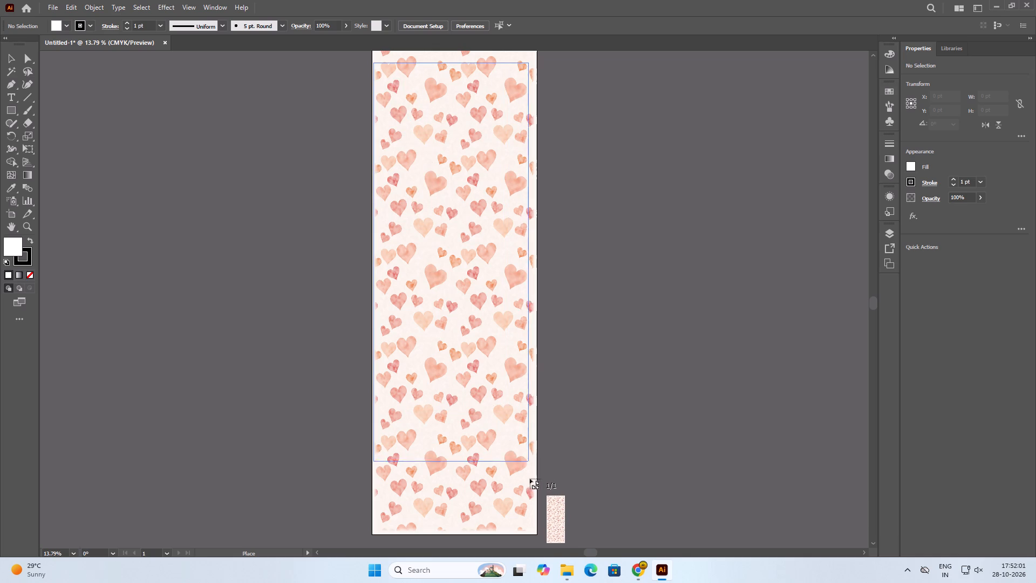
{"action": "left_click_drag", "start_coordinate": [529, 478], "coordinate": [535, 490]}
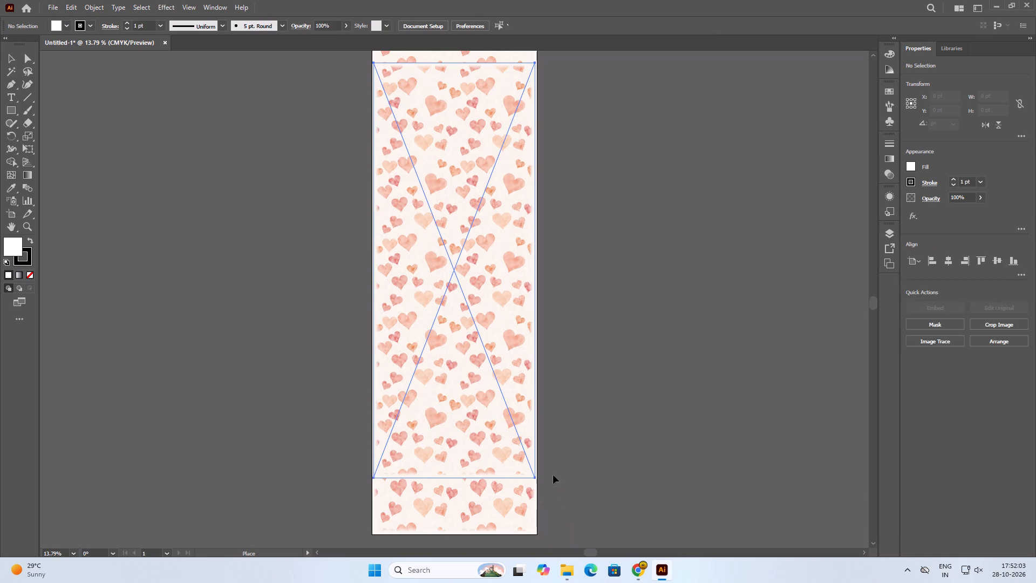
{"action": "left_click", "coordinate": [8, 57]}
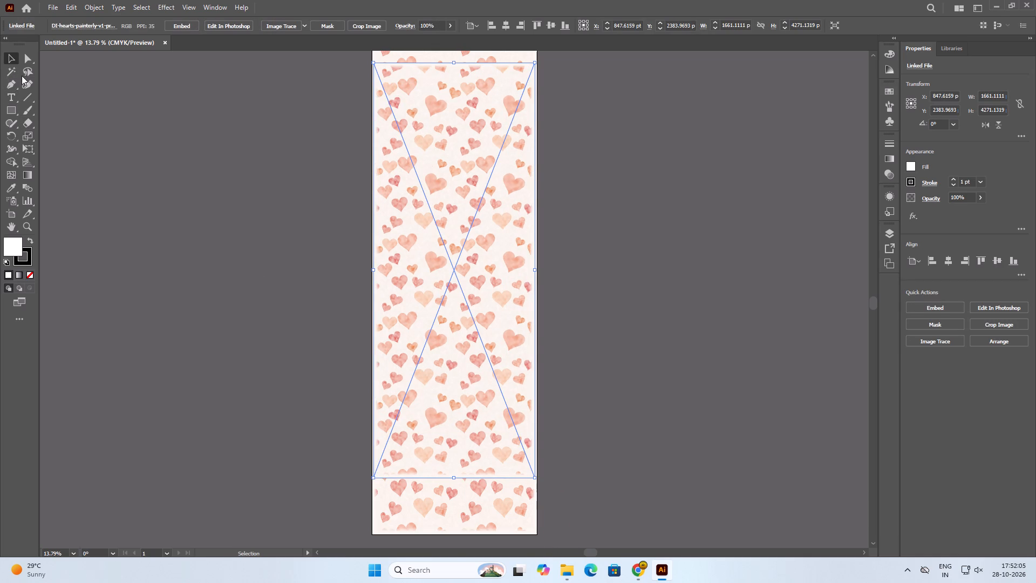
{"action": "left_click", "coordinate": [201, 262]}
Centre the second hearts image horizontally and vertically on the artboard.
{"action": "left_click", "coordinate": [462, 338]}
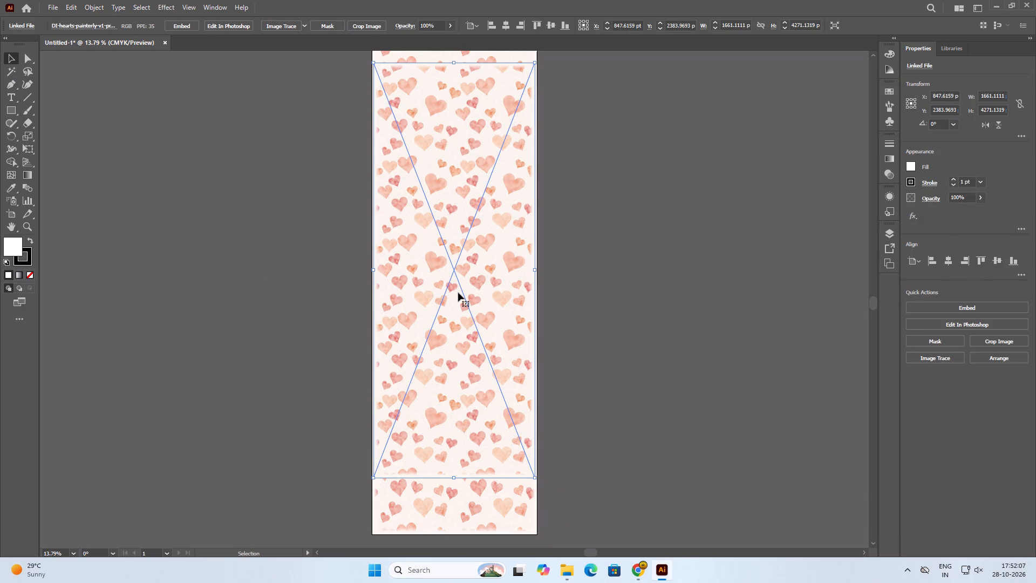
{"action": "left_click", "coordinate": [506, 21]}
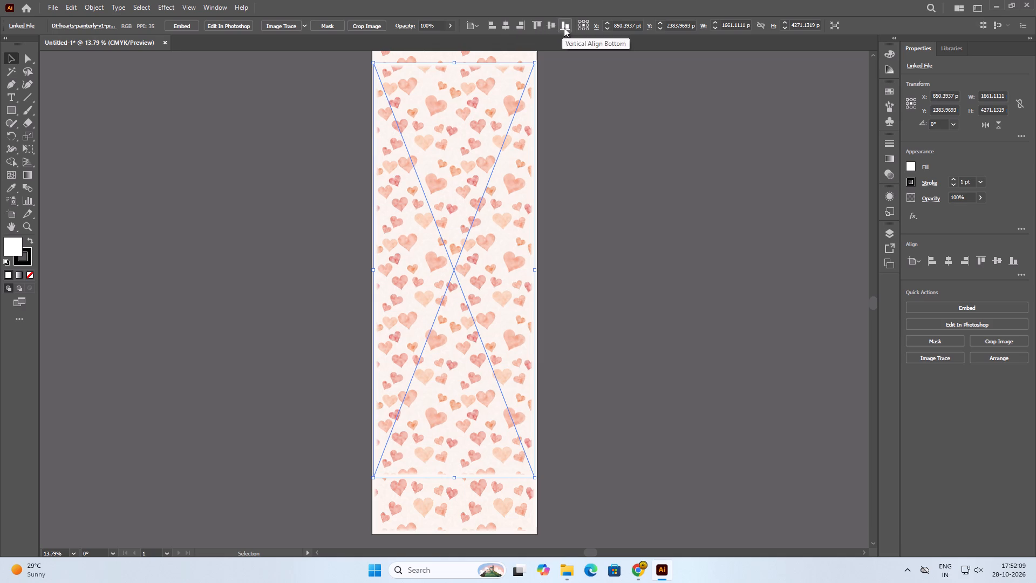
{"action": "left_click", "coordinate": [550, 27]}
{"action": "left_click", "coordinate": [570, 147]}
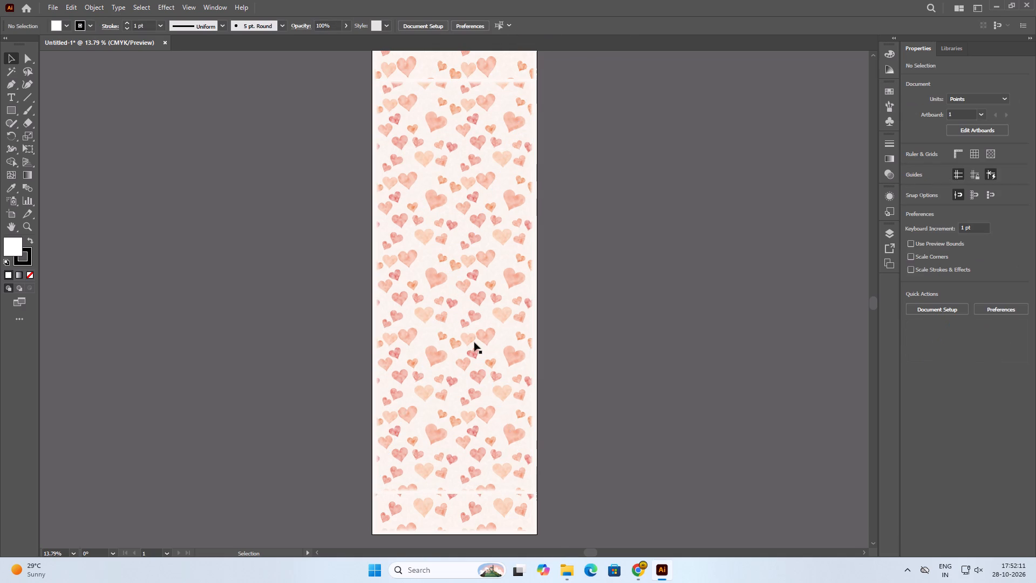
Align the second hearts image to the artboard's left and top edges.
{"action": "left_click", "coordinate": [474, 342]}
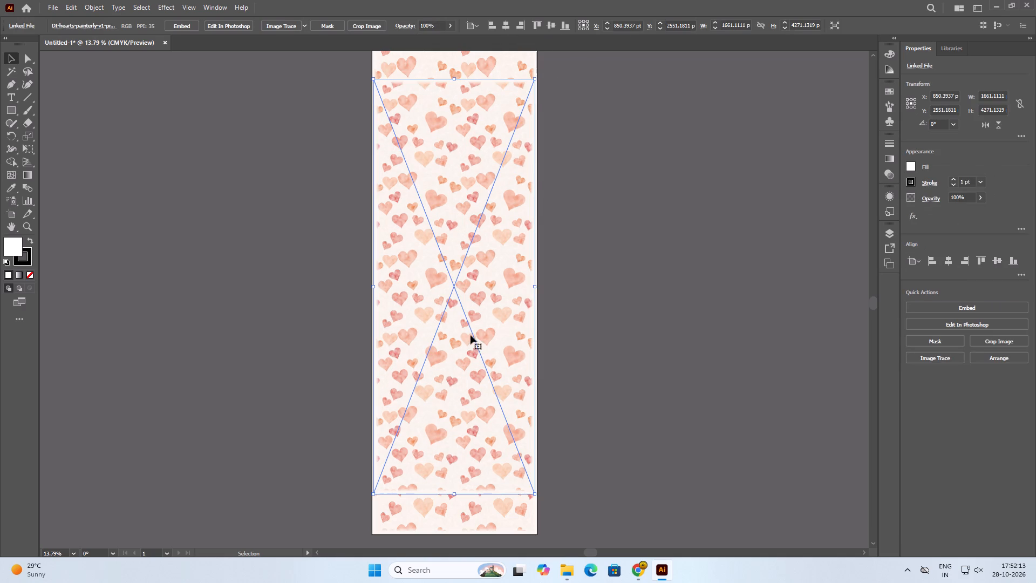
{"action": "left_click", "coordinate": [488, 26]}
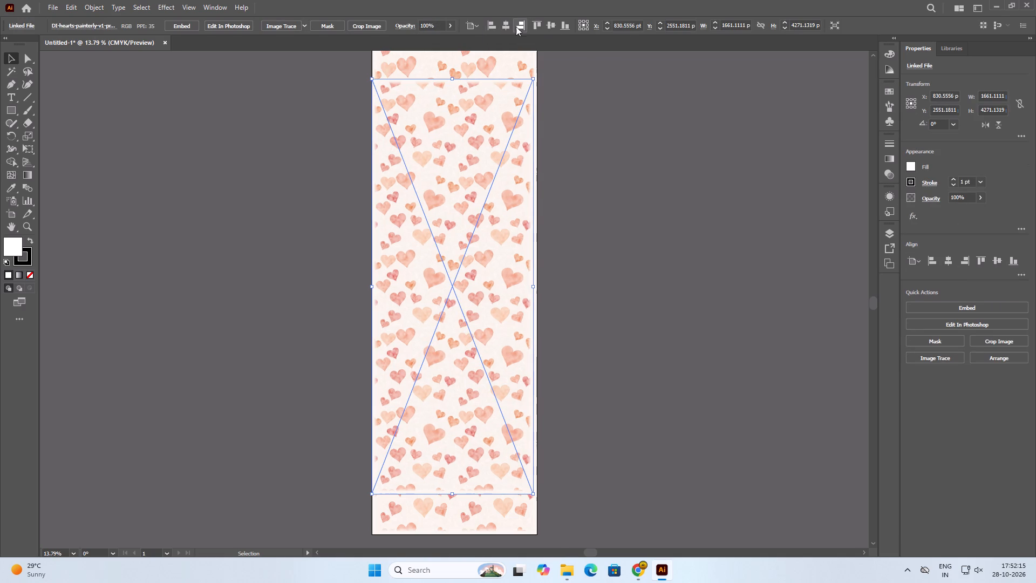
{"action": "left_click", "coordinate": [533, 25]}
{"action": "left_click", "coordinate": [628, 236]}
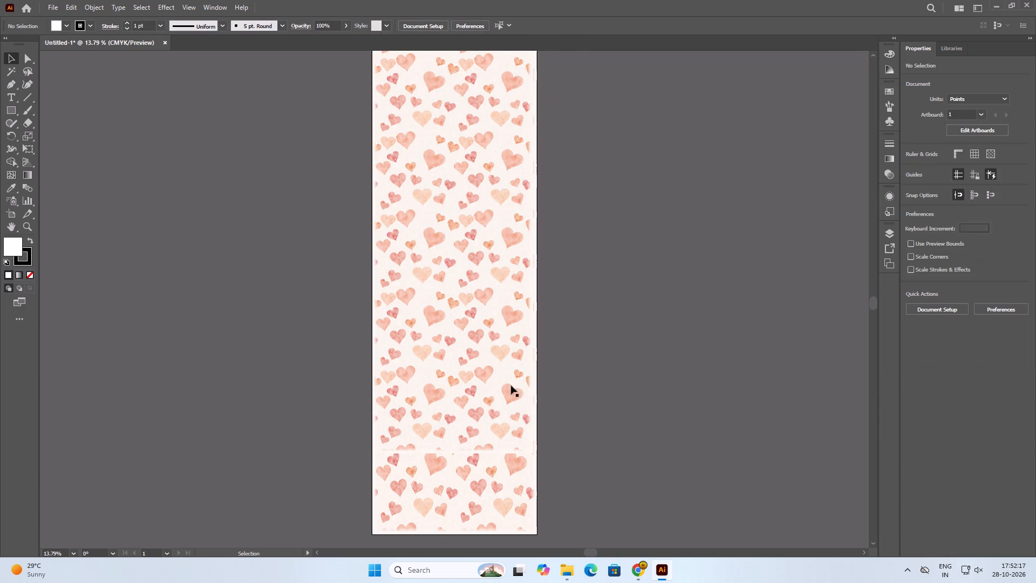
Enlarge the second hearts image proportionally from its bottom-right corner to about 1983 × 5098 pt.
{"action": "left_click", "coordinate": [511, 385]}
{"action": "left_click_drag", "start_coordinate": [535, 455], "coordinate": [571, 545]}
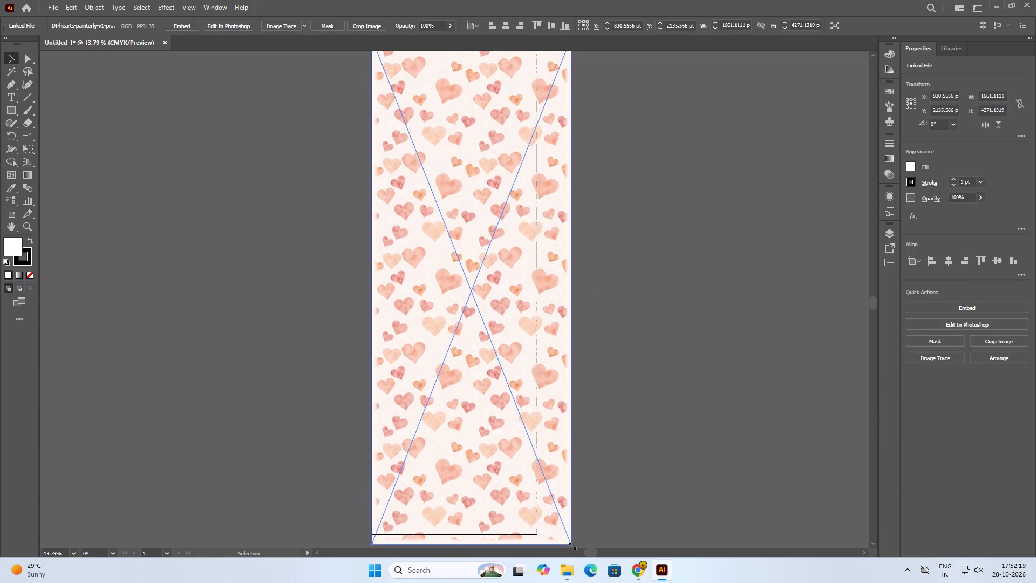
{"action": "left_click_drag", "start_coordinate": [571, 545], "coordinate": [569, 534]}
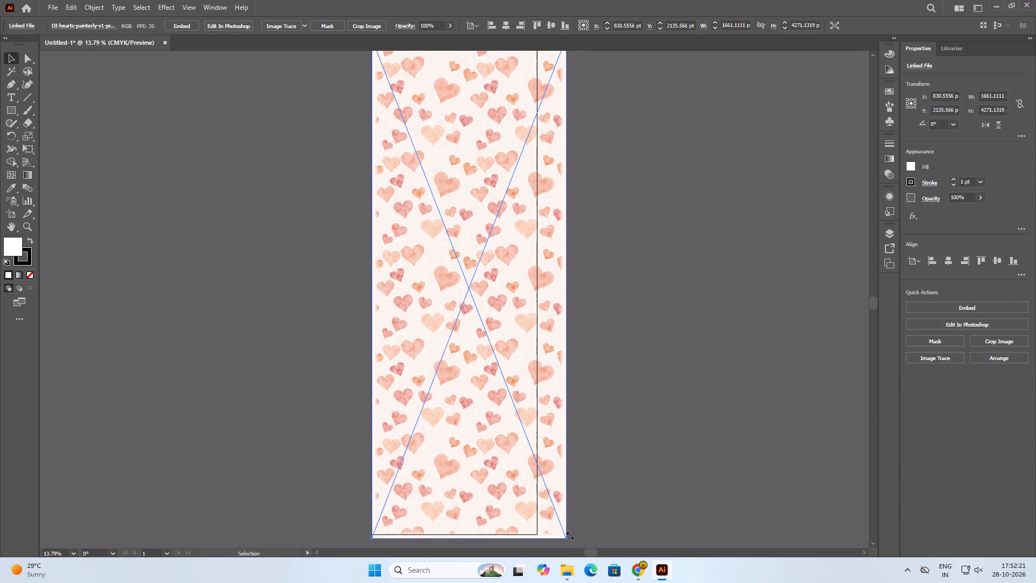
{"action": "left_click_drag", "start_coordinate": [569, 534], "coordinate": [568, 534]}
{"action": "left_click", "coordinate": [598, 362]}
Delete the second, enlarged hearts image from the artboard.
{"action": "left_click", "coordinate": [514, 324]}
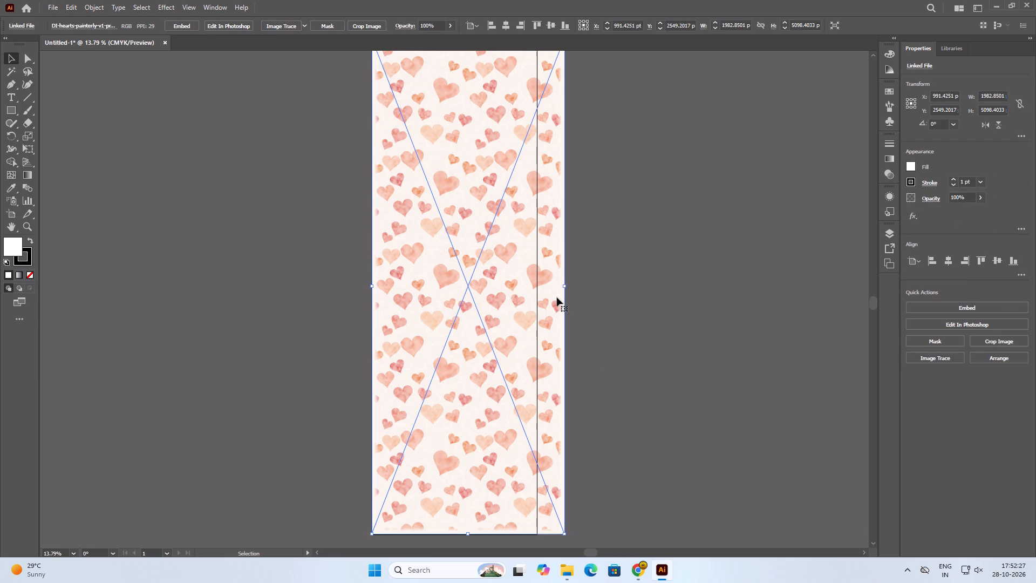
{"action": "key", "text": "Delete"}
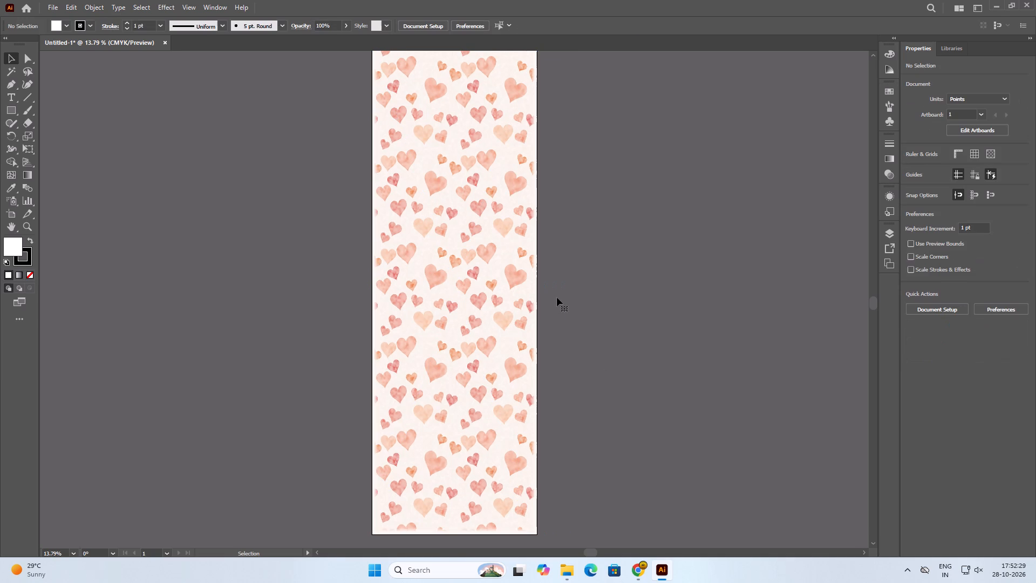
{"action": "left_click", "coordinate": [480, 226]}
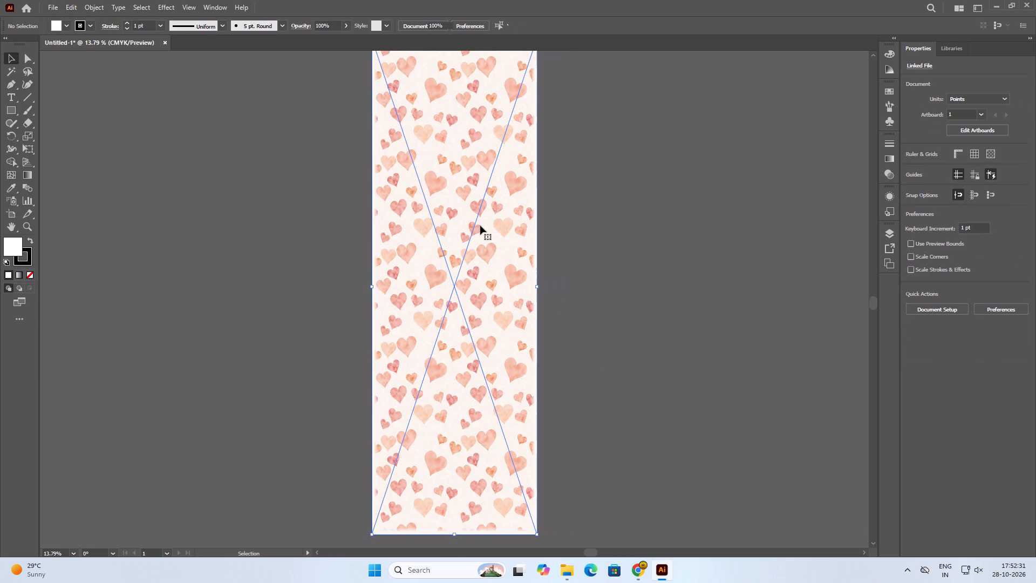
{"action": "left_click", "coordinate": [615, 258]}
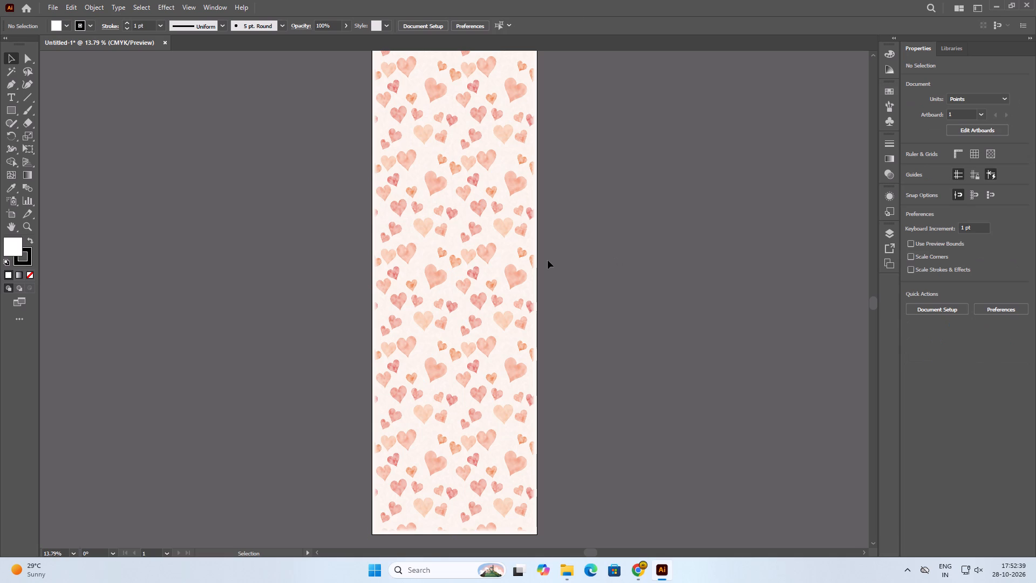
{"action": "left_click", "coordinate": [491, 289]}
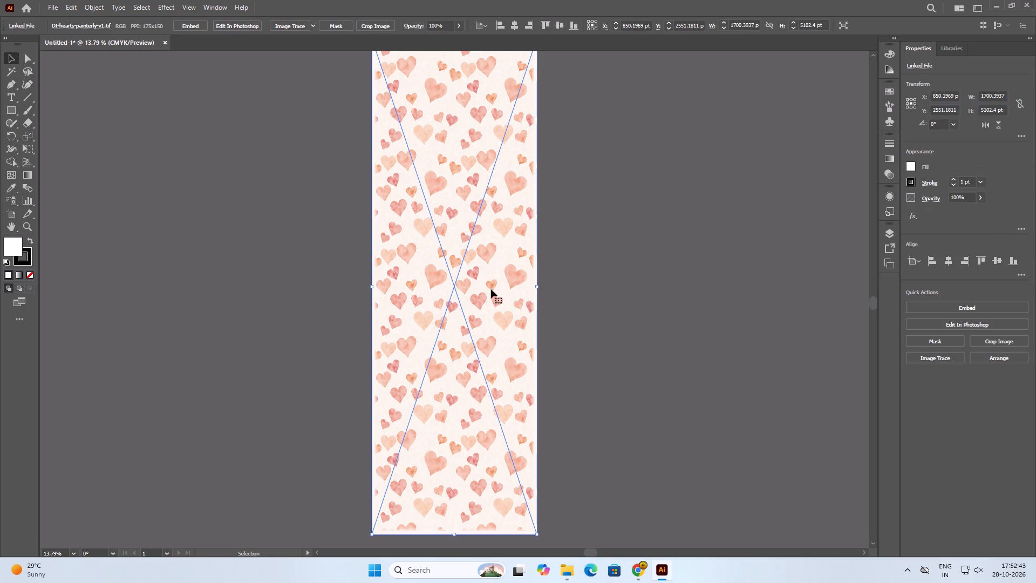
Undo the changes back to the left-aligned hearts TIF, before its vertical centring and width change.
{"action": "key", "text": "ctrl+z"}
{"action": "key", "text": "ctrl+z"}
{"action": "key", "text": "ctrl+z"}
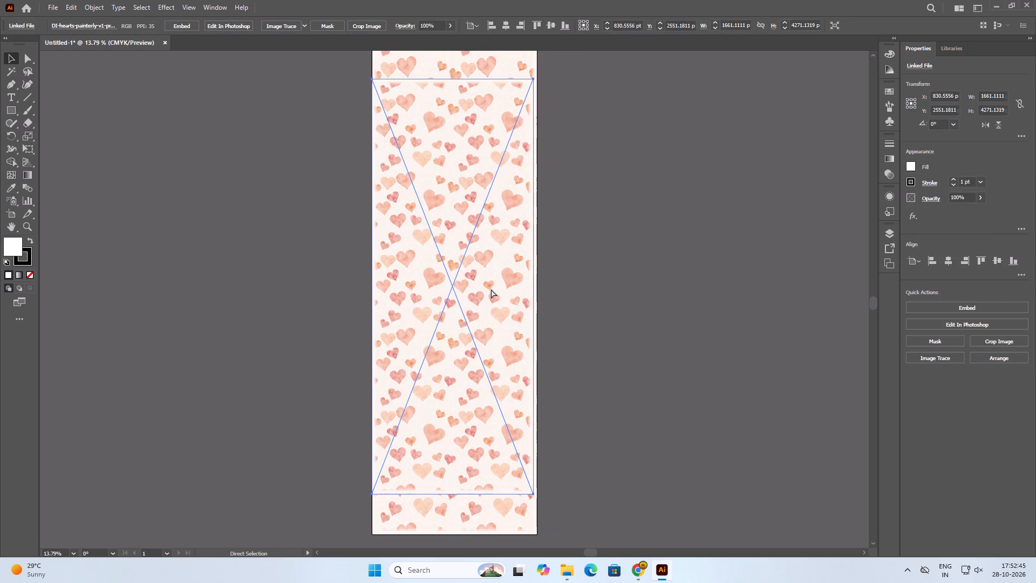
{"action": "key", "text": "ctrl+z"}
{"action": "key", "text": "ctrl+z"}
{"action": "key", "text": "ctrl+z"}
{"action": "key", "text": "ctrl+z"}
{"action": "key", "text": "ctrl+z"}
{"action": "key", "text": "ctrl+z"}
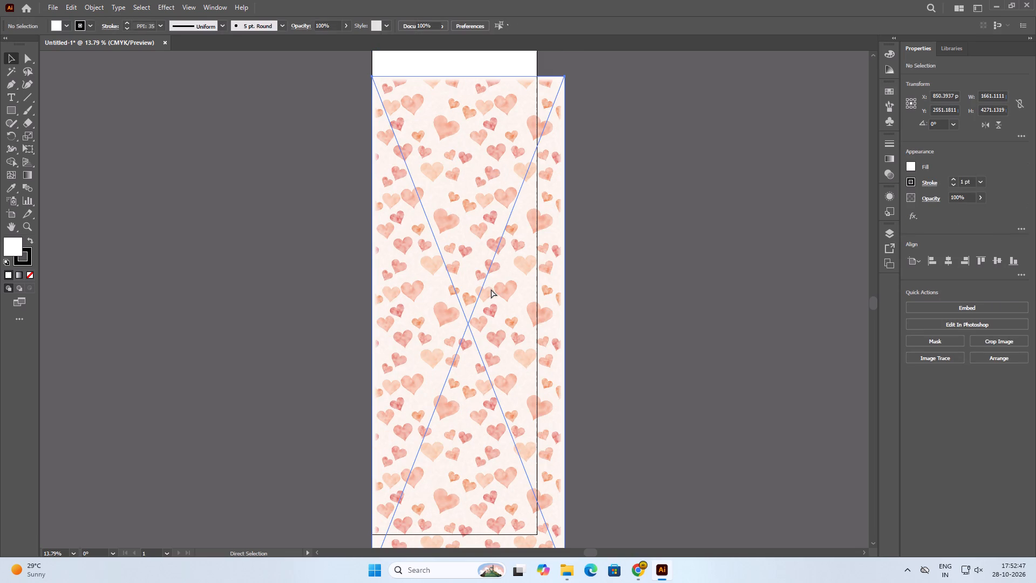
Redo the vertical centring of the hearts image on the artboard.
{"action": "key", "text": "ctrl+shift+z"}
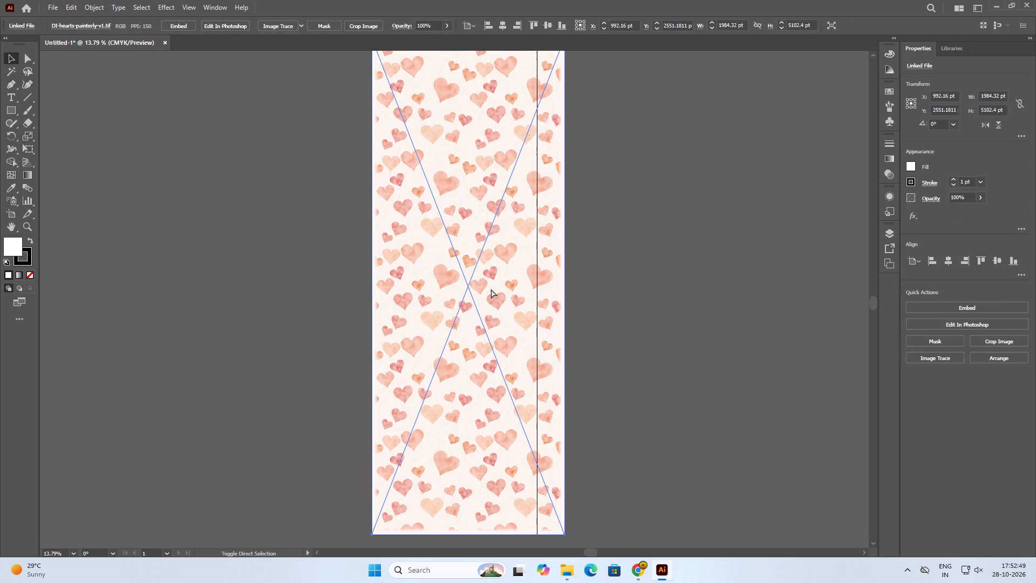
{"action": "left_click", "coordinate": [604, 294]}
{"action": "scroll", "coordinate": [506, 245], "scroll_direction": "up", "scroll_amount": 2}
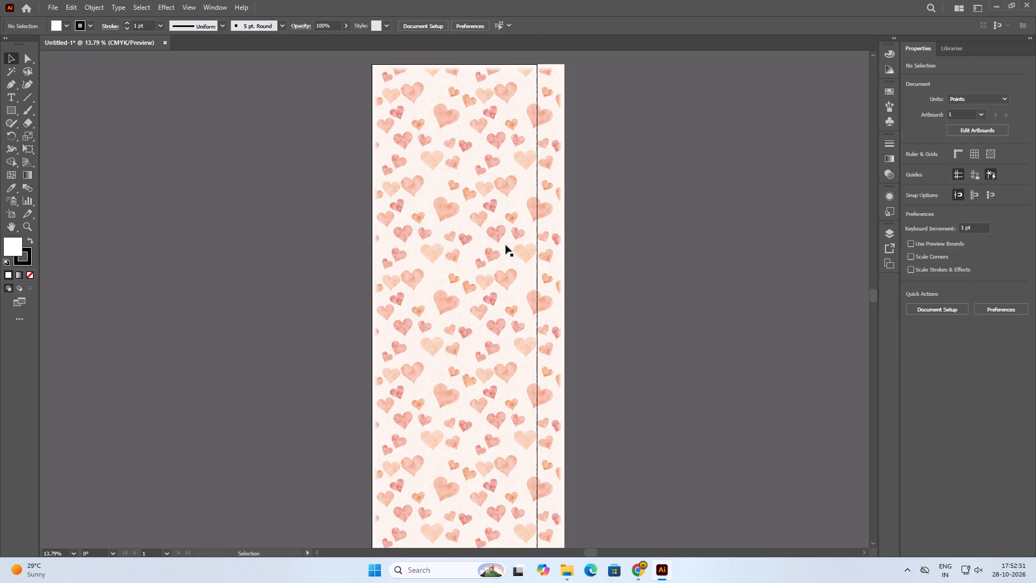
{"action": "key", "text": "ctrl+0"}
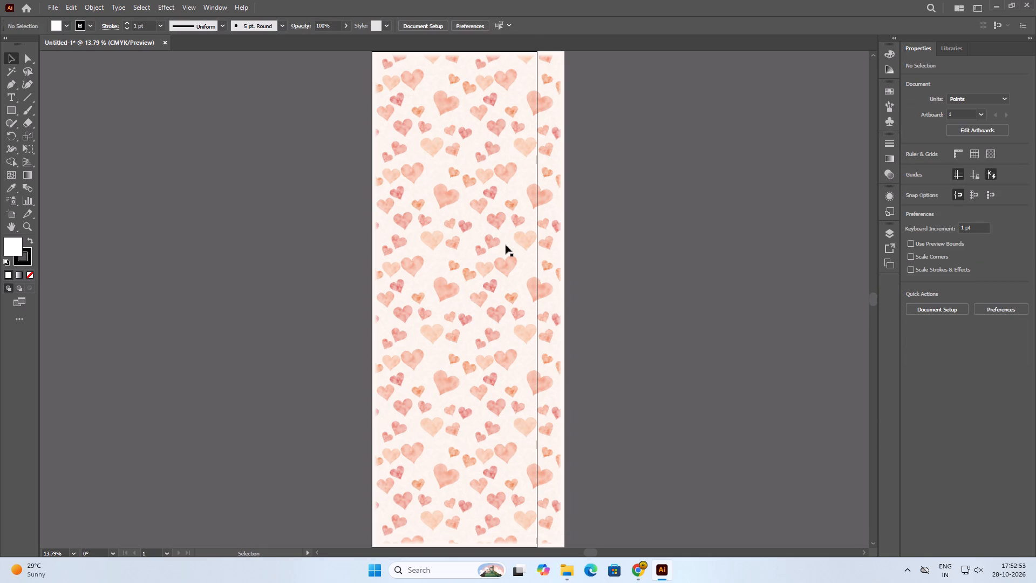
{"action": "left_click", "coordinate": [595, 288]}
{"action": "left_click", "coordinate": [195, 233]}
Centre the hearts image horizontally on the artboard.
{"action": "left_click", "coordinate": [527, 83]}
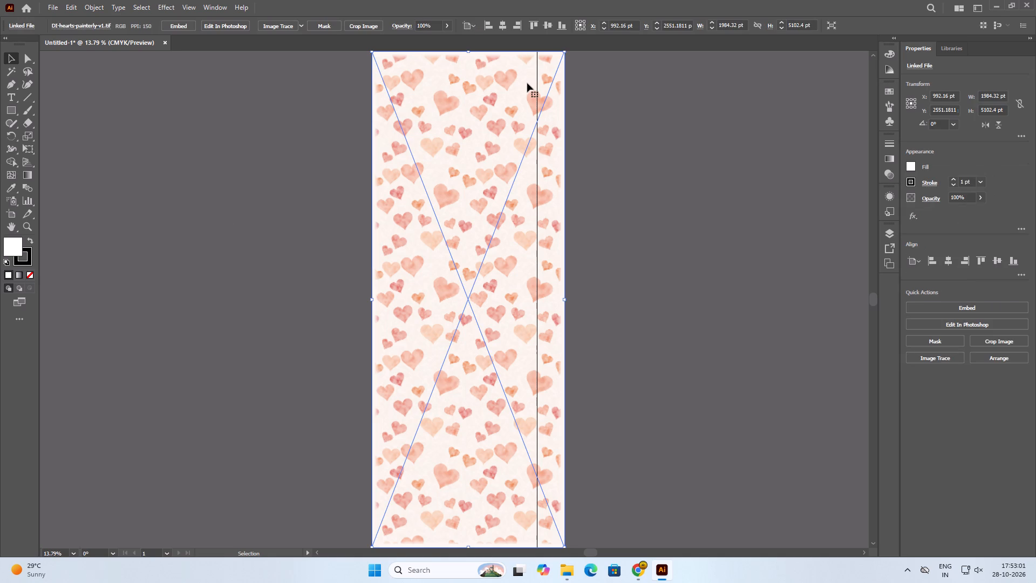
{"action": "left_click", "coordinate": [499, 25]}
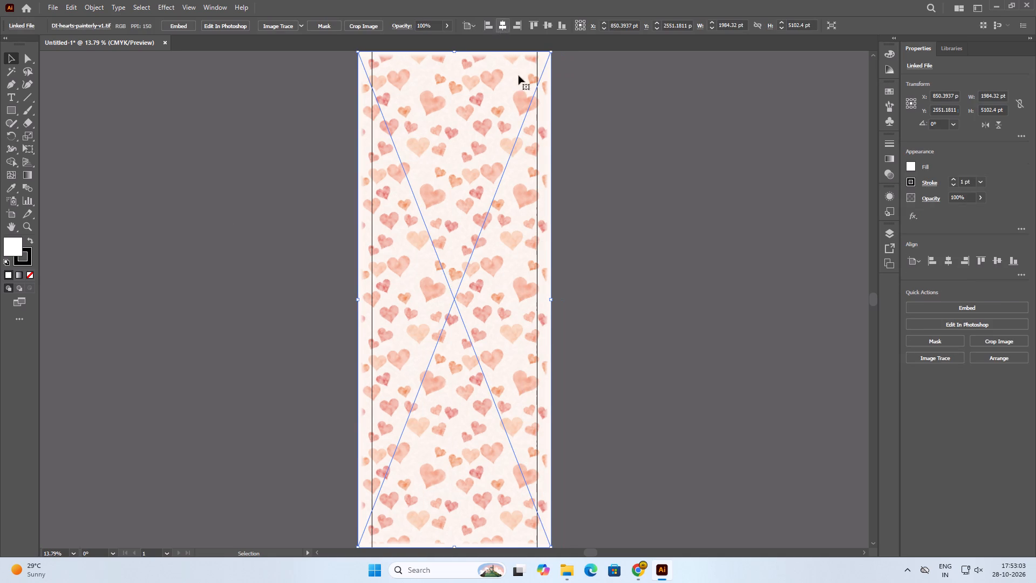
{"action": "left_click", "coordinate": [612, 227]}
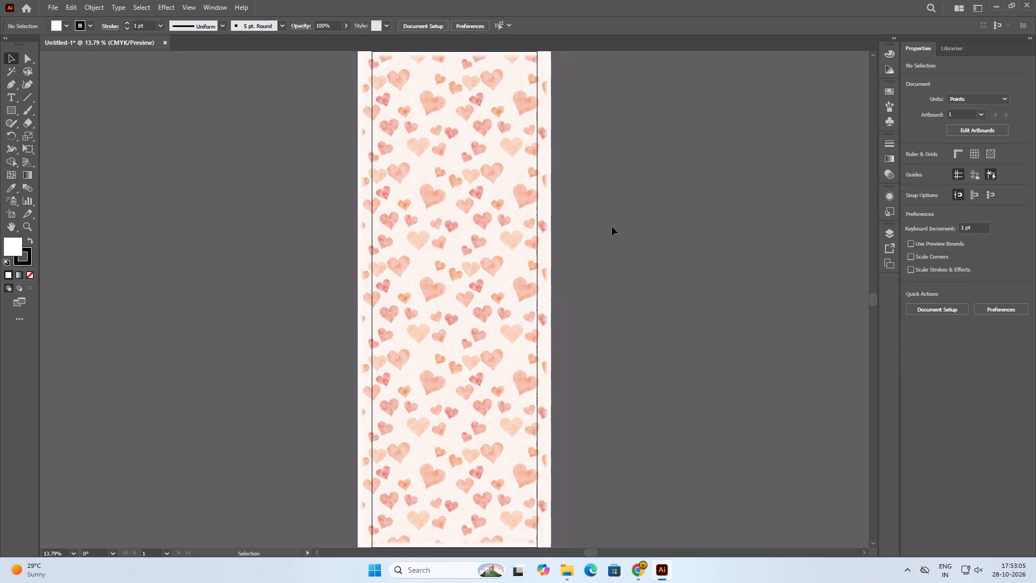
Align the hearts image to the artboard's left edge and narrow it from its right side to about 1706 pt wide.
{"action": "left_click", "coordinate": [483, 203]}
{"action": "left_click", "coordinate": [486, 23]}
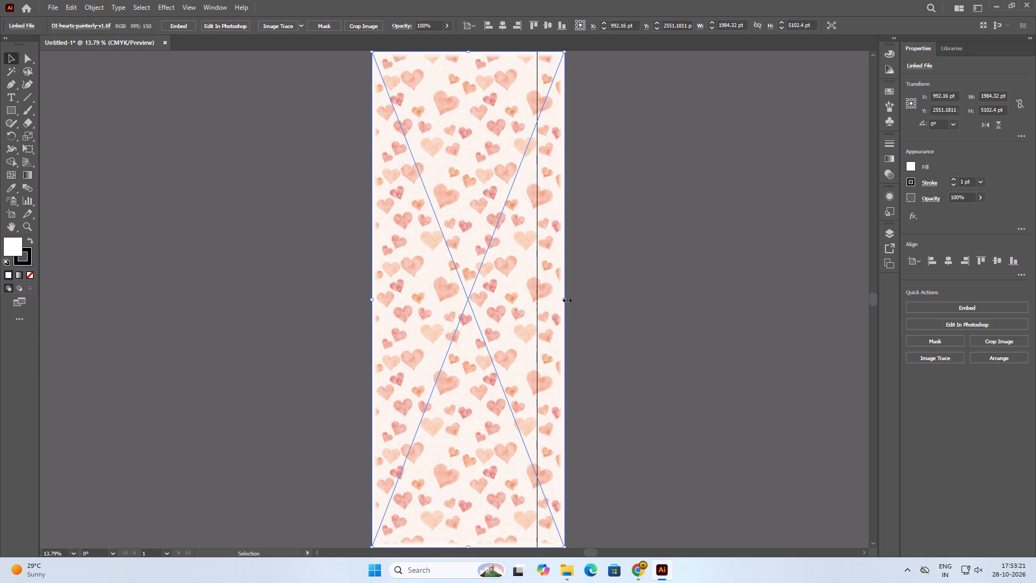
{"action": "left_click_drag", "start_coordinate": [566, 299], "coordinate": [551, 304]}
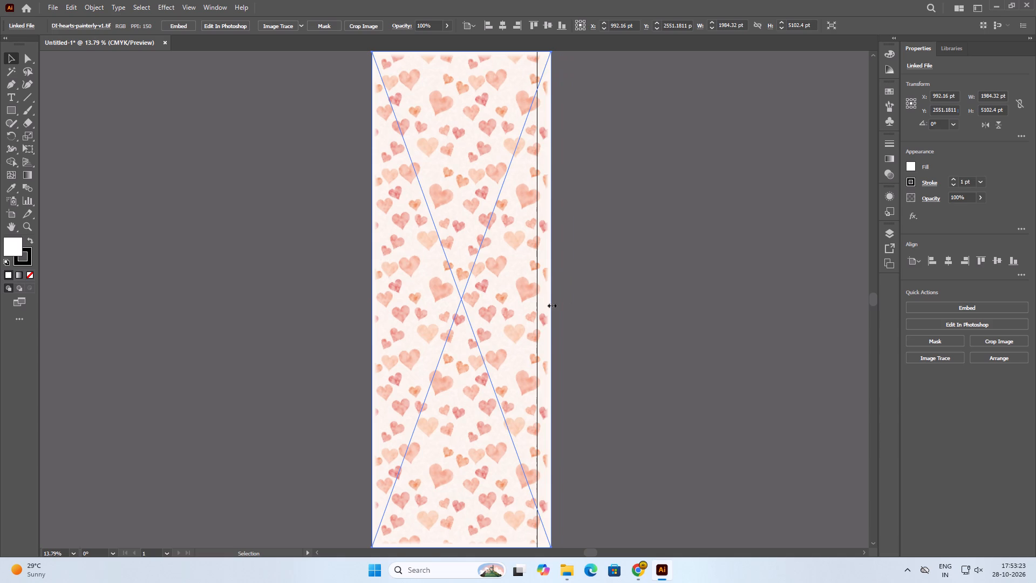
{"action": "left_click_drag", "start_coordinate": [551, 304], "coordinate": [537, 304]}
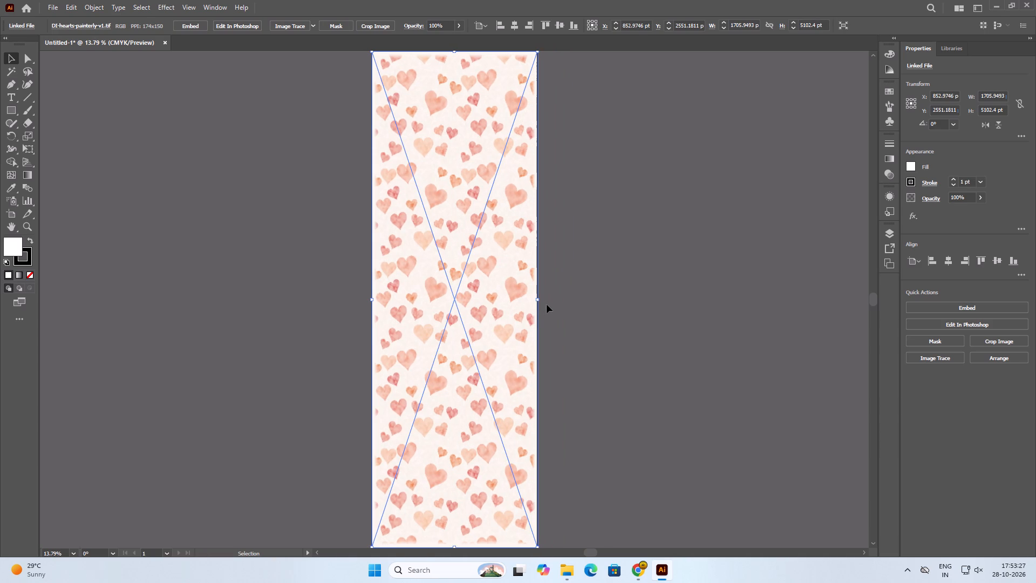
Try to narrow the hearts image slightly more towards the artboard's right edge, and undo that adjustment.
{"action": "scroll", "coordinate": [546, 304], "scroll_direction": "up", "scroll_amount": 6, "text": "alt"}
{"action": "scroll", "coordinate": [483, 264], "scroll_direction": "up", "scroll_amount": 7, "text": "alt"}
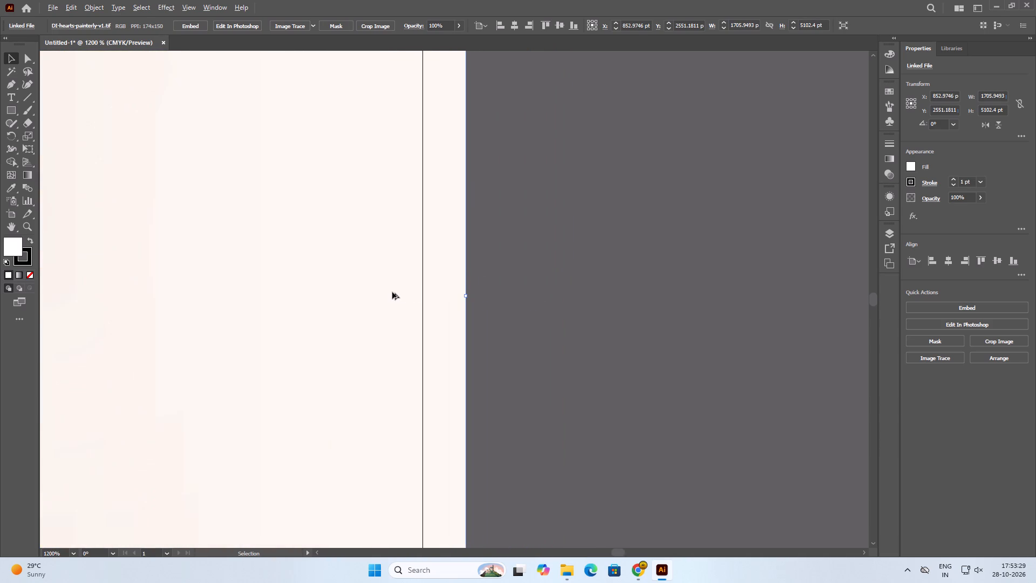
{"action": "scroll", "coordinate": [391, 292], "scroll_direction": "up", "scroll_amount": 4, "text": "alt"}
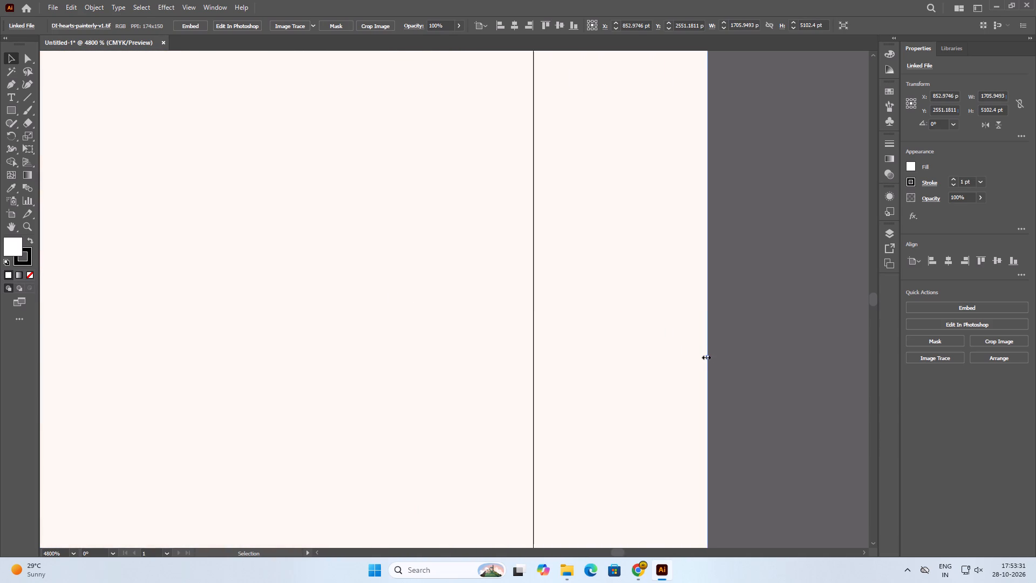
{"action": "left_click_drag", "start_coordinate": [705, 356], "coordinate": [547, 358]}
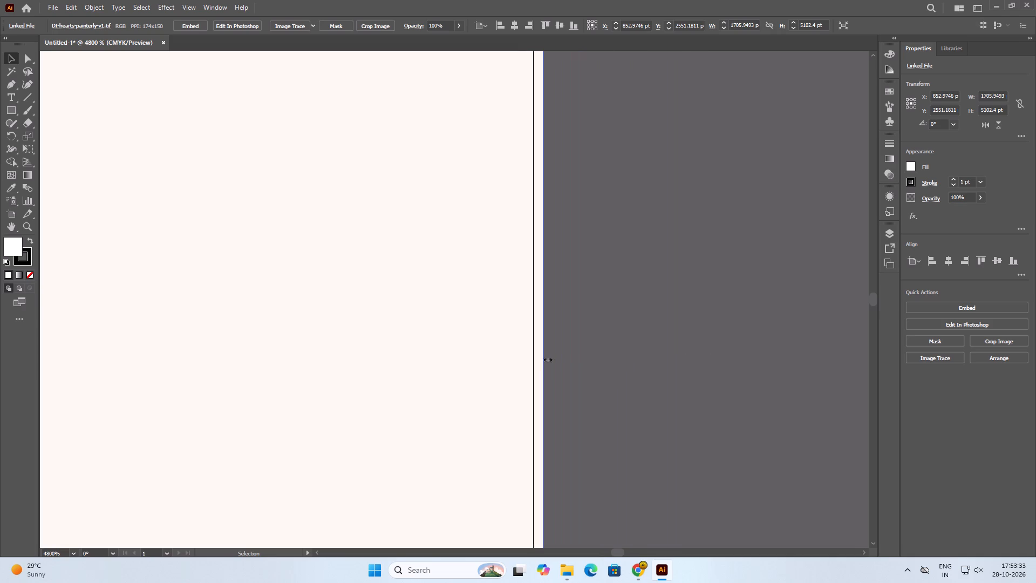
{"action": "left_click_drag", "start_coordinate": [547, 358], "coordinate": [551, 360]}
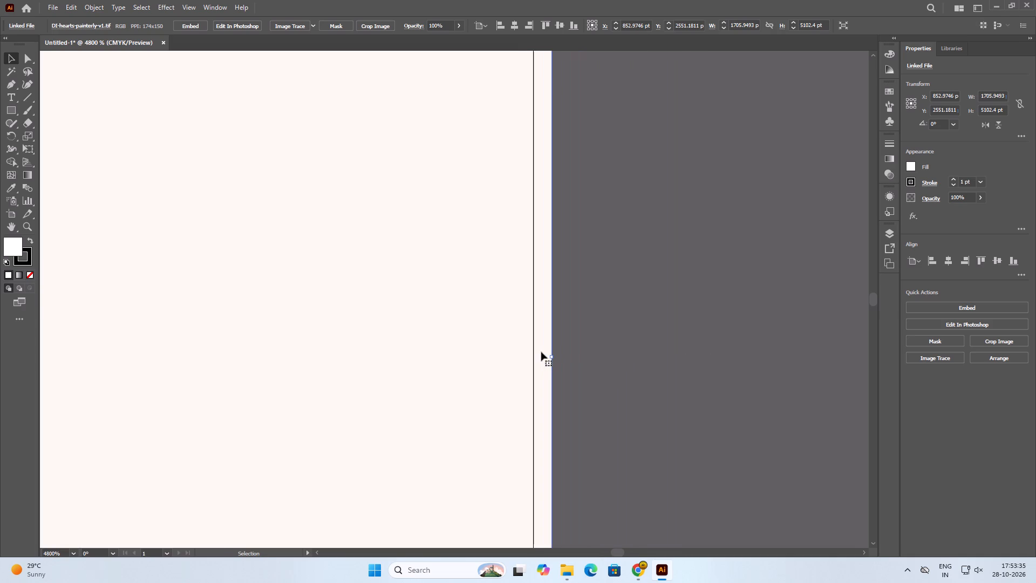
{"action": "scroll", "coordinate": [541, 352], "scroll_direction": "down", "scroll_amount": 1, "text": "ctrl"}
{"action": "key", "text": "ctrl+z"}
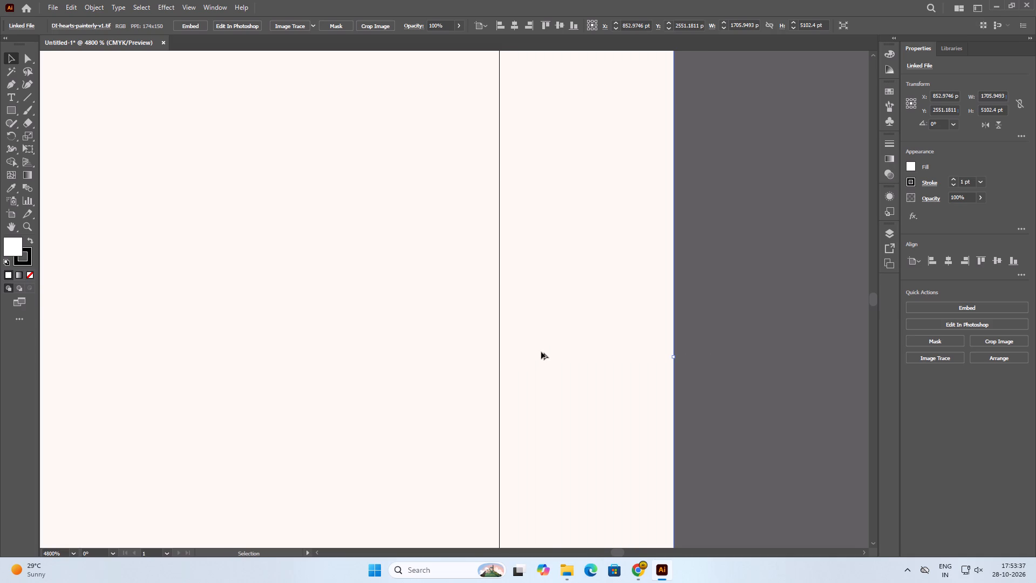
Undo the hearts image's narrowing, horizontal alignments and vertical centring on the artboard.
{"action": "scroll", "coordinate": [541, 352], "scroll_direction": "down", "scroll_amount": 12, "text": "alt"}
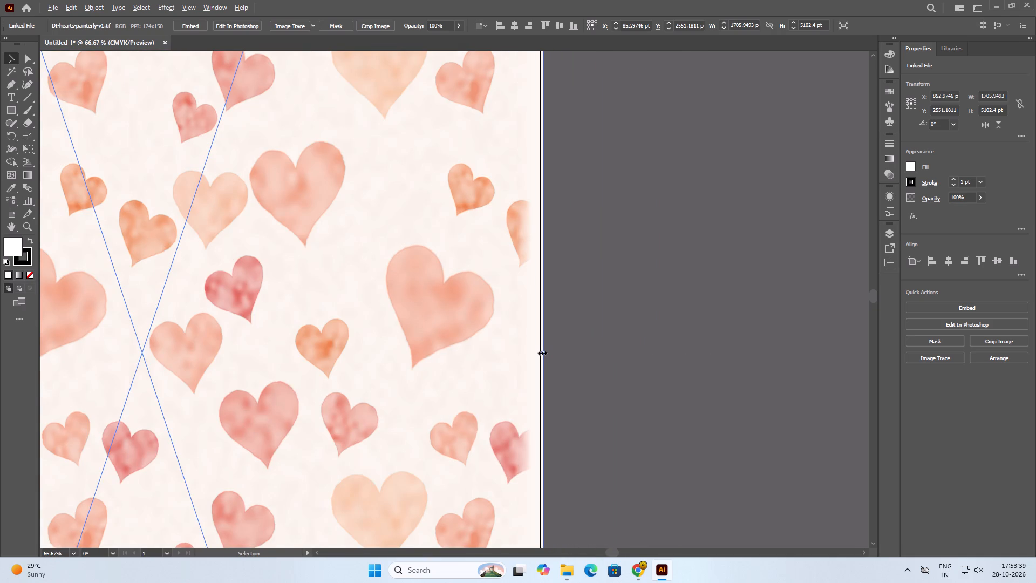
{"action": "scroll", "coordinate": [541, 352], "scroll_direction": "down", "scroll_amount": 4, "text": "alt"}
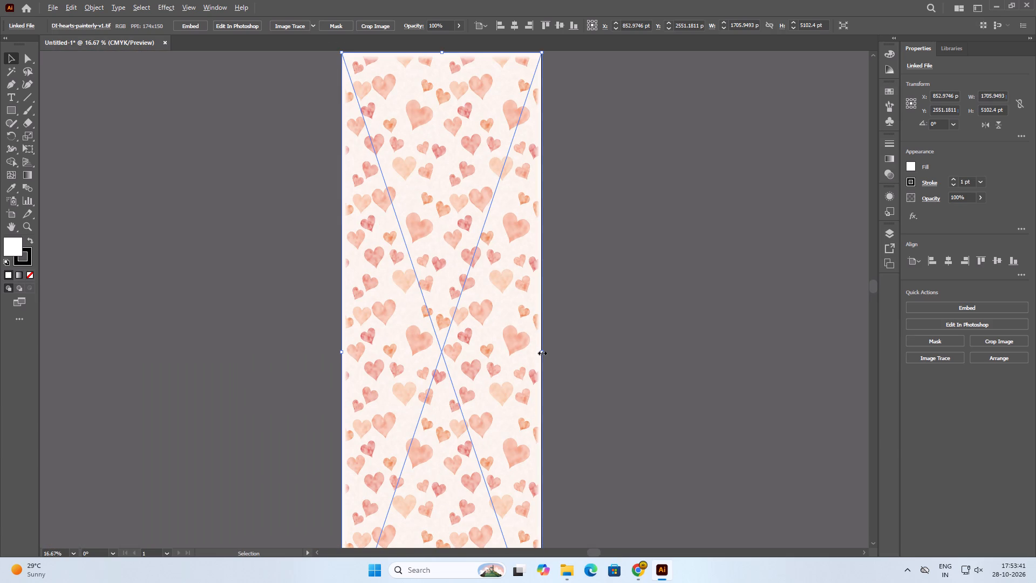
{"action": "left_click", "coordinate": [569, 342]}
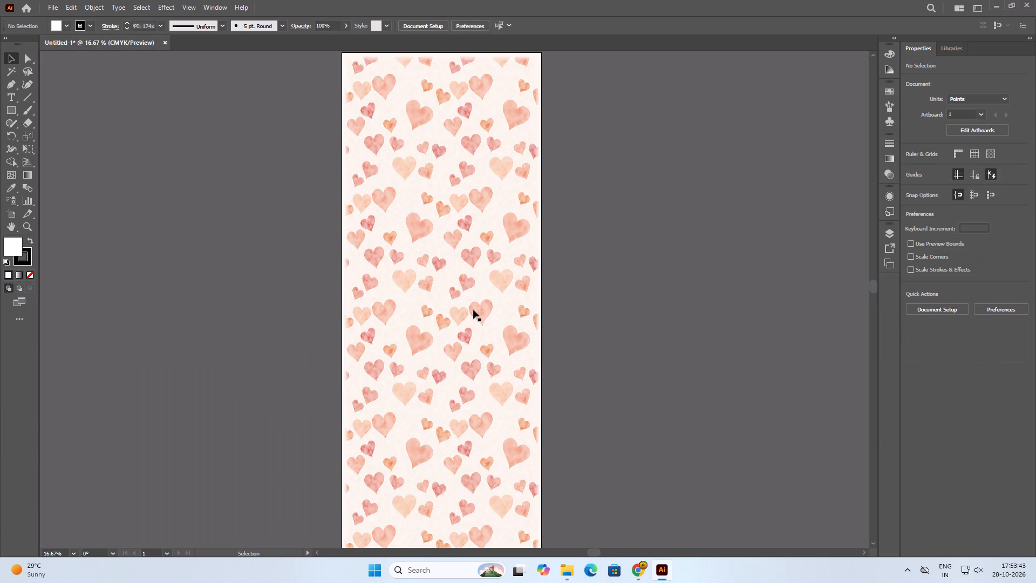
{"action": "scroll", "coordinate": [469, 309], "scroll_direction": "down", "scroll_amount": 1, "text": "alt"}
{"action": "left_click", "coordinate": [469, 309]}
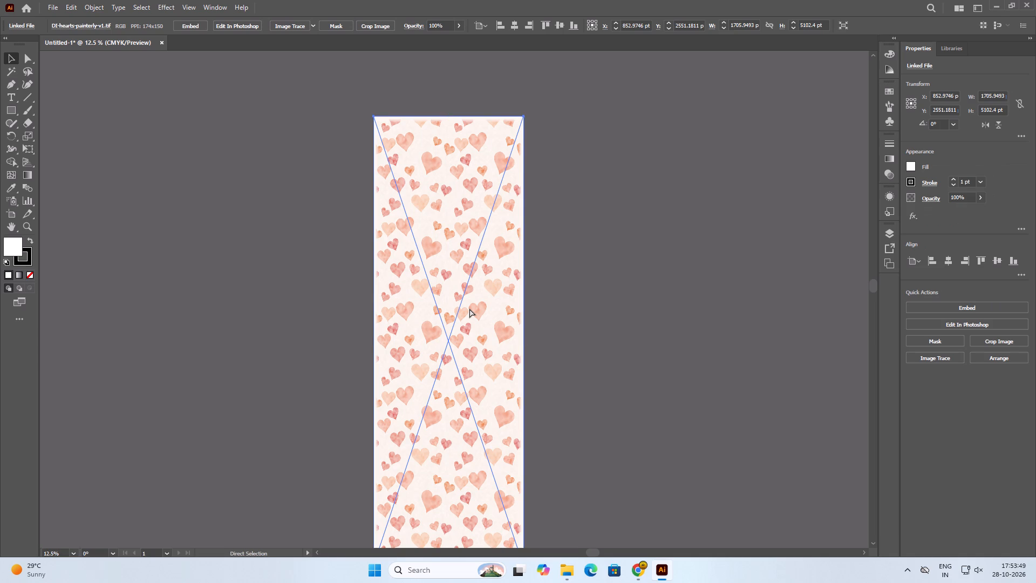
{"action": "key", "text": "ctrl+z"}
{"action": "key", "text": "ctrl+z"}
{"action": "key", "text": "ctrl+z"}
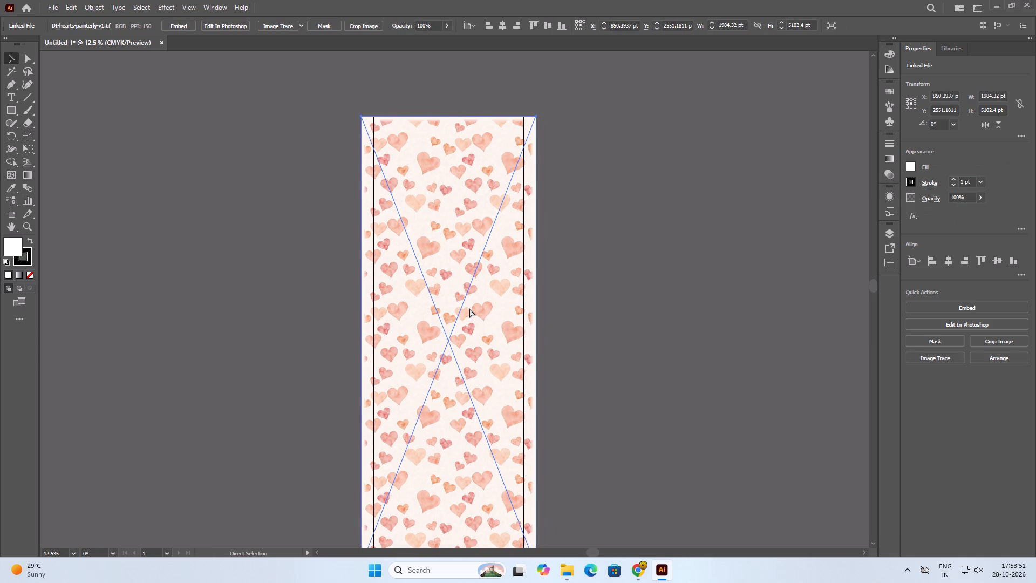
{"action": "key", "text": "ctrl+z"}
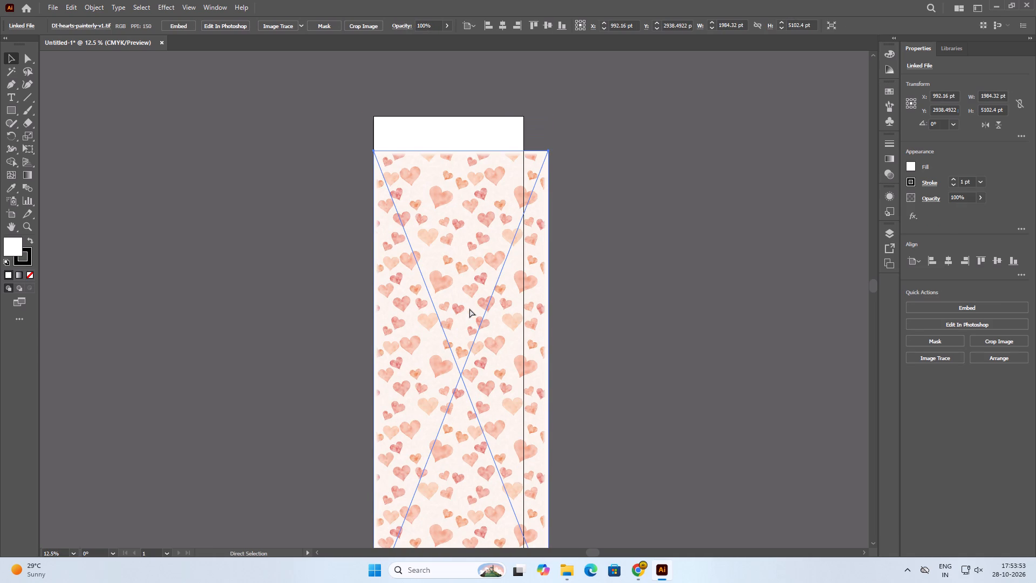
Align the hearts image to the artboard's left and top edges.
{"action": "left_click", "coordinate": [494, 26]}
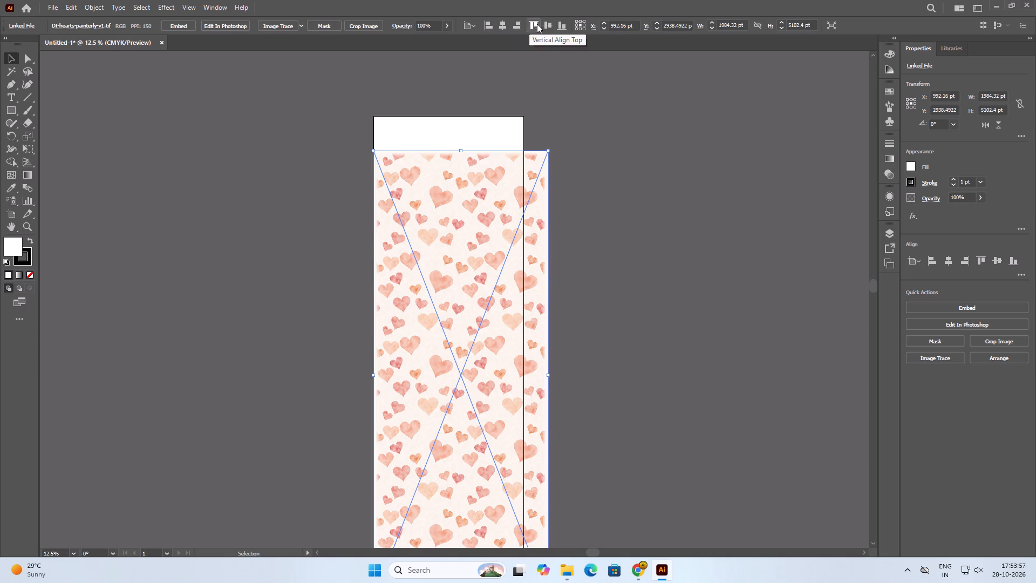
{"action": "left_click", "coordinate": [537, 24]}
{"action": "left_click", "coordinate": [549, 110]}
Shrink the hearts image proportionally from its bottom-right corner to about 1712 × 4403 pt, near the artboard's width.
{"action": "scroll", "coordinate": [533, 134], "scroll_direction": "down", "scroll_amount": 5}
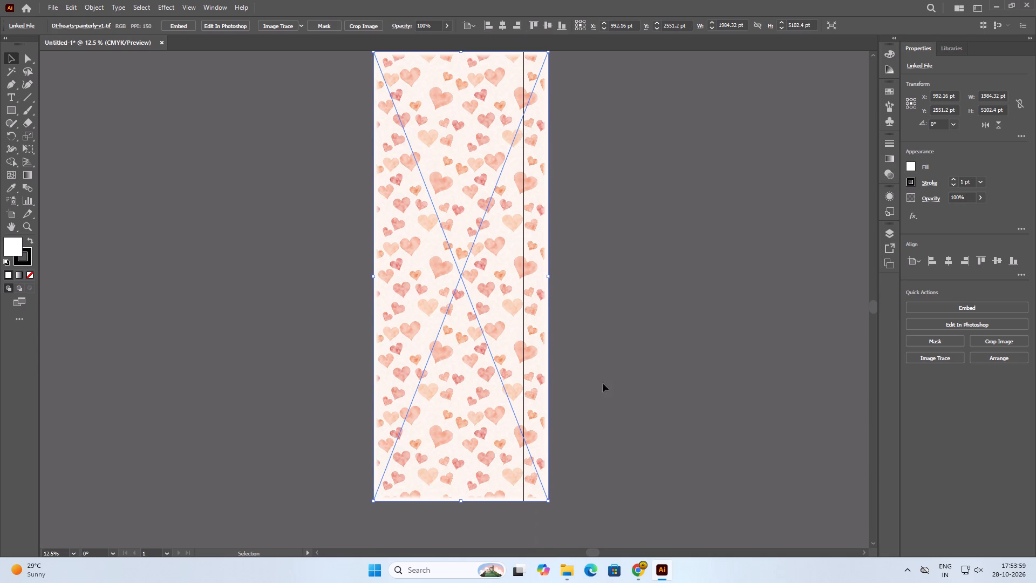
{"action": "left_click", "coordinate": [644, 479]}
{"action": "left_click", "coordinate": [547, 494]}
{"action": "left_click_drag", "start_coordinate": [551, 501], "coordinate": [530, 456], "text": "shift"}
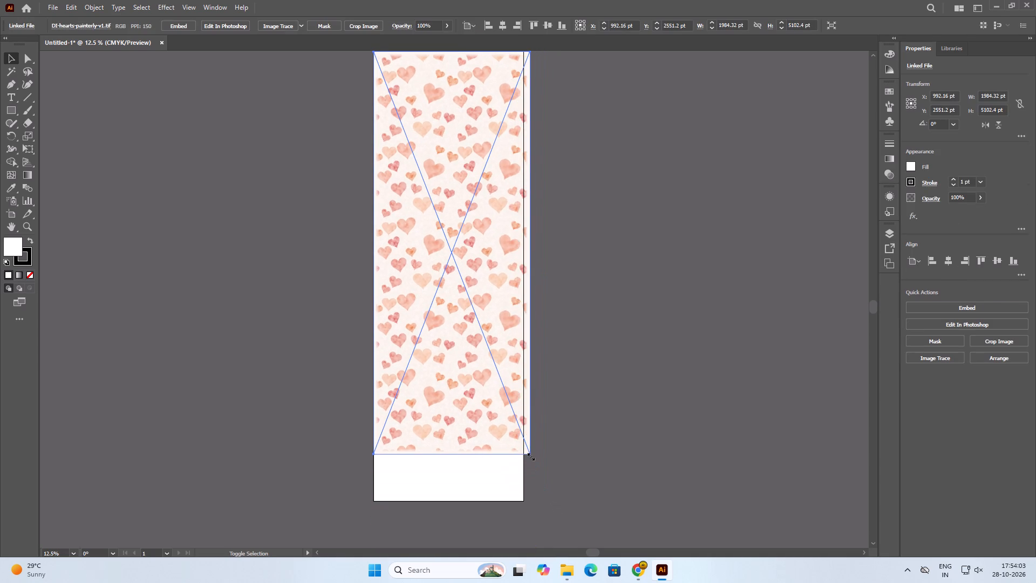
{"action": "left_click_drag", "start_coordinate": [530, 456], "coordinate": [526, 433], "text": "shift"}
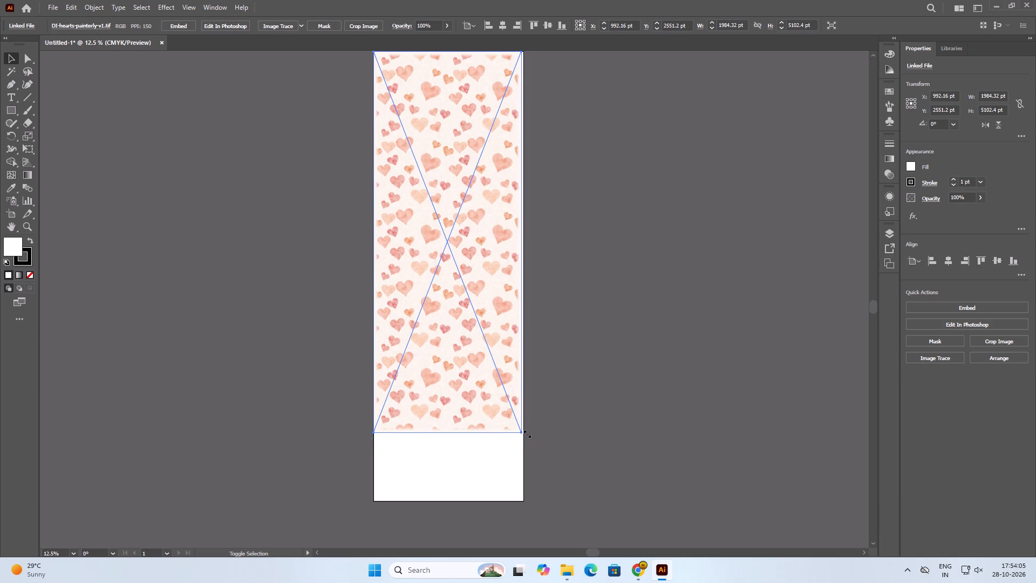
{"action": "left_click_drag", "start_coordinate": [526, 433], "coordinate": [528, 439], "text": "shift"}
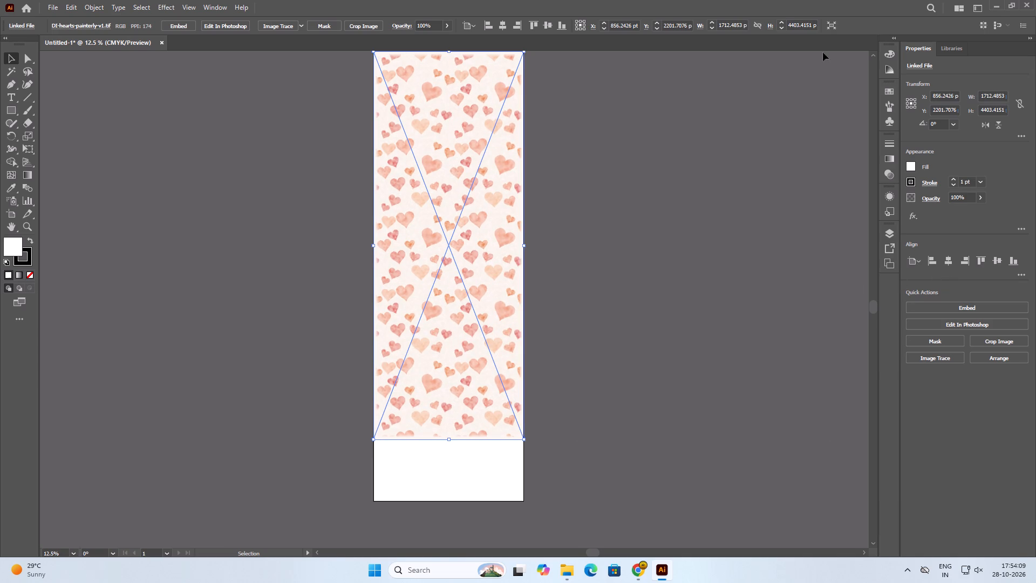
Isolate the linked hearts image and shrink it proportionally from its bottom-right corner to about 1698 × 4367 pt.
{"action": "left_click", "coordinate": [828, 26]}
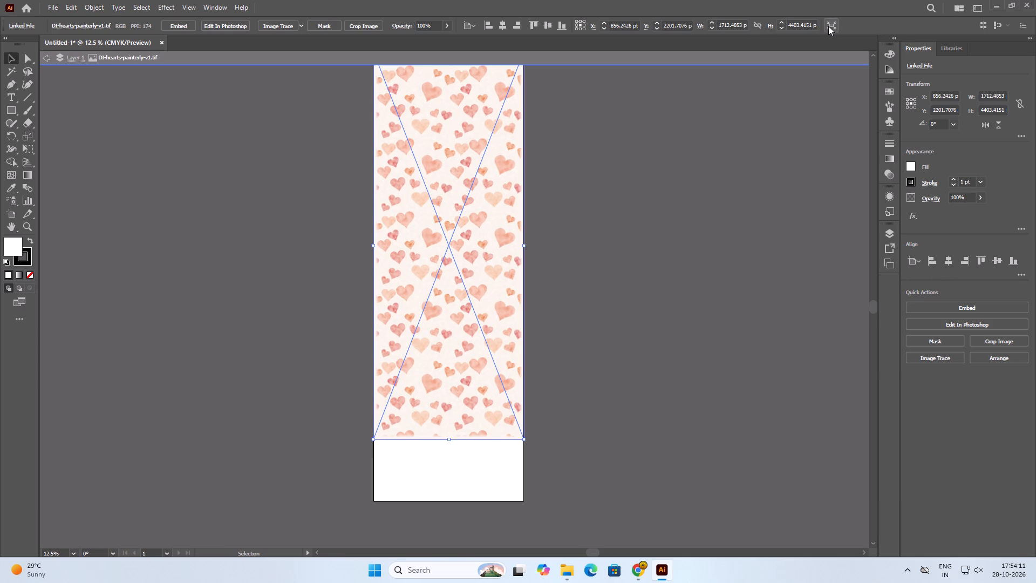
{"action": "left_click", "coordinate": [553, 416]}
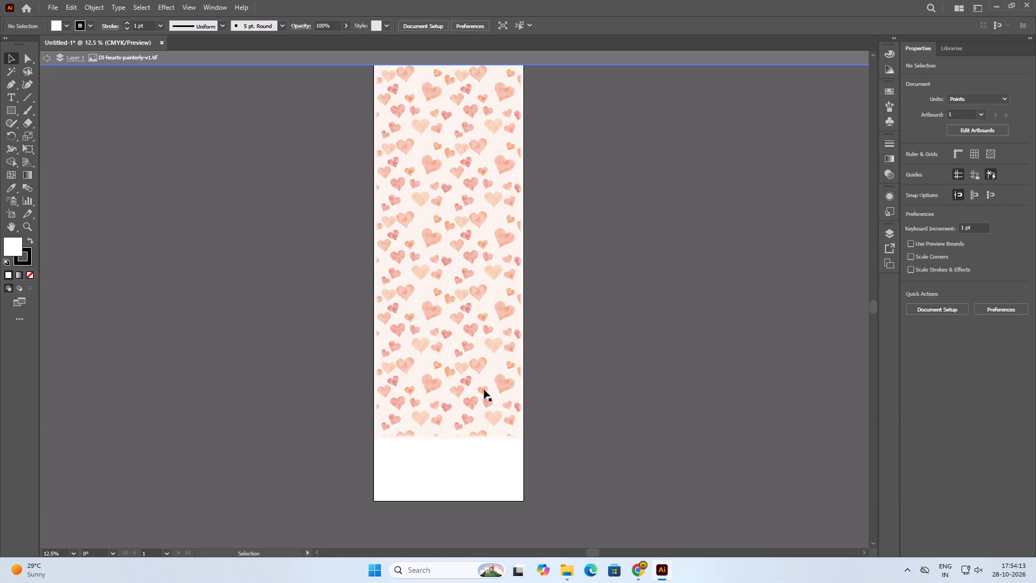
{"action": "left_click", "coordinate": [482, 388]}
{"action": "left_click", "coordinate": [524, 438]}
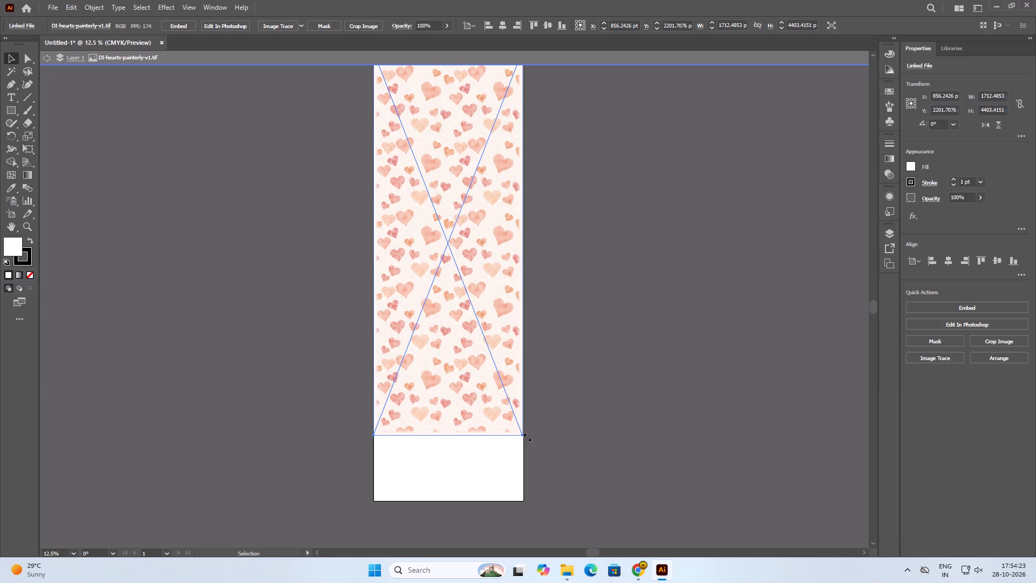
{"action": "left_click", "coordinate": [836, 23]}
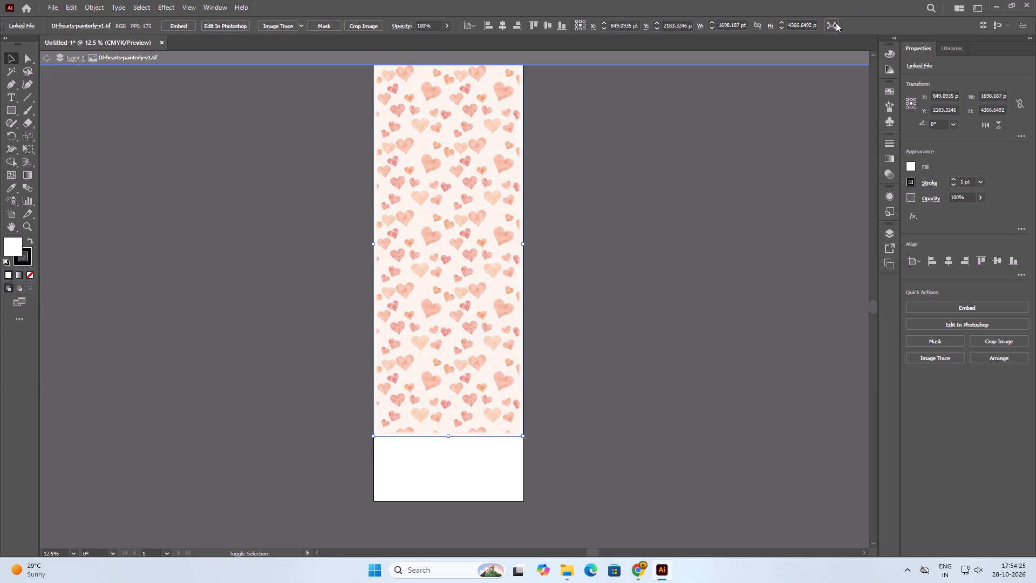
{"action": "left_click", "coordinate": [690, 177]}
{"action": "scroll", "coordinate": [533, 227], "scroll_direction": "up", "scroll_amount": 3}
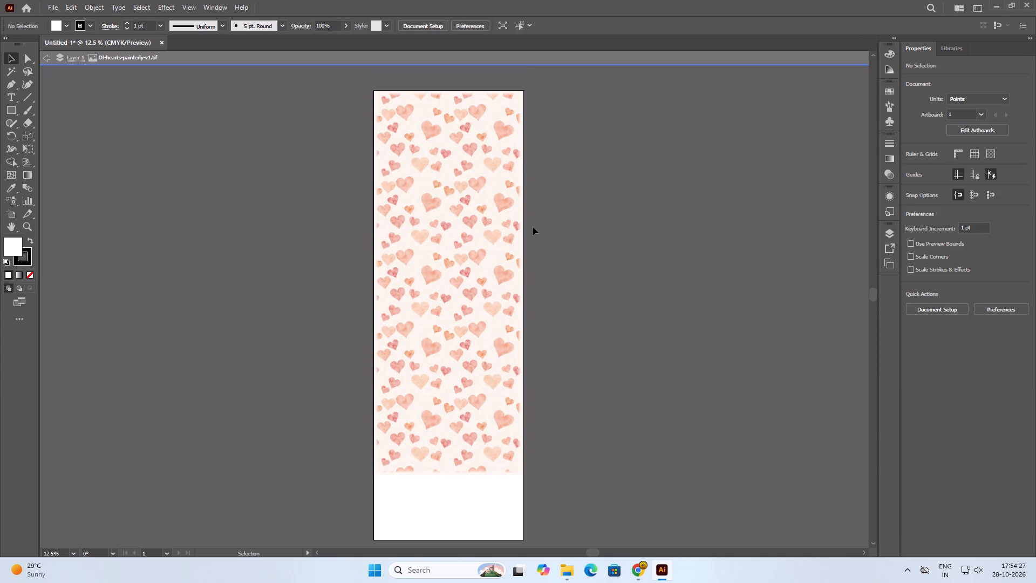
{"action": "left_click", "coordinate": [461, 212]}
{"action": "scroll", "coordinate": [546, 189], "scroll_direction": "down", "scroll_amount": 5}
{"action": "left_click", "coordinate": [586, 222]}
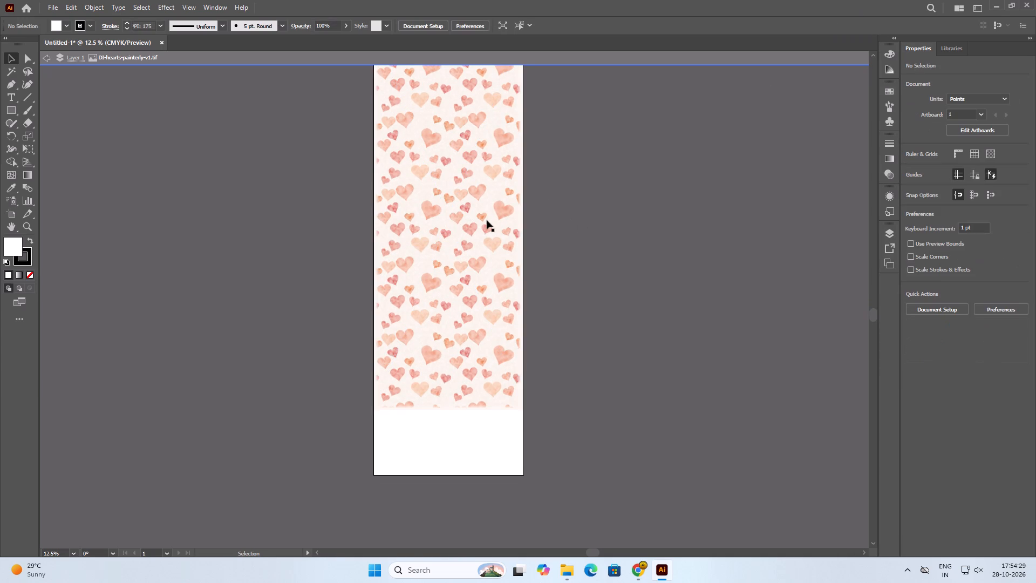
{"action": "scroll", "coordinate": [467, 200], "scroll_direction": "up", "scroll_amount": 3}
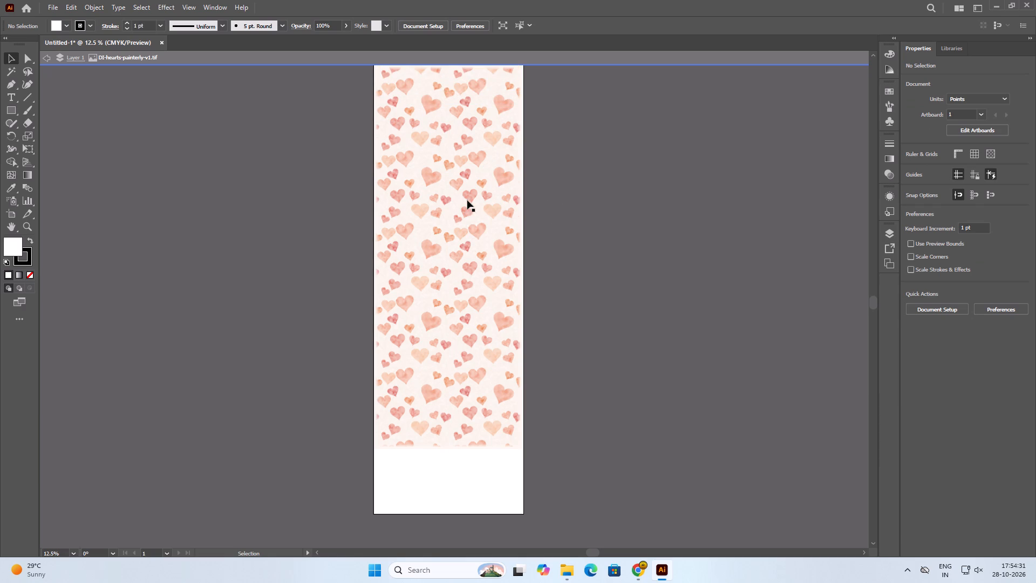
Image-trace the linked hearts image with the High Fidelity Photo preset, continuing despite its large size.
{"action": "scroll", "coordinate": [467, 200], "scroll_direction": "up", "scroll_amount": 1}
{"action": "left_click", "coordinate": [467, 200]}
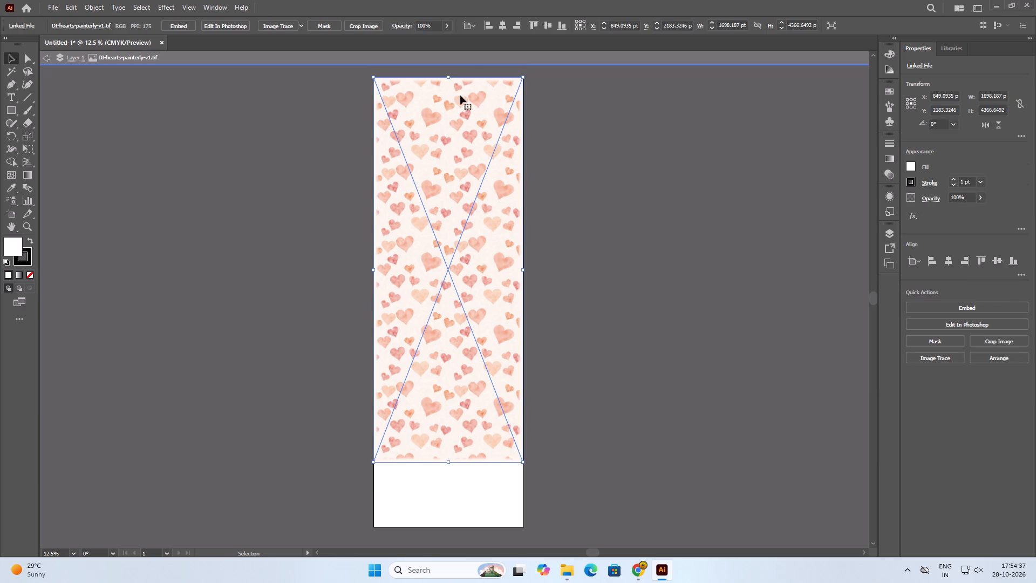
{"action": "left_click", "coordinate": [561, 89]}
{"action": "left_click", "coordinate": [482, 99]}
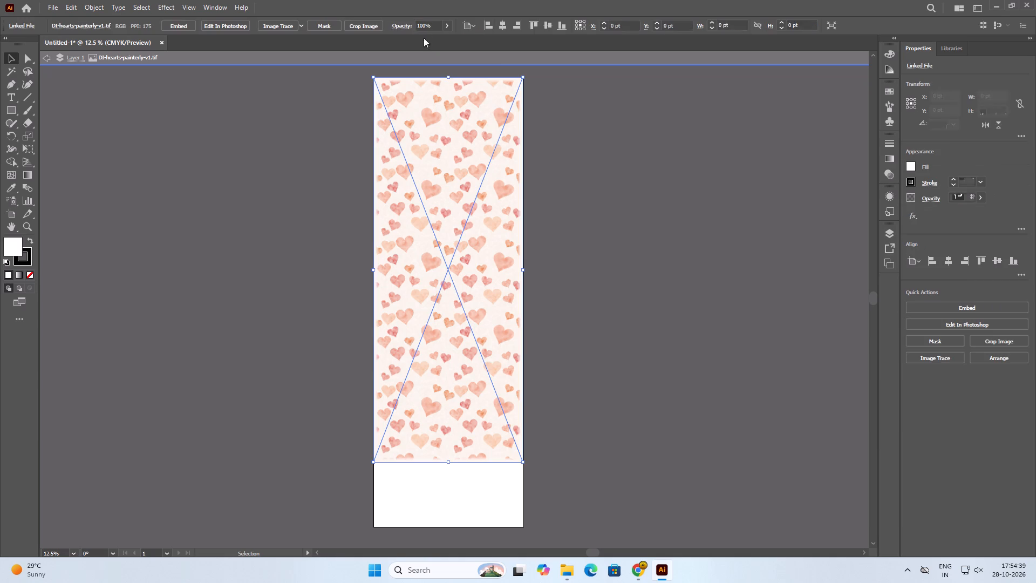
{"action": "left_click", "coordinate": [304, 25]}
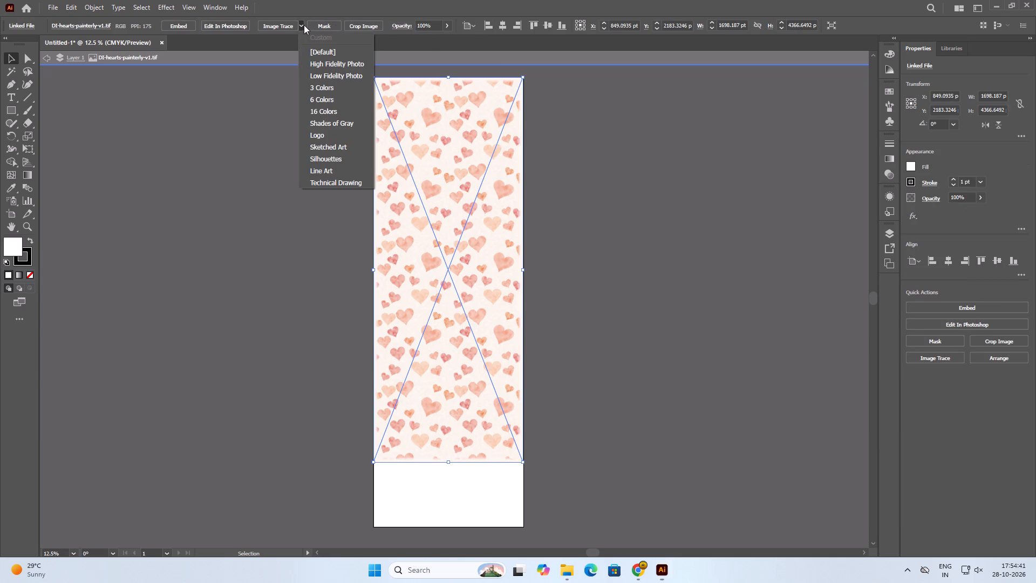
{"action": "left_click", "coordinate": [324, 67]}
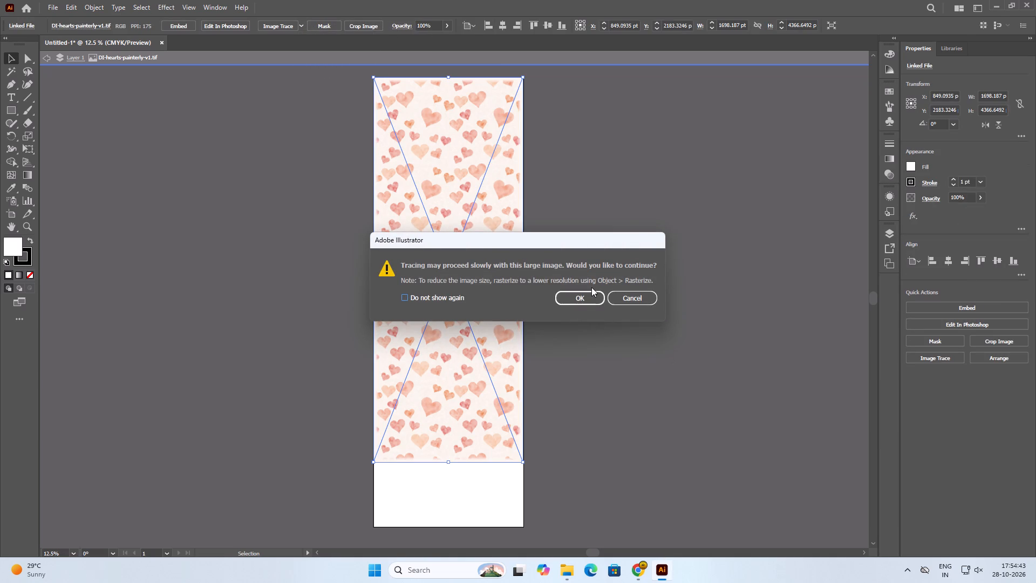
{"action": "left_click", "coordinate": [589, 304]}
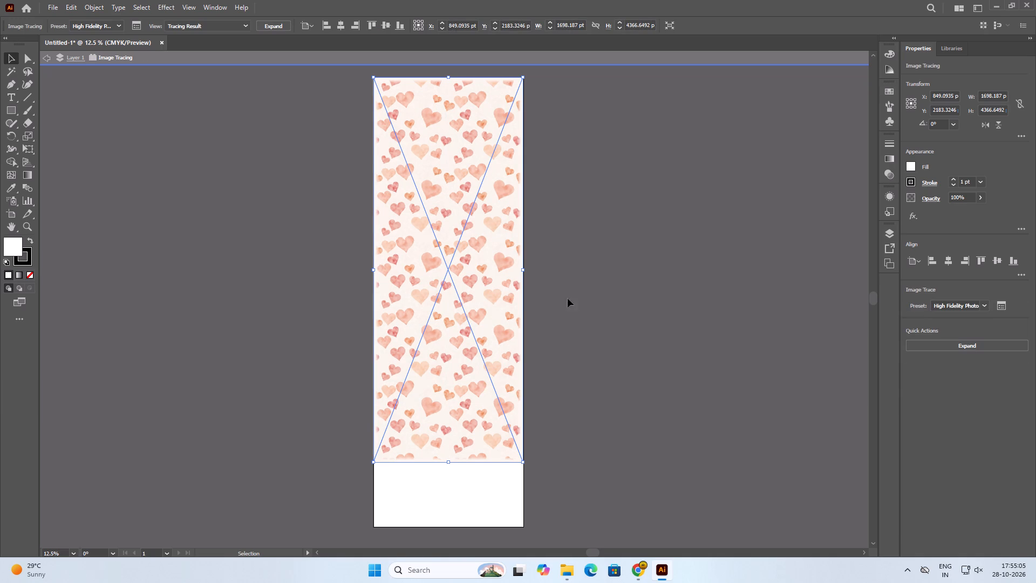
Expand the hearts tracing into editable vector paths and leave isolation mode.
{"action": "left_click", "coordinate": [276, 28]}
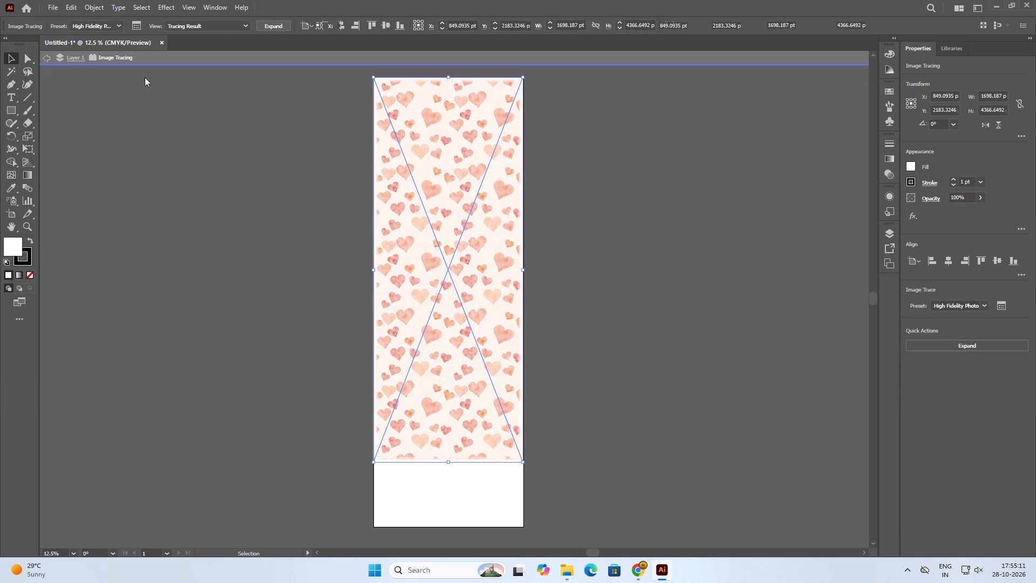
{"action": "left_click", "coordinate": [46, 56]}
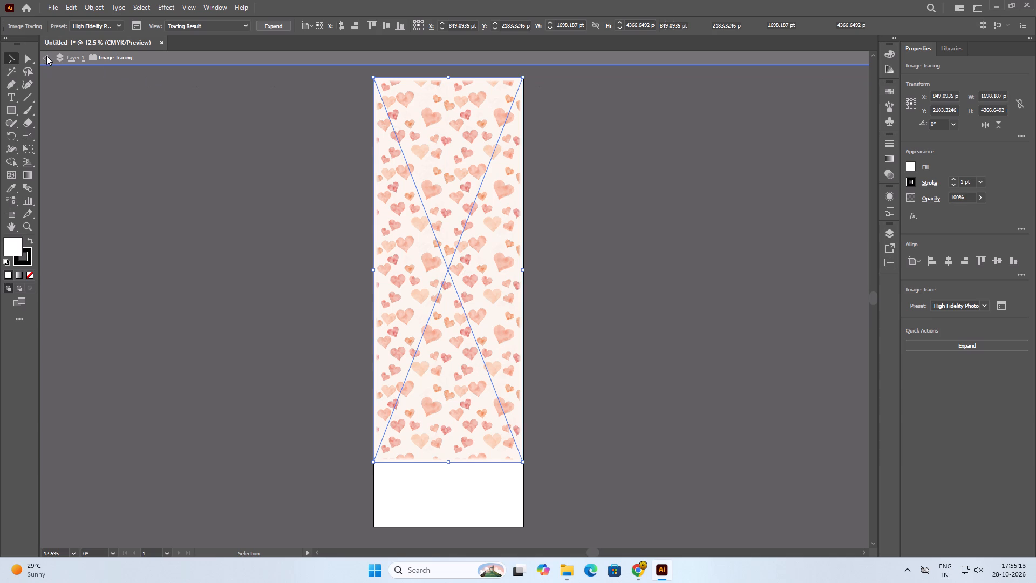
{"action": "left_click", "coordinate": [46, 56]}
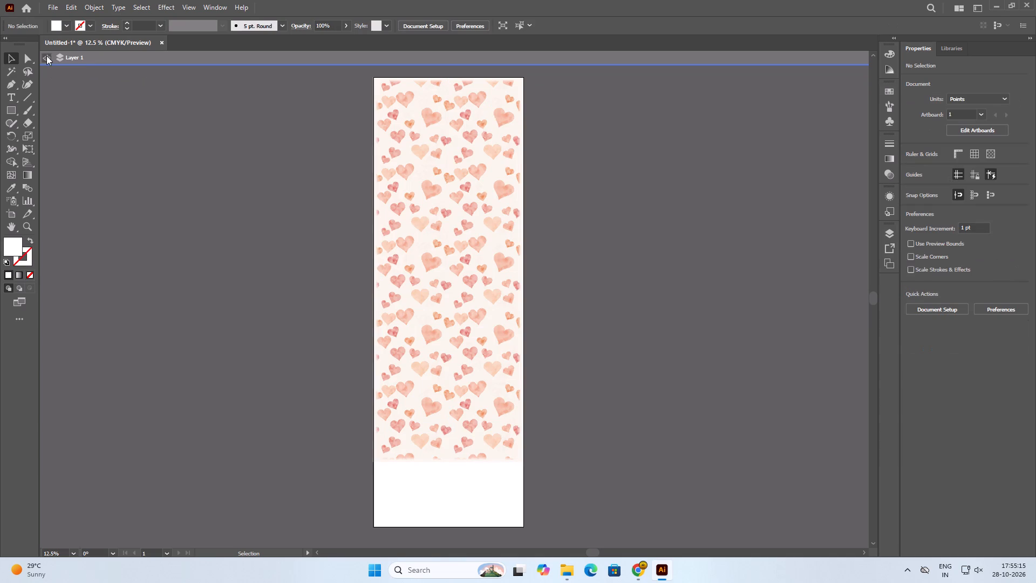
Ungroup the expanded hearts artwork into separate paths and deselect it.
{"action": "left_click", "coordinate": [464, 313]}
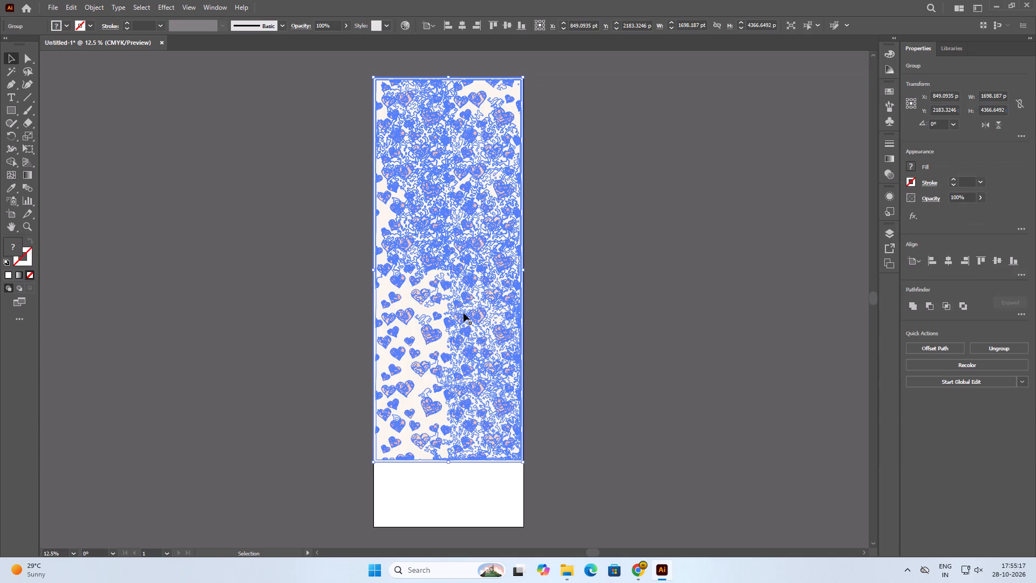
{"action": "right_click", "coordinate": [458, 266]}
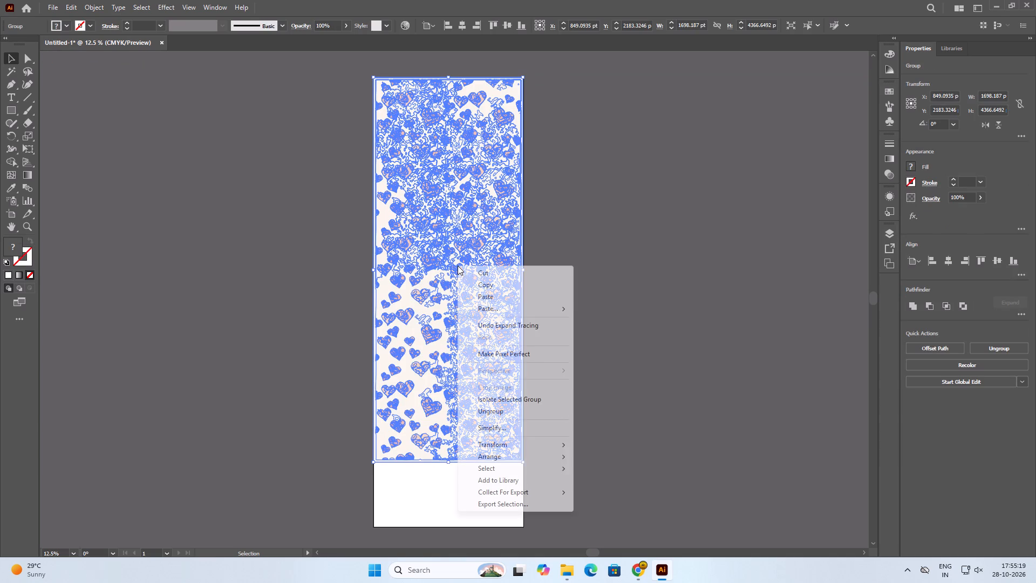
{"action": "left_click", "coordinate": [502, 415]}
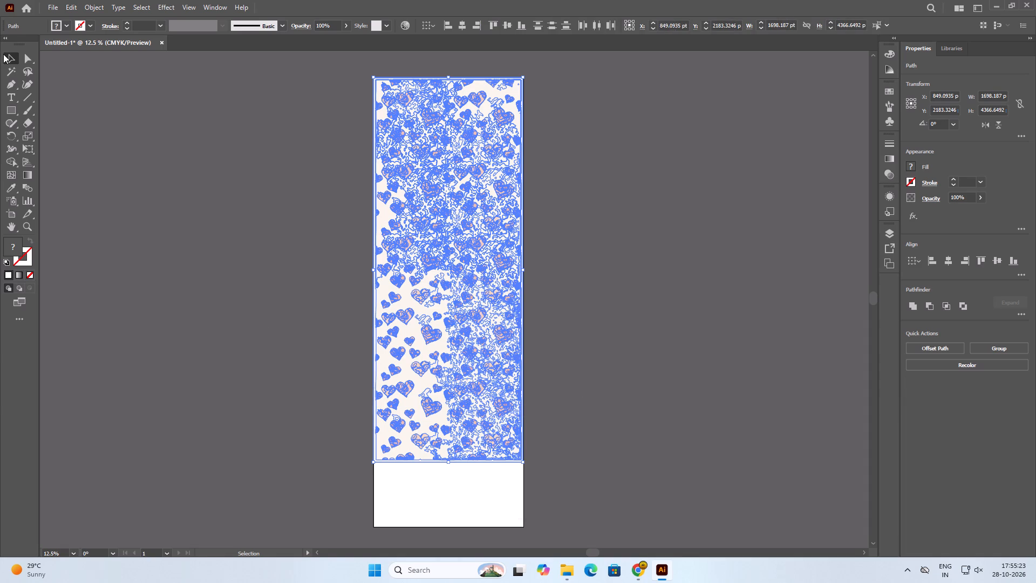
{"action": "left_click", "coordinate": [158, 106]}
Select the traced paths across the lower part of the hearts pattern, down to its bottom edge.
{"action": "scroll", "coordinate": [373, 237], "scroll_direction": "down", "scroll_amount": 2}
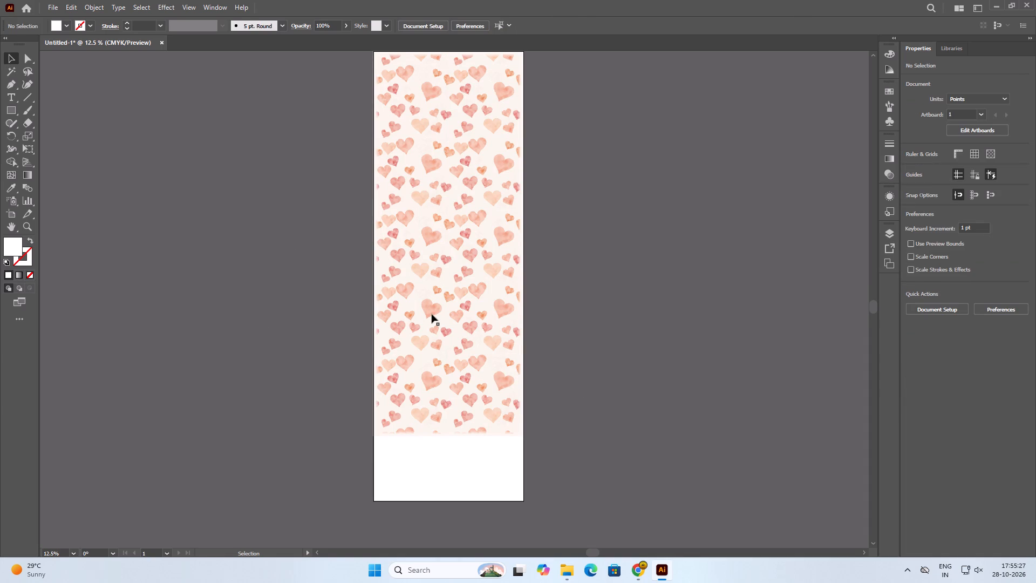
{"action": "scroll", "coordinate": [477, 330], "scroll_direction": "up", "scroll_amount": 1, "text": "alt"}
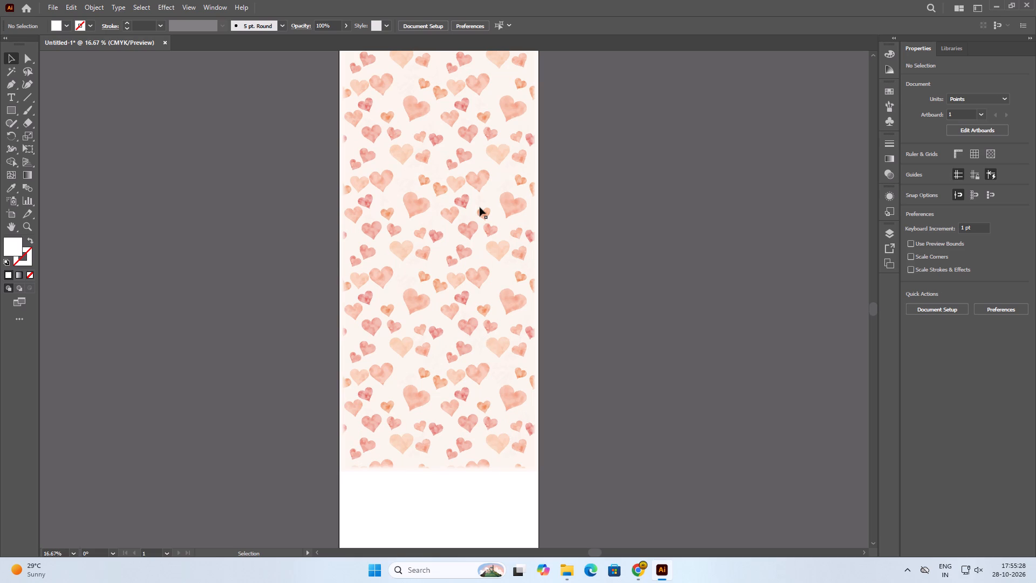
{"action": "left_click_drag", "start_coordinate": [585, 219], "coordinate": [472, 224]}
{"action": "left_click_drag", "start_coordinate": [472, 224], "coordinate": [306, 485]}
{"action": "left_click_drag", "start_coordinate": [306, 485], "coordinate": [308, 478]}
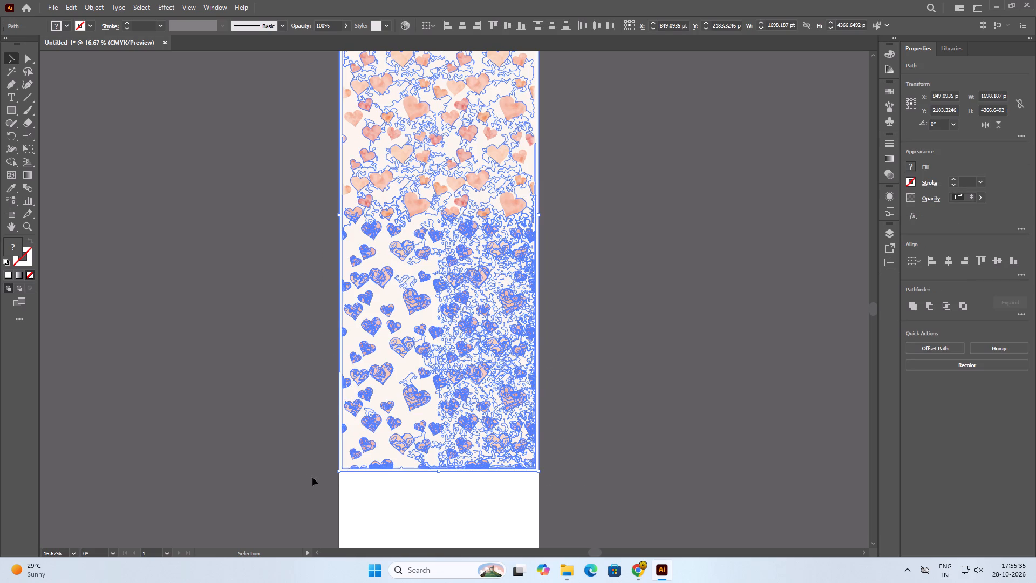
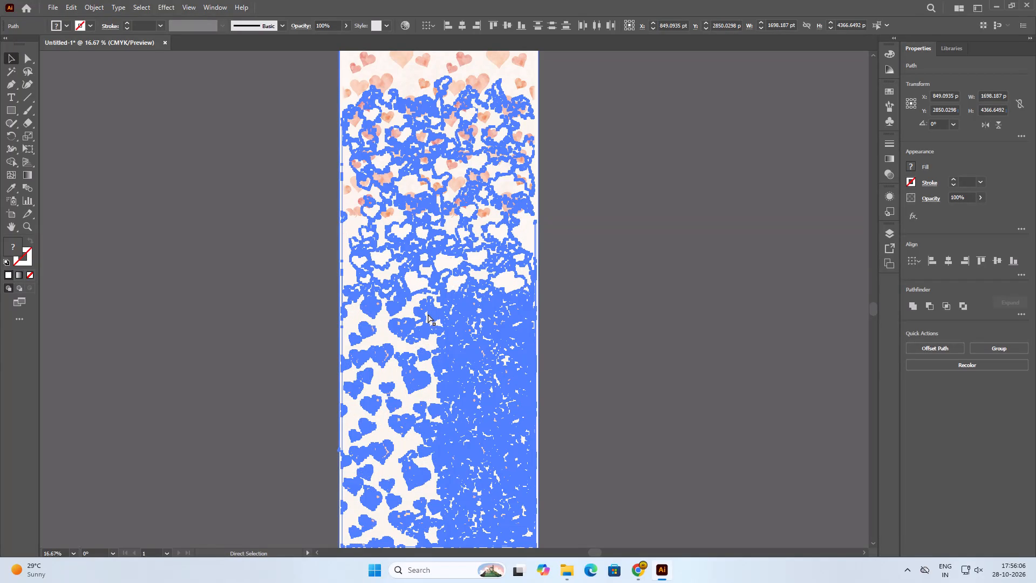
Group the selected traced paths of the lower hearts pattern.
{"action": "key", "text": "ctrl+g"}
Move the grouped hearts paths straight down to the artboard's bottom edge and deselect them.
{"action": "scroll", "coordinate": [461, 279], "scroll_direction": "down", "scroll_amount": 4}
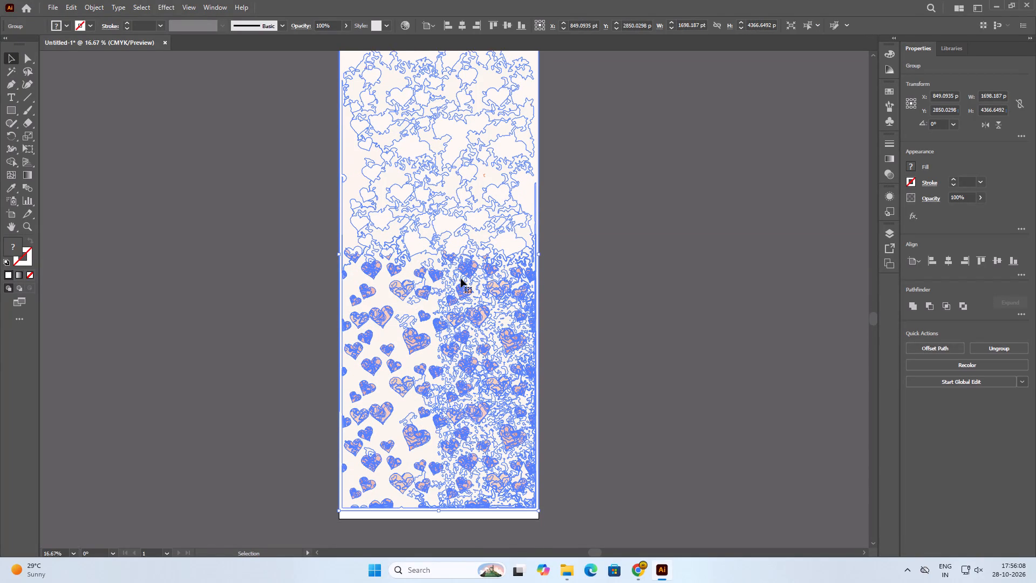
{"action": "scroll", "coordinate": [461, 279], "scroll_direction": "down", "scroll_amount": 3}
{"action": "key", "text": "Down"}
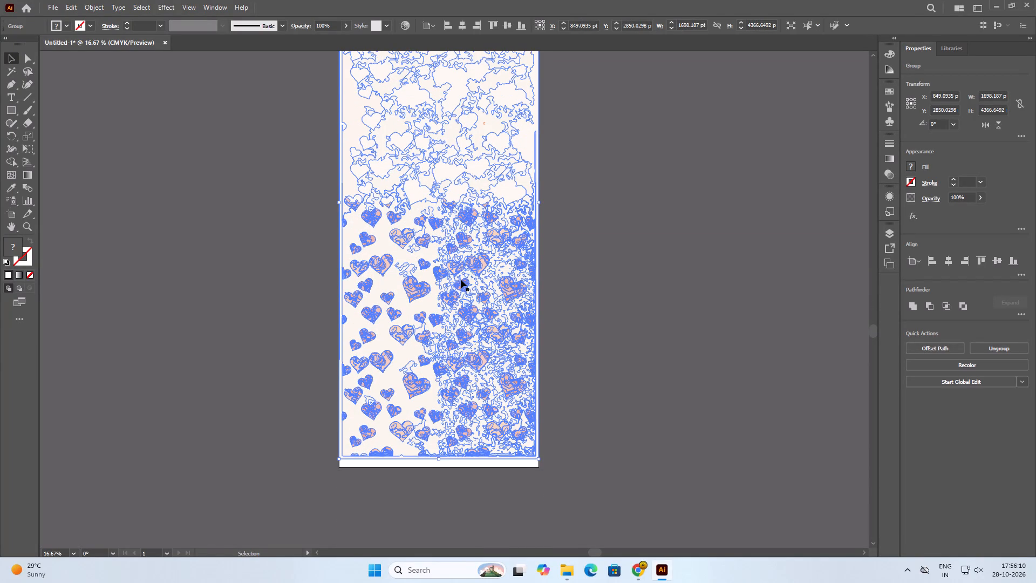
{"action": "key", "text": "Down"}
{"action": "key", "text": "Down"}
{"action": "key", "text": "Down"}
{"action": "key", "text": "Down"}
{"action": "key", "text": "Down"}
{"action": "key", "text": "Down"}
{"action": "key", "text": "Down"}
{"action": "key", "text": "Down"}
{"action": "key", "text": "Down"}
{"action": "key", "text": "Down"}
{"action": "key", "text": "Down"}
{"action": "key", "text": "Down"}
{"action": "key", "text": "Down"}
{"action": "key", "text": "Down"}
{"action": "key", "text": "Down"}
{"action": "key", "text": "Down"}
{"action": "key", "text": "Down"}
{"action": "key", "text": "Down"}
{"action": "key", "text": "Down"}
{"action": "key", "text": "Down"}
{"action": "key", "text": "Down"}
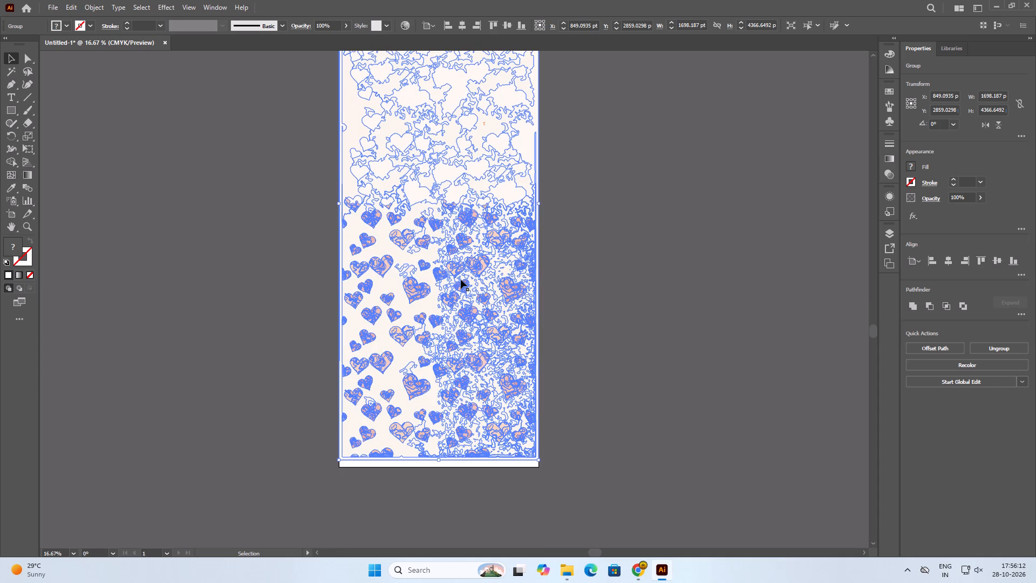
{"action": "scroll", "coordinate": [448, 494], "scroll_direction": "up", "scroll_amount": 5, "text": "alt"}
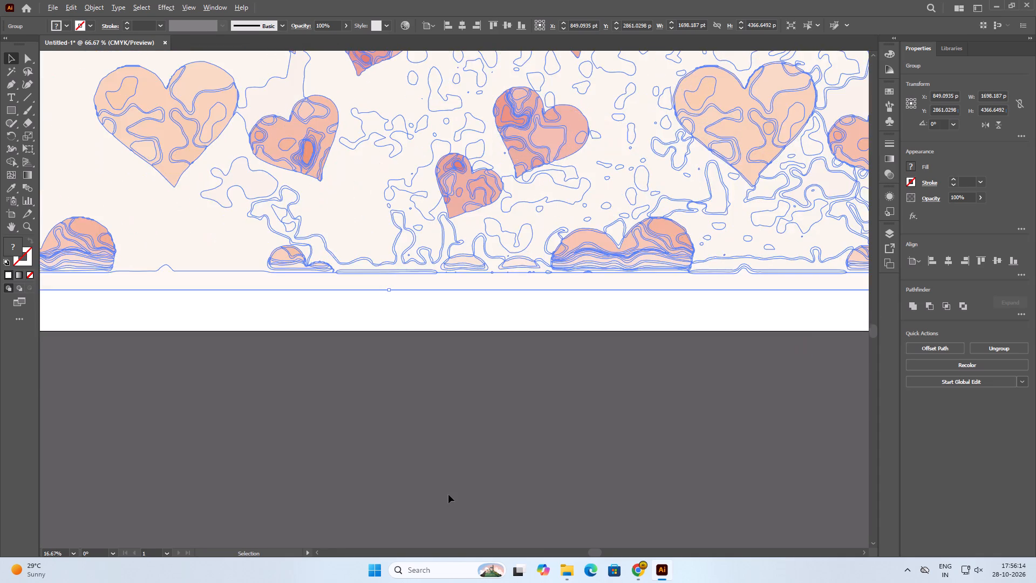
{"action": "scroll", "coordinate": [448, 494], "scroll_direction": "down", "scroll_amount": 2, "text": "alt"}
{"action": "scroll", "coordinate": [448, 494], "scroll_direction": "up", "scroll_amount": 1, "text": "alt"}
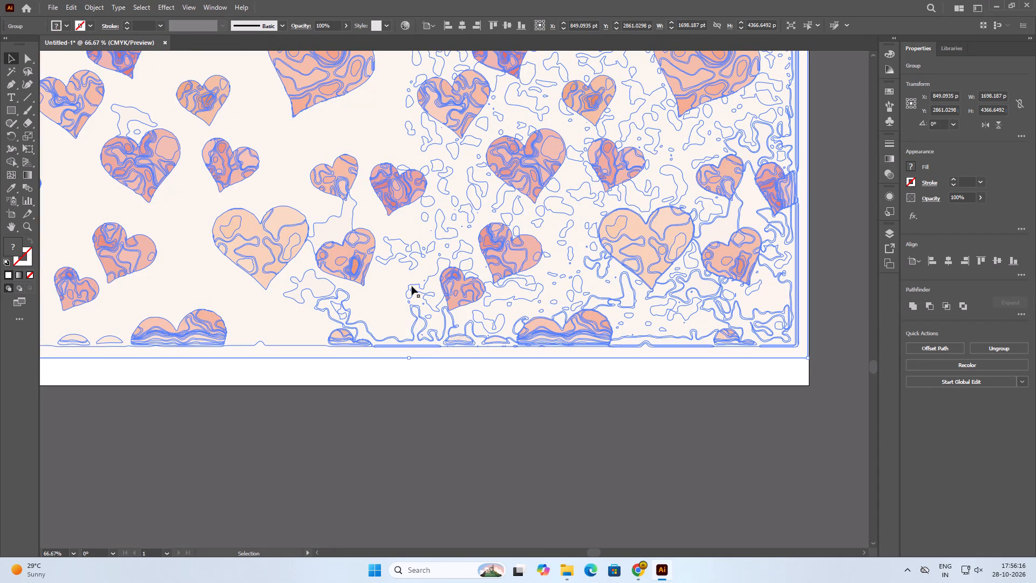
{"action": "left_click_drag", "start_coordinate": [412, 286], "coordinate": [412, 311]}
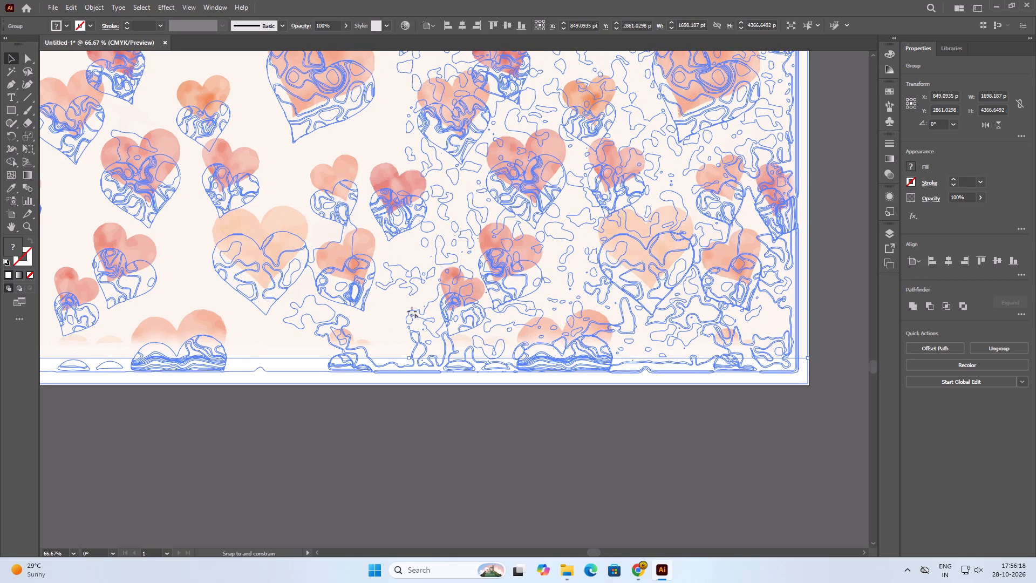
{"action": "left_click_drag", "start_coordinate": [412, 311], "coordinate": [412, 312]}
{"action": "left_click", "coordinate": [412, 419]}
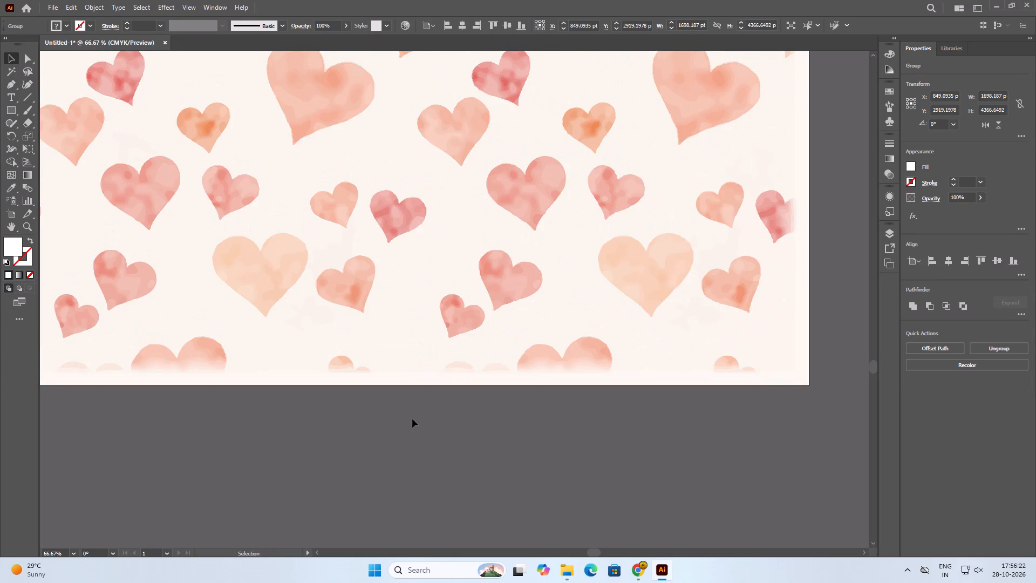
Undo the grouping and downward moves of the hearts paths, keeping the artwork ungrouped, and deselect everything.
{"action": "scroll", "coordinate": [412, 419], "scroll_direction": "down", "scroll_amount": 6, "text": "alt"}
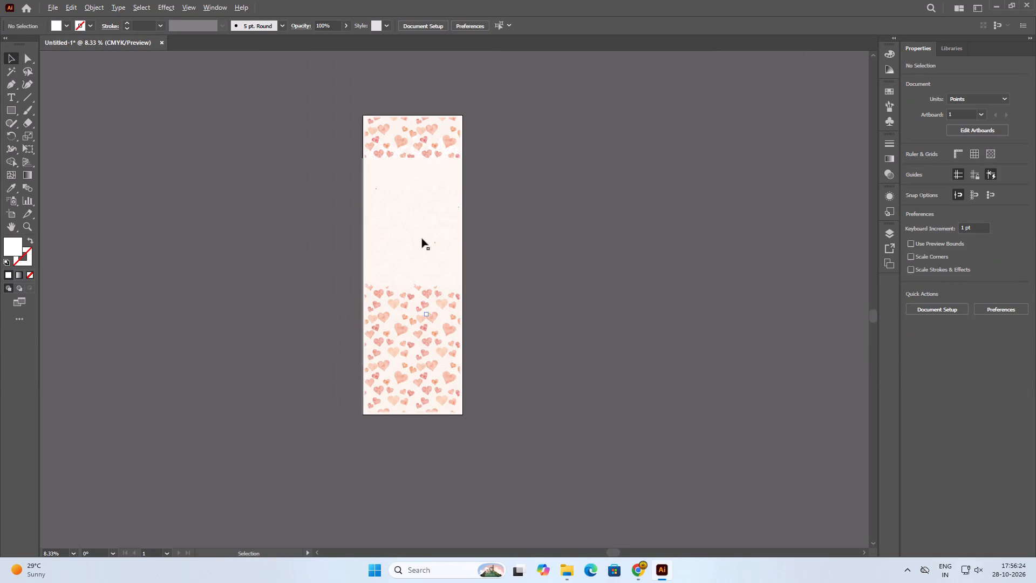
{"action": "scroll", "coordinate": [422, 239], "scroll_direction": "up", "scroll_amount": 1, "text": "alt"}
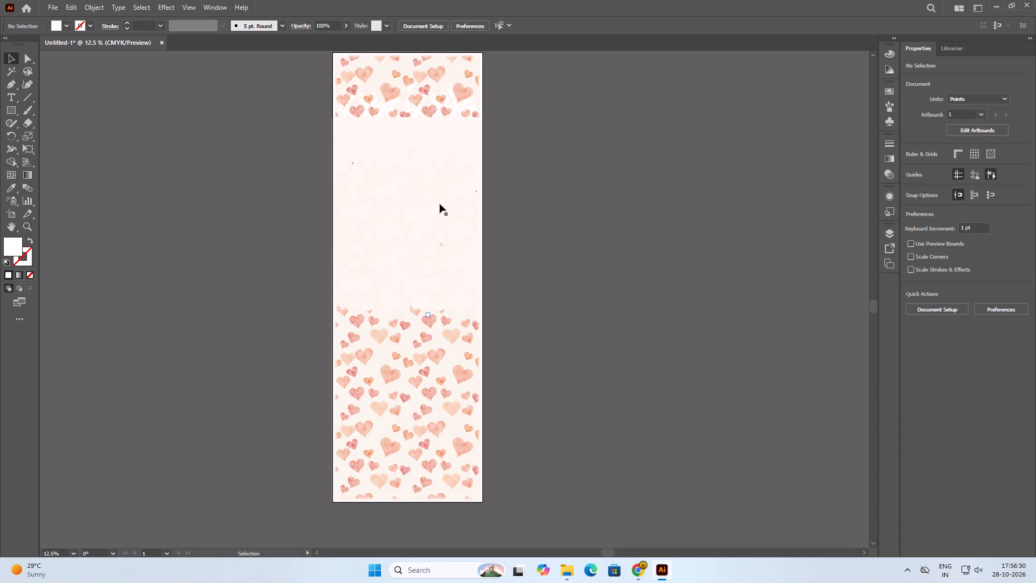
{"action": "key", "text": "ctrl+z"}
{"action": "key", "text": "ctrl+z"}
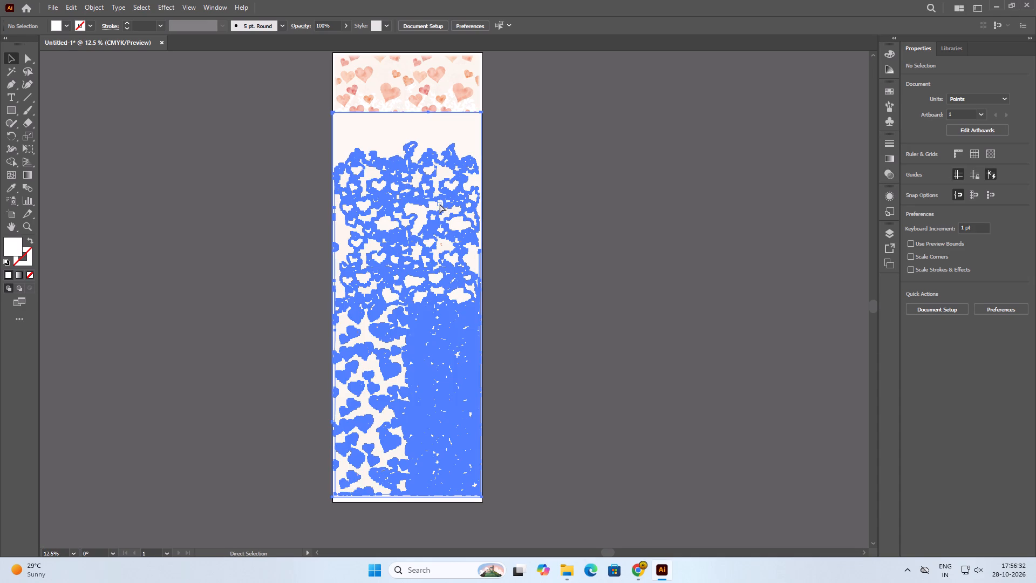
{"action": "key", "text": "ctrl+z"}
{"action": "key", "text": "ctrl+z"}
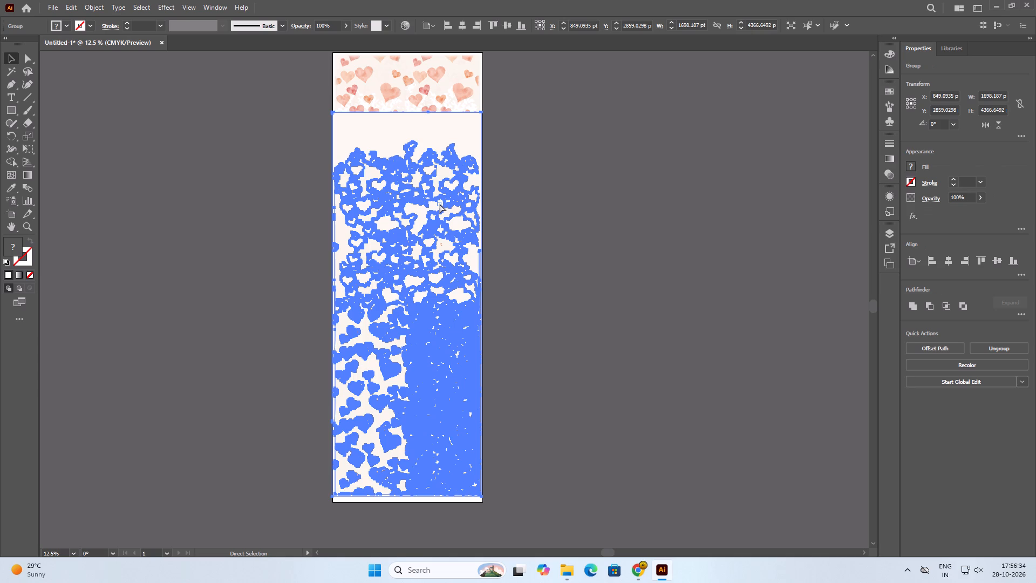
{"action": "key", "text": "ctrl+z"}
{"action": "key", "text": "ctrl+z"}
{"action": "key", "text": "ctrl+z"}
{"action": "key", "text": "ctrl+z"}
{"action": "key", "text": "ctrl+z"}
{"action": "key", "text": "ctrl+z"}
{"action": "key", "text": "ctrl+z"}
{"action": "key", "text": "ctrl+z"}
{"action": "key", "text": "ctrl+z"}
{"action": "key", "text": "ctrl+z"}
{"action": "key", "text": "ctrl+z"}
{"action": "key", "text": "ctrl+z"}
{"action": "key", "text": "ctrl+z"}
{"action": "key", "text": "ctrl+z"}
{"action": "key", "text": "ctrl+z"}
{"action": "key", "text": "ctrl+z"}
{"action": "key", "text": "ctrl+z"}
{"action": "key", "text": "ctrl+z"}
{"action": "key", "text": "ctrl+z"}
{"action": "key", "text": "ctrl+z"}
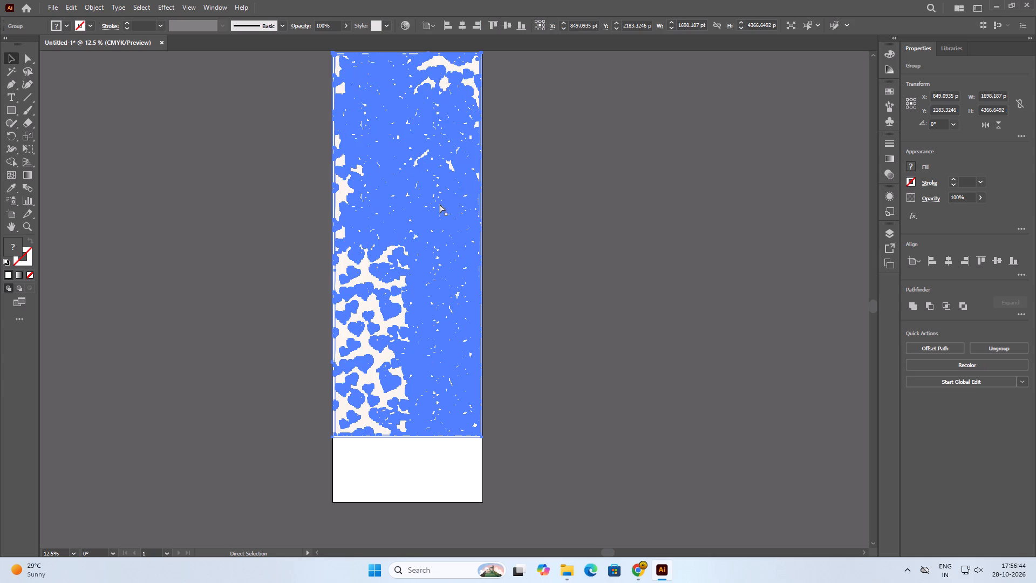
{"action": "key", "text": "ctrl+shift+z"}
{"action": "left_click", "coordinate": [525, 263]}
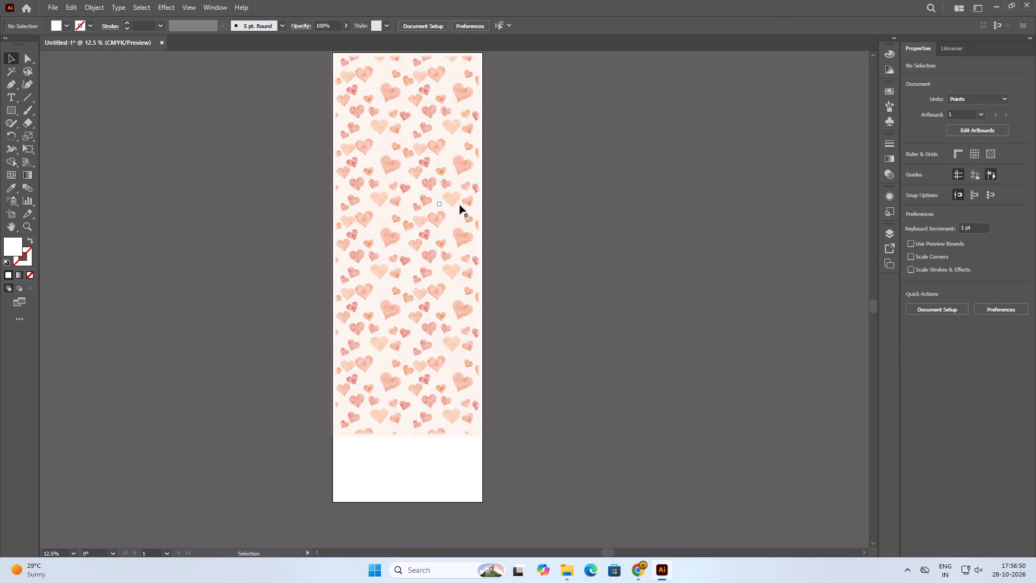
Check that the traced paths are selectable individually and examine the heart shapes up close across the pattern.
{"action": "left_click", "coordinate": [560, 216]}
{"action": "left_click", "coordinate": [444, 209]}
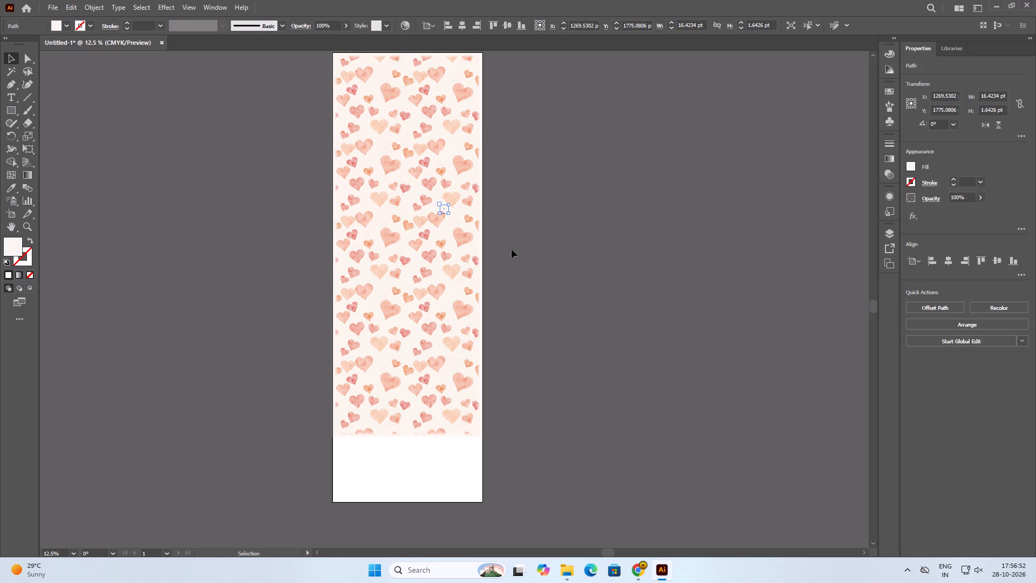
{"action": "left_click", "coordinate": [515, 250]}
{"action": "left_click", "coordinate": [454, 443]}
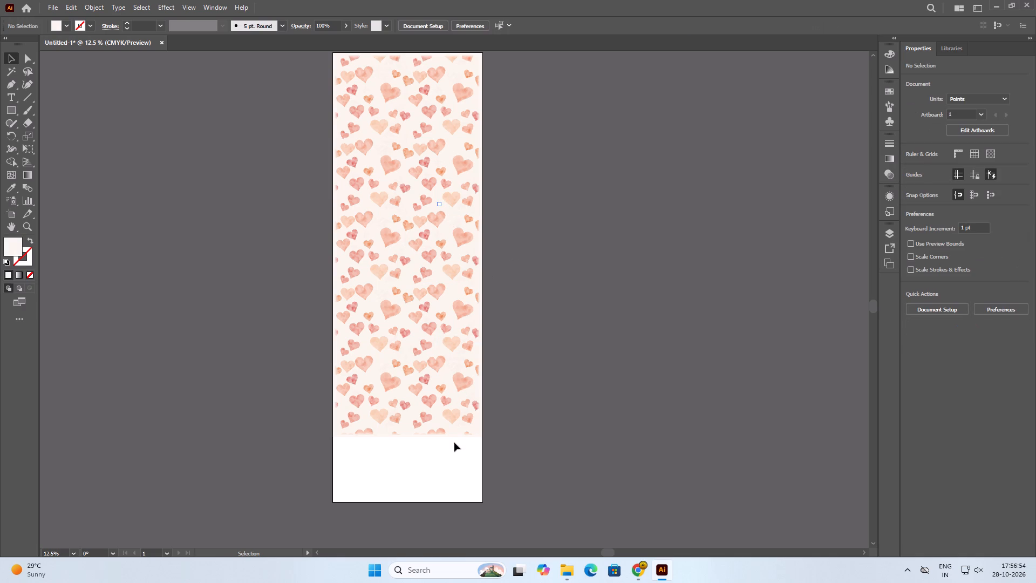
{"action": "left_click", "coordinate": [454, 431]}
{"action": "left_click", "coordinate": [453, 446]}
{"action": "scroll", "coordinate": [440, 229], "scroll_direction": "up", "scroll_amount": 4, "text": "alt"}
{"action": "scroll", "coordinate": [435, 124], "scroll_direction": "up", "scroll_amount": 2, "text": "alt"}
{"action": "scroll", "coordinate": [473, 232], "scroll_direction": "down", "scroll_amount": 1, "text": "alt"}
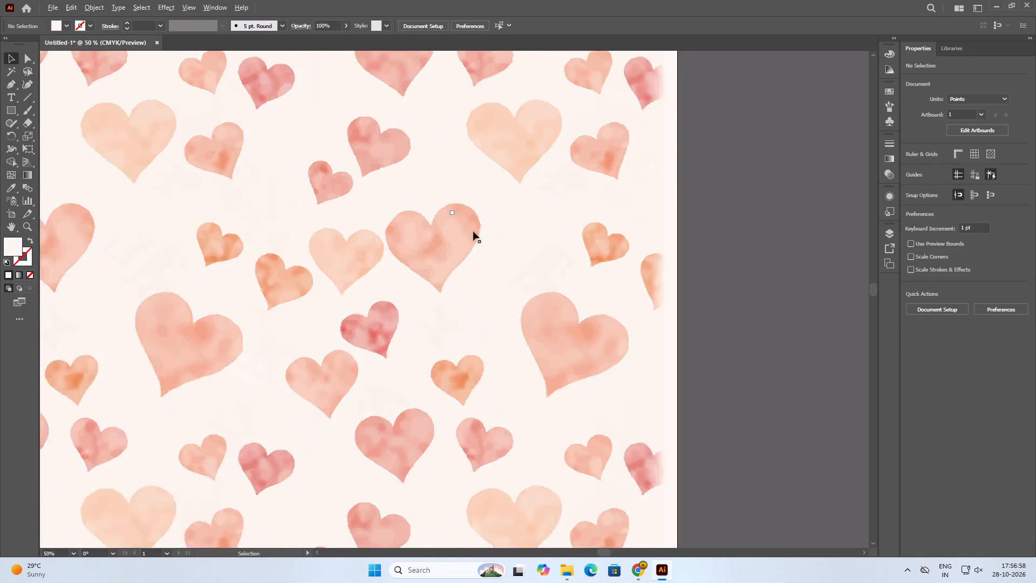
{"action": "scroll", "coordinate": [473, 232], "scroll_direction": "down", "scroll_amount": 1, "text": "alt"}
{"action": "scroll", "coordinate": [461, 222], "scroll_direction": "up", "scroll_amount": 4, "text": "alt"}
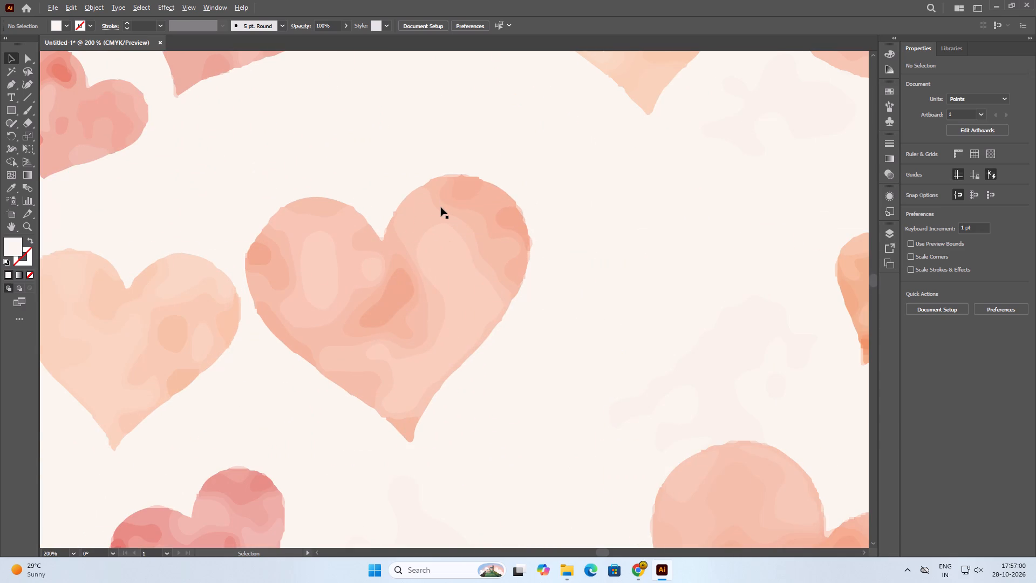
{"action": "scroll", "coordinate": [441, 207], "scroll_direction": "down", "scroll_amount": 8, "text": "alt"}
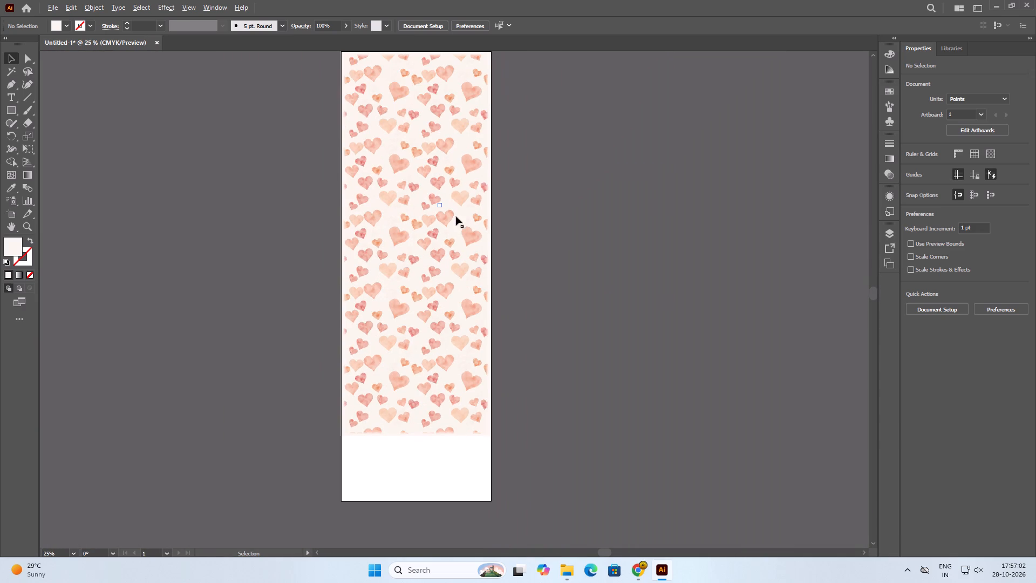
{"action": "scroll", "coordinate": [423, 293], "scroll_direction": "up", "scroll_amount": 1, "text": "alt"}
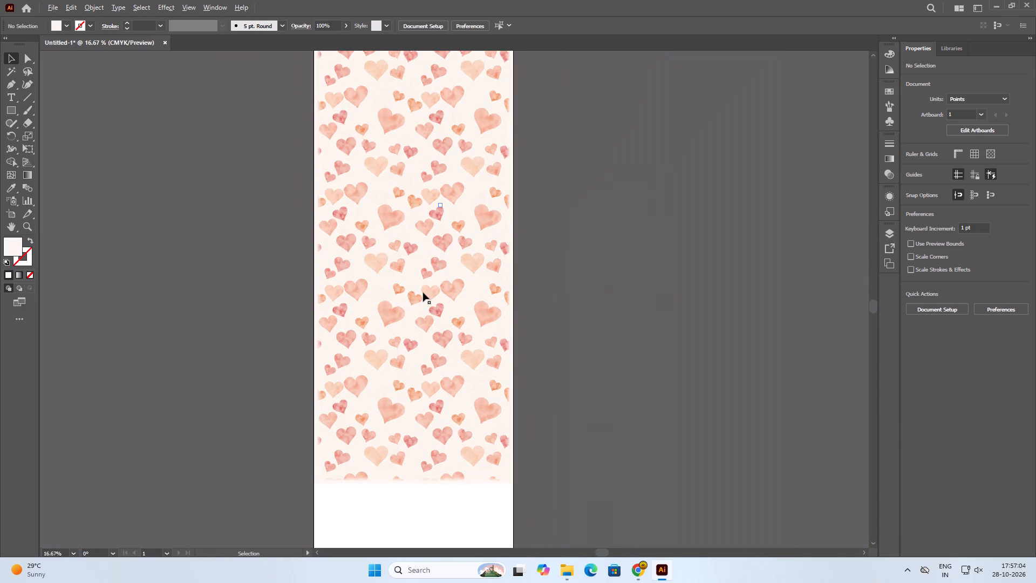
{"action": "scroll", "coordinate": [423, 293], "scroll_direction": "up", "scroll_amount": 1, "text": "alt"}
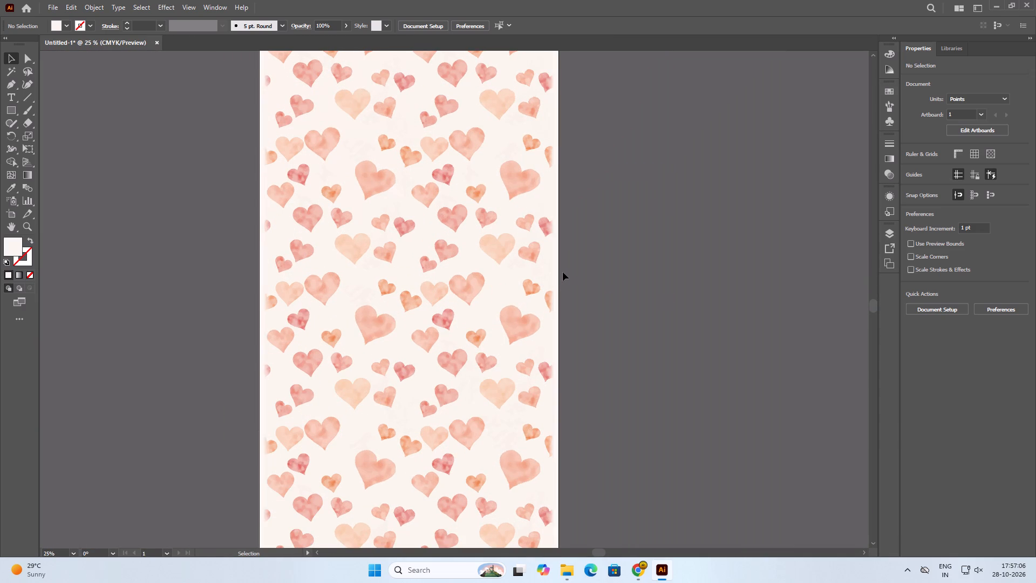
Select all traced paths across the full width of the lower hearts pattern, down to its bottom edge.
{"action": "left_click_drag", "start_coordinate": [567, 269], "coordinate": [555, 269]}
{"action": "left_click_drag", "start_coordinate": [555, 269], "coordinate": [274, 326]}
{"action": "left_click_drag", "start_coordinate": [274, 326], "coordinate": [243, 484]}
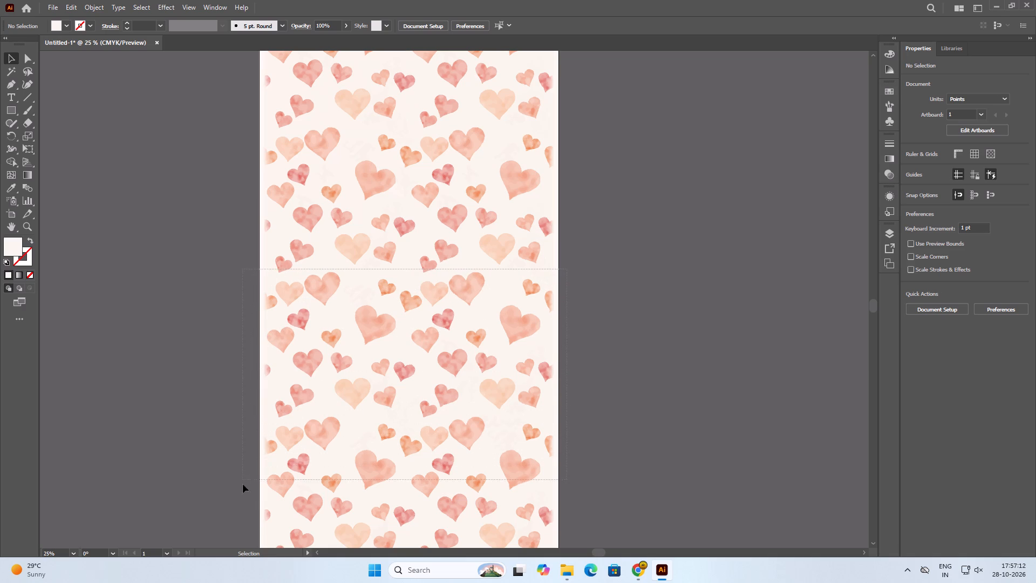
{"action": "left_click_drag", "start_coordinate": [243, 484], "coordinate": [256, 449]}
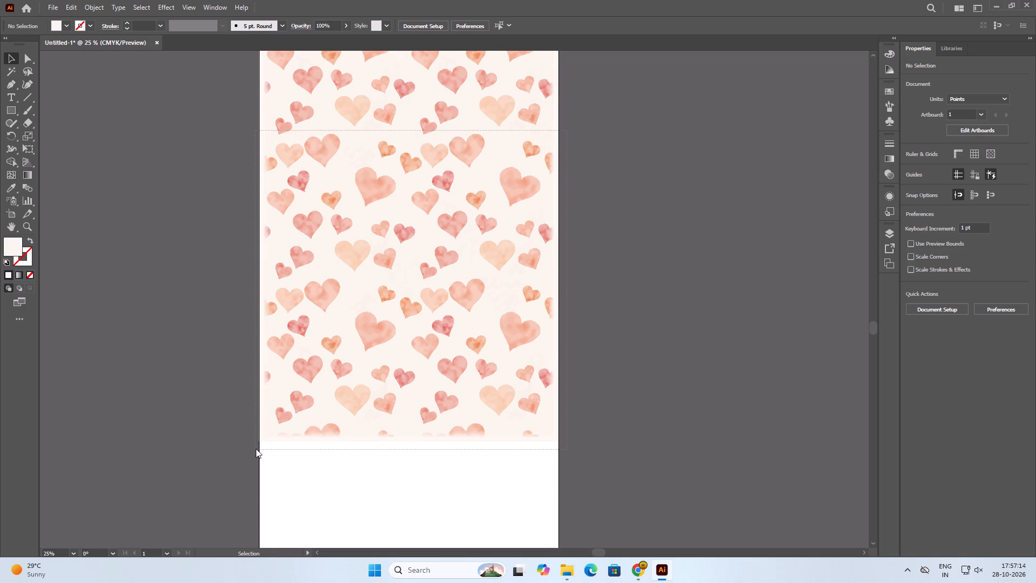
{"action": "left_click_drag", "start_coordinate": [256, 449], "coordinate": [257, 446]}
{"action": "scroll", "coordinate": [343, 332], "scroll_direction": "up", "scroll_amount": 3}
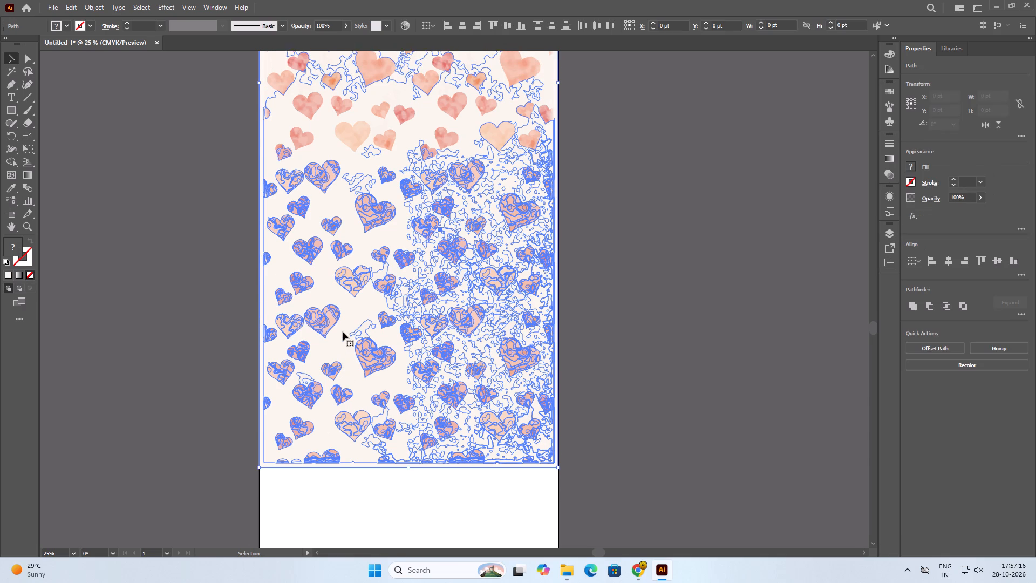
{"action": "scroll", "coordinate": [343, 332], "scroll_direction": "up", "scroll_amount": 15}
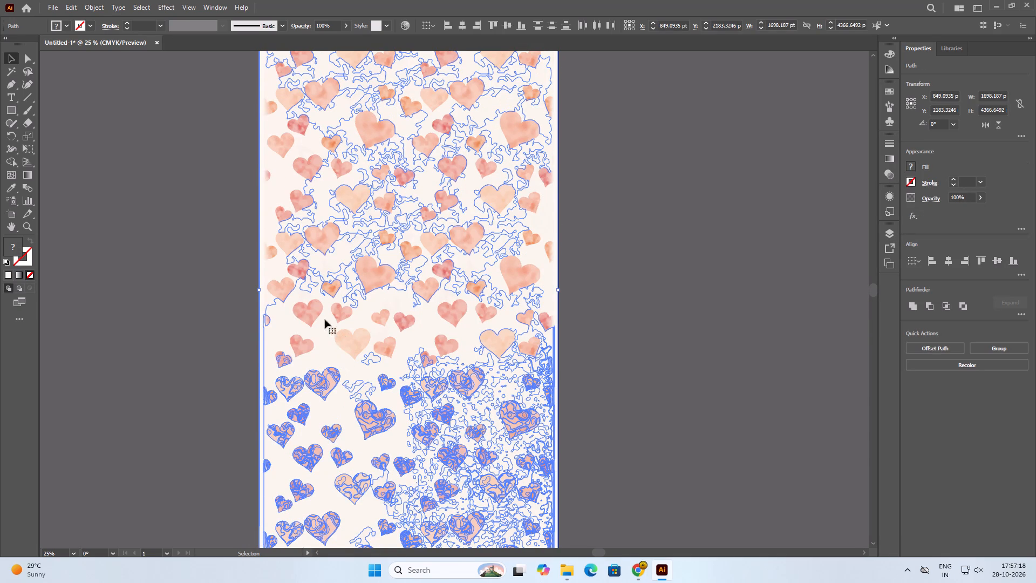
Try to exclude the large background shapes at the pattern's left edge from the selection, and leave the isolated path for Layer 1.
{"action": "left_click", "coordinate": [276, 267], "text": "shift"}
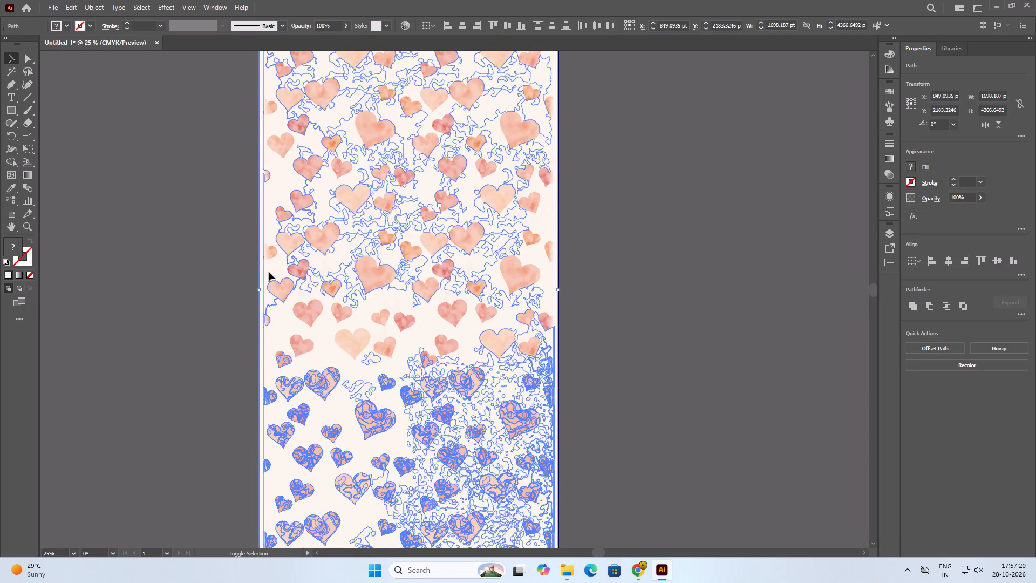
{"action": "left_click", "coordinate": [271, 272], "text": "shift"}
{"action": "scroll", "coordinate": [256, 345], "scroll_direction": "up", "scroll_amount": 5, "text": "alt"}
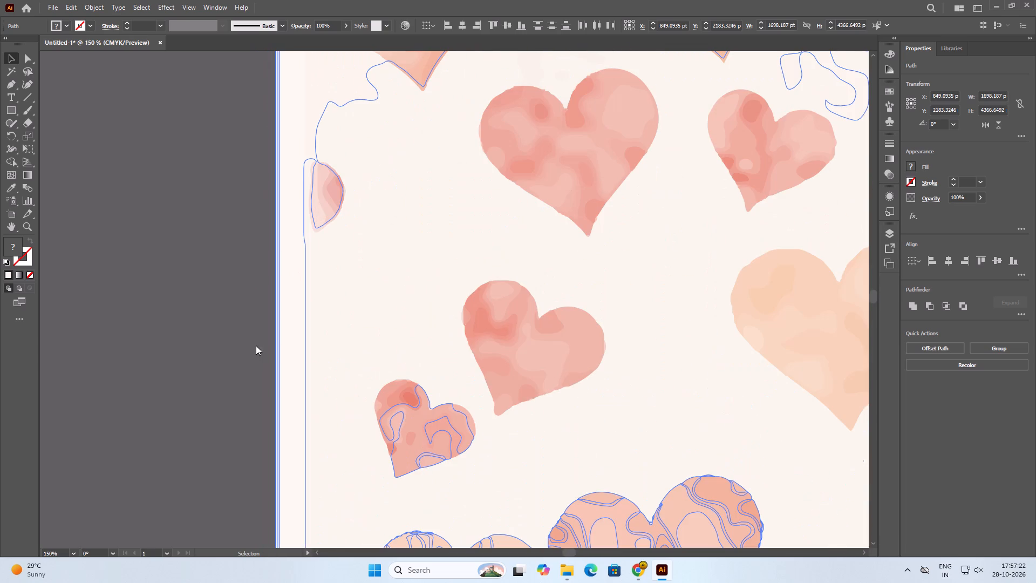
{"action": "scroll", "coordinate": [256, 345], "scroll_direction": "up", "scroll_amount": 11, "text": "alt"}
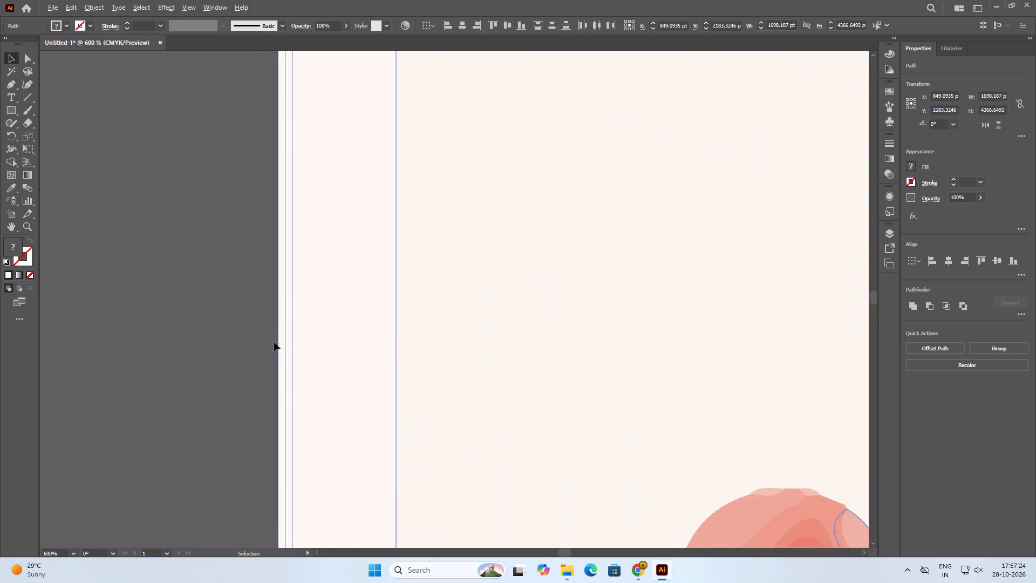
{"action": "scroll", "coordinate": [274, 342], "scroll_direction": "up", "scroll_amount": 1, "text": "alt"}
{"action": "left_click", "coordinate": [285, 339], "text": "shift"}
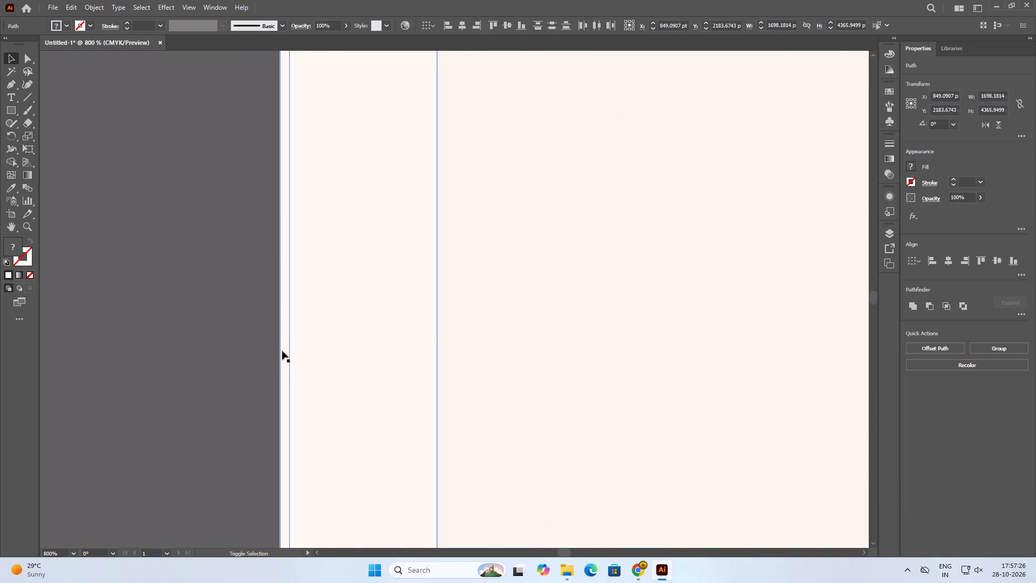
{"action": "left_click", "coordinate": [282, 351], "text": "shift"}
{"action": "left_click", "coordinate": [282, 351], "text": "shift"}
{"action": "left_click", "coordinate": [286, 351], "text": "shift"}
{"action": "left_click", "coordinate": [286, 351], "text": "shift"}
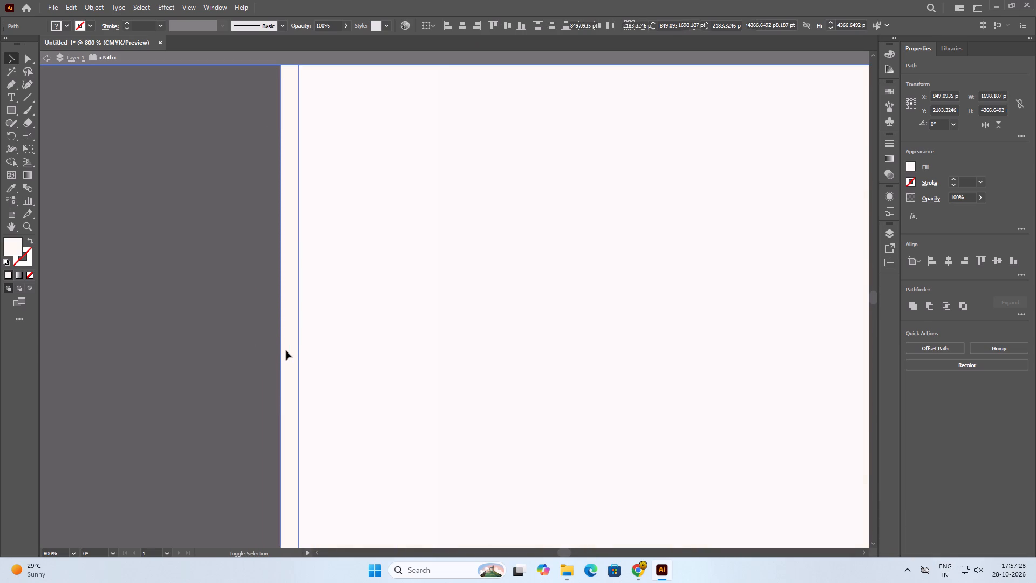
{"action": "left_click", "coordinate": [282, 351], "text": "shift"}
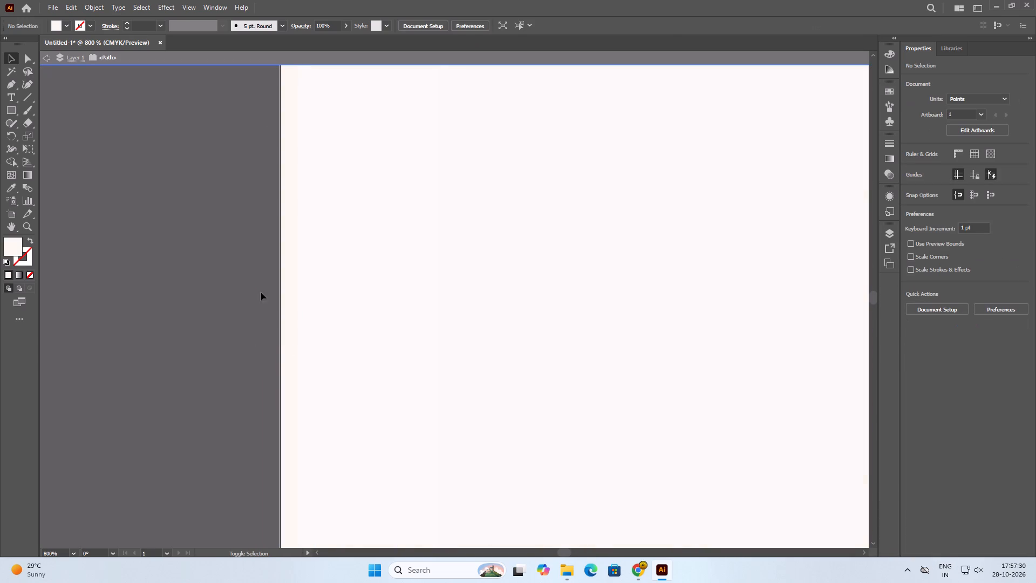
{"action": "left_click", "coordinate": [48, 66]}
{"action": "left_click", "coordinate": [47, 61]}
Reselect the traced paths across the full width of the lower hearts pattern, down to its bottom edge, within Layer 1.
{"action": "scroll", "coordinate": [297, 240], "scroll_direction": "down", "scroll_amount": 10, "text": "alt"}
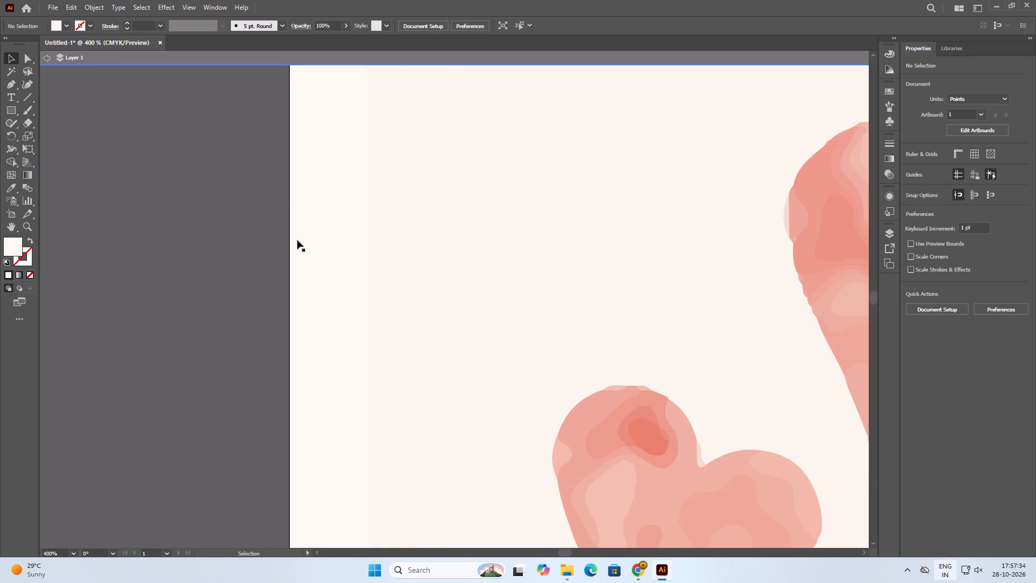
{"action": "scroll", "coordinate": [297, 240], "scroll_direction": "down", "scroll_amount": 10, "text": "alt"}
{"action": "scroll", "coordinate": [451, 203], "scroll_direction": "down", "scroll_amount": 1}
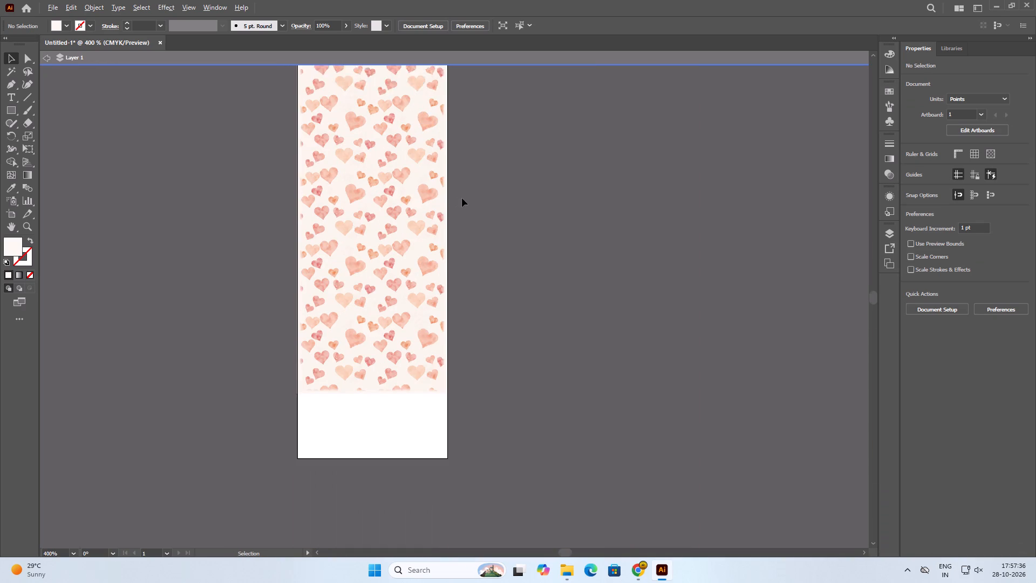
{"action": "scroll", "coordinate": [462, 198], "scroll_direction": "down", "scroll_amount": 2}
{"action": "scroll", "coordinate": [346, 293], "scroll_direction": "up", "scroll_amount": 1}
{"action": "scroll", "coordinate": [342, 392], "scroll_direction": "up", "scroll_amount": 2, "text": "alt"}
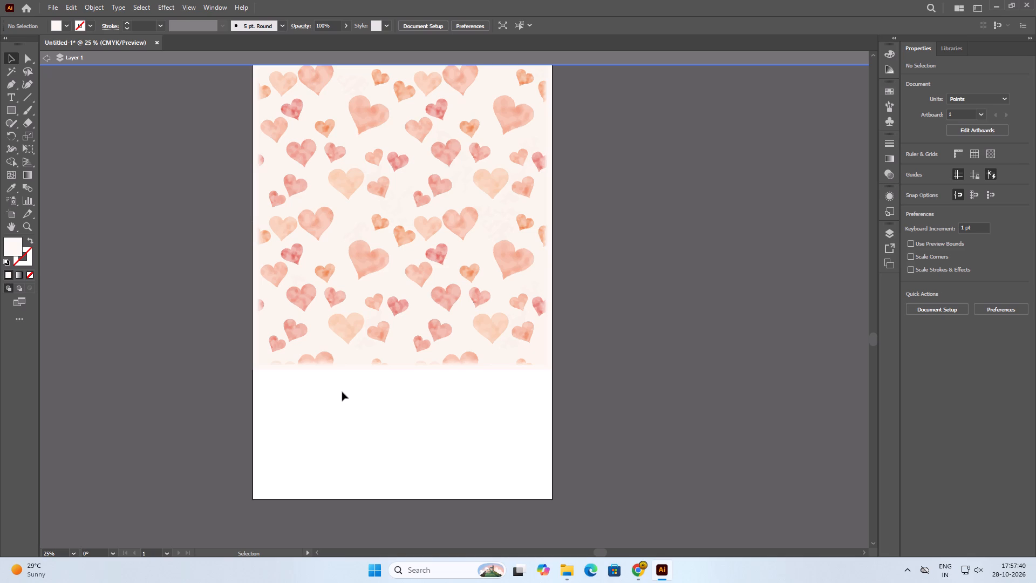
{"action": "left_click", "coordinate": [358, 348]}
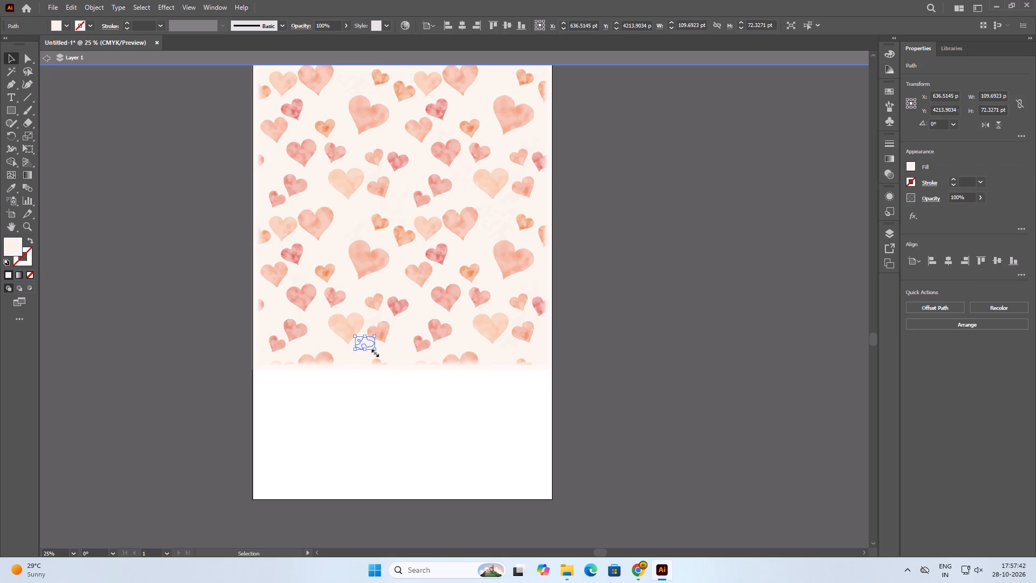
{"action": "scroll", "coordinate": [379, 350], "scroll_direction": "up", "scroll_amount": 1, "text": "alt"}
{"action": "scroll", "coordinate": [379, 350], "scroll_direction": "down", "scroll_amount": 2, "text": "alt"}
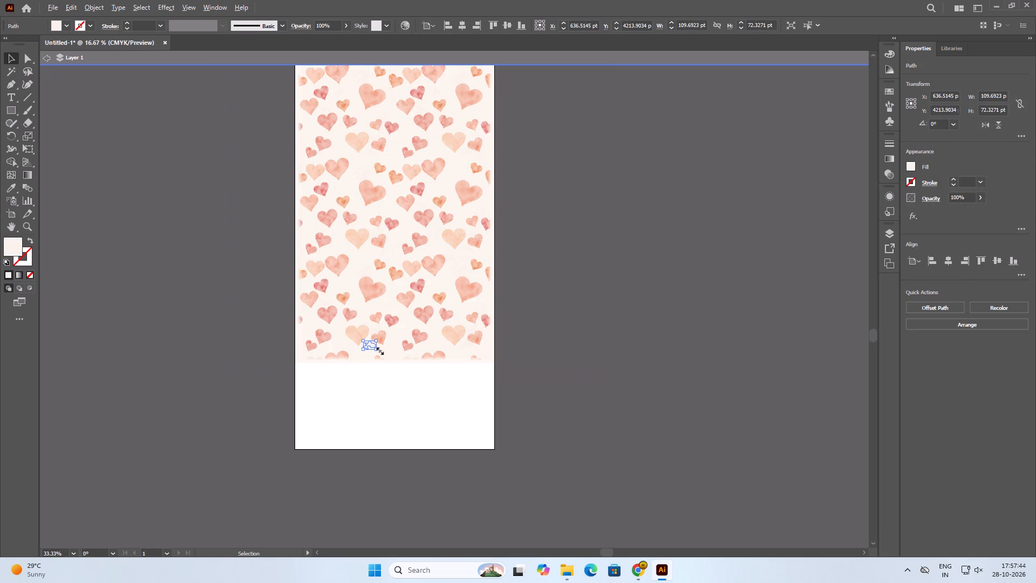
{"action": "scroll", "coordinate": [391, 247], "scroll_direction": "down", "scroll_amount": 1, "text": "alt"}
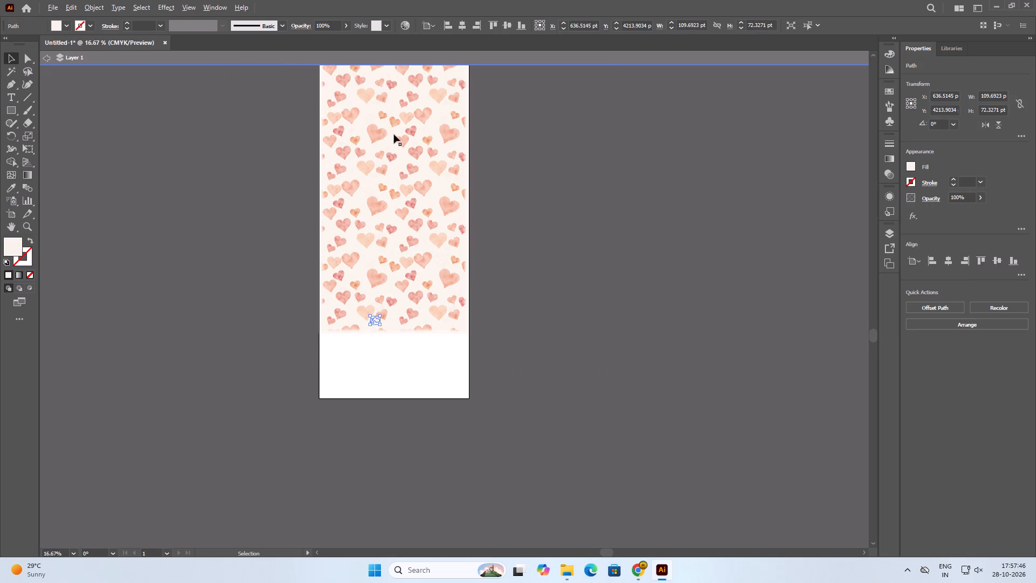
{"action": "scroll", "coordinate": [394, 134], "scroll_direction": "up", "scroll_amount": 1, "text": "alt"}
{"action": "scroll", "coordinate": [394, 183], "scroll_direction": "up", "scroll_amount": 1, "text": "alt"}
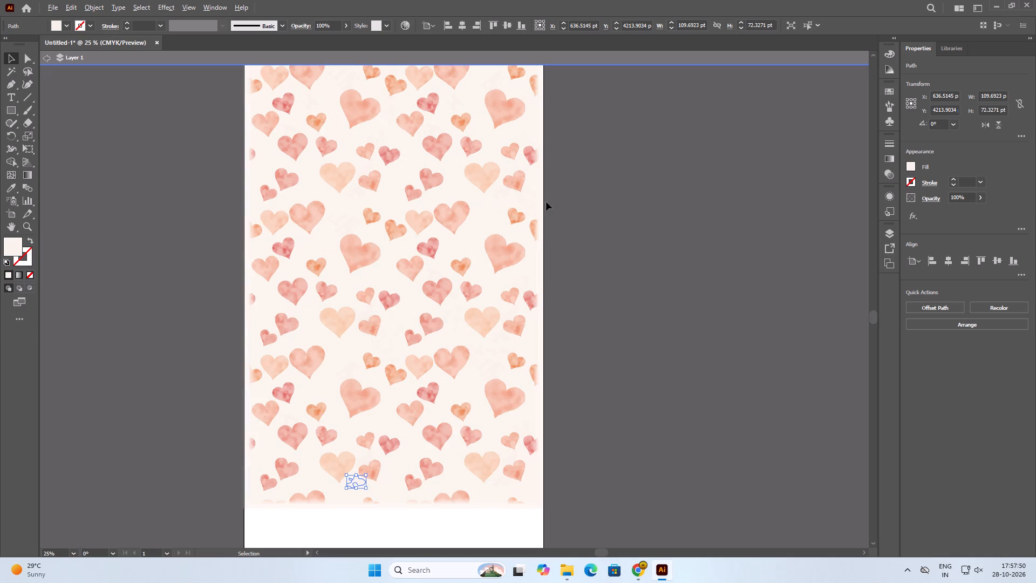
{"action": "left_click_drag", "start_coordinate": [550, 199], "coordinate": [261, 252]}
{"action": "left_click_drag", "start_coordinate": [261, 252], "coordinate": [244, 515]}
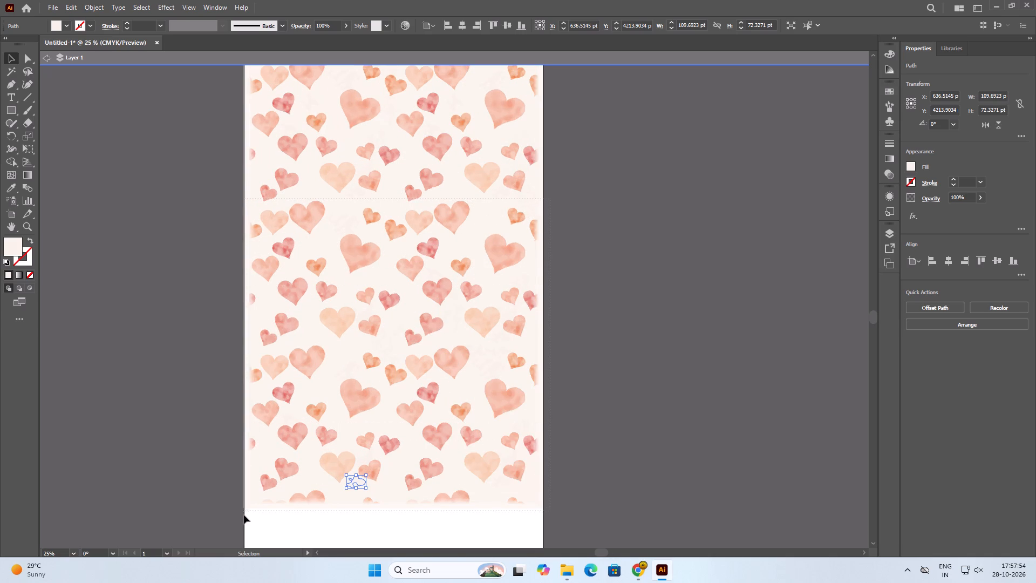
{"action": "left_click_drag", "start_coordinate": [244, 515], "coordinate": [243, 511]}
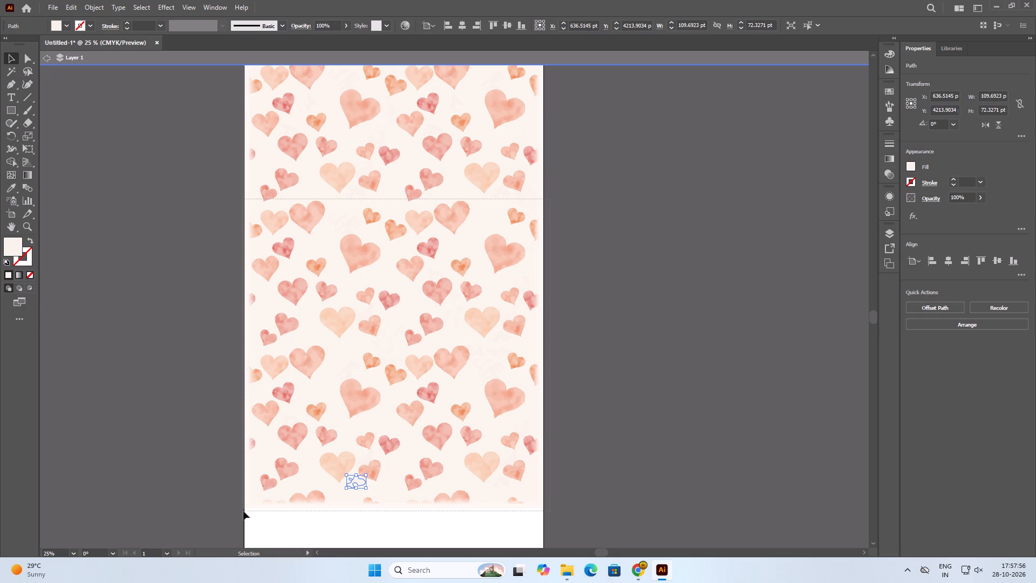
{"action": "left_click_drag", "start_coordinate": [243, 511], "coordinate": [242, 511]}
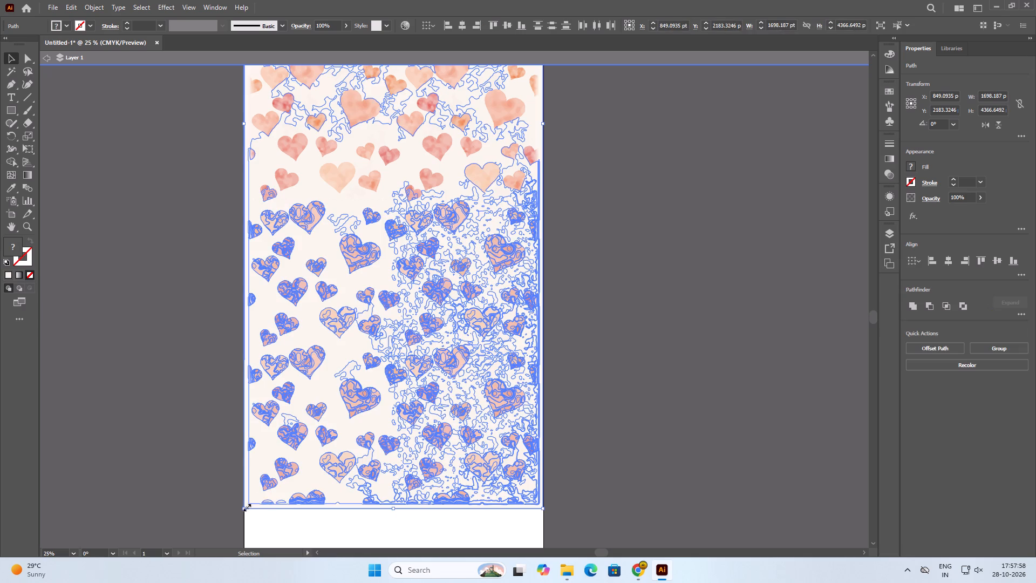
Remove the large background shapes that extend through the upper hearts pattern from the selection, keeping the lower hearts selected.
{"action": "scroll", "coordinate": [381, 167], "scroll_direction": "down", "scroll_amount": 2}
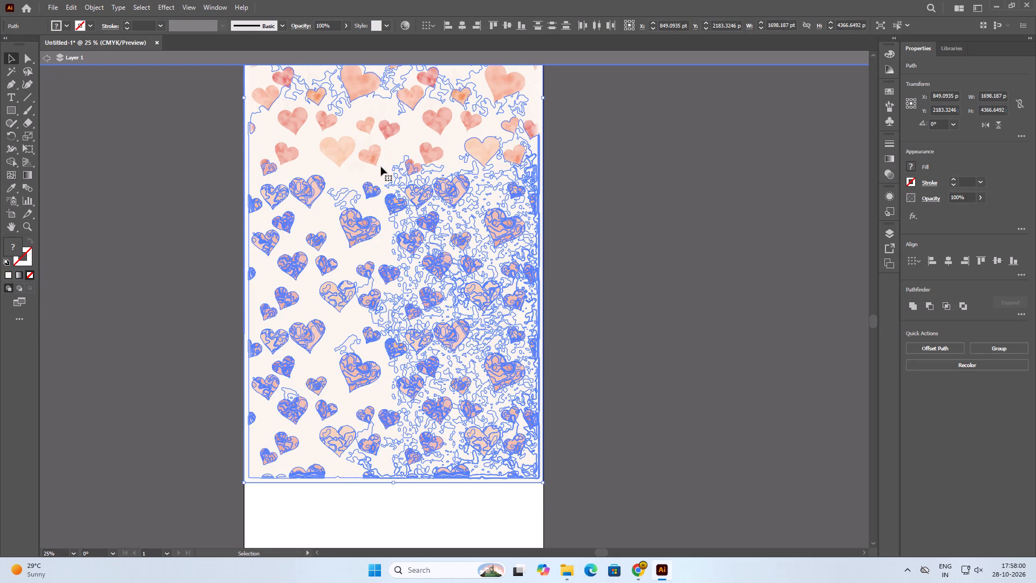
{"action": "scroll", "coordinate": [381, 167], "scroll_direction": "down", "scroll_amount": 2, "text": "alt"}
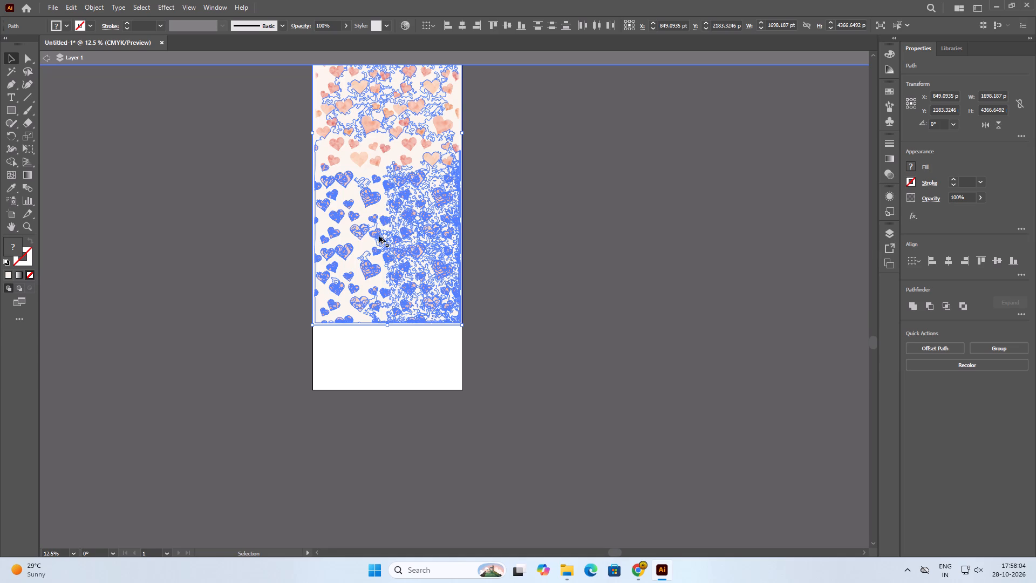
{"action": "scroll", "coordinate": [379, 236], "scroll_direction": "down", "scroll_amount": 1, "text": "alt"}
{"action": "scroll", "coordinate": [390, 109], "scroll_direction": "up", "scroll_amount": 2, "text": "alt"}
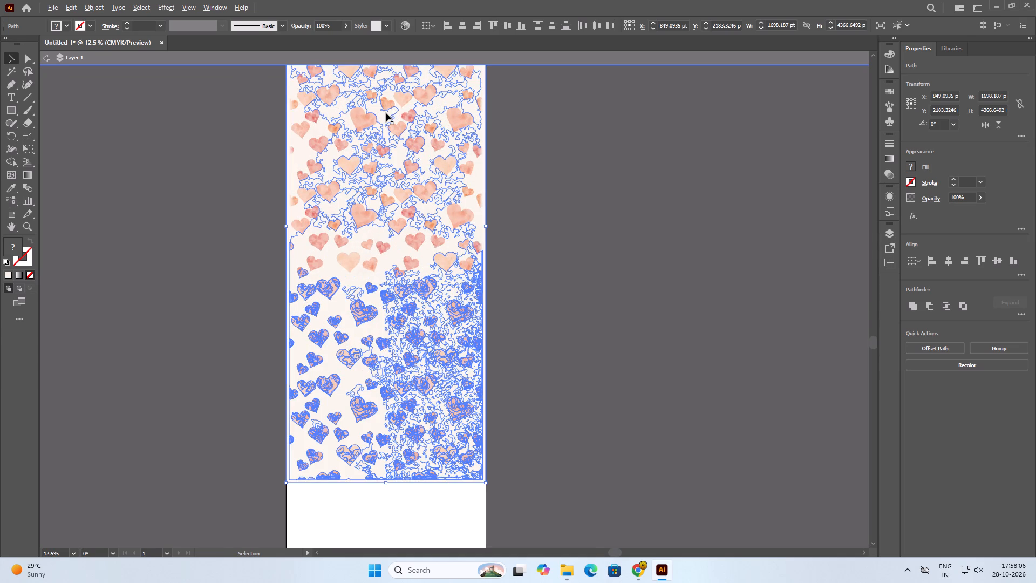
{"action": "left_click", "coordinate": [386, 113], "text": "shift"}
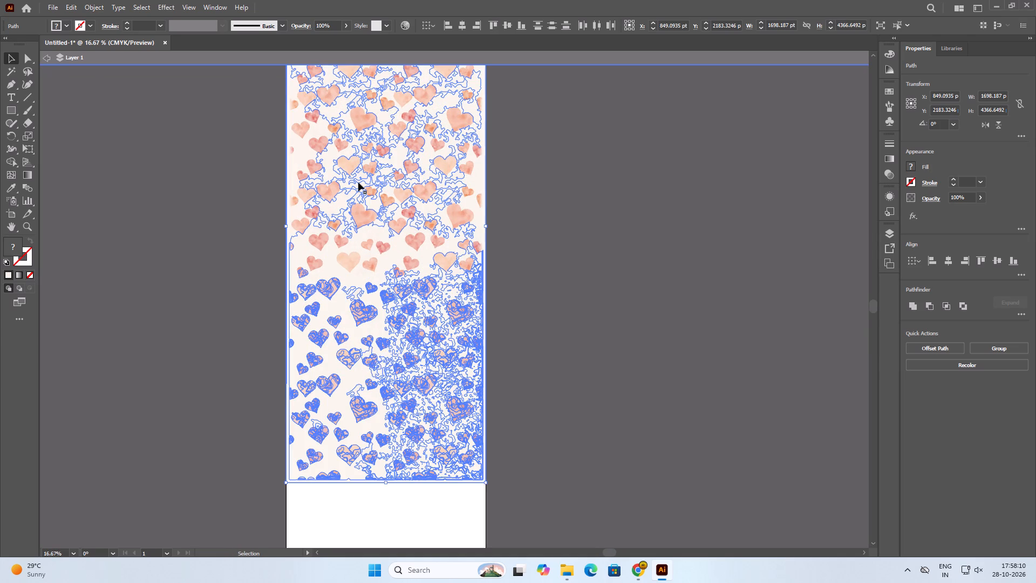
{"action": "scroll", "coordinate": [373, 212], "scroll_direction": "down", "scroll_amount": 1, "text": "alt"}
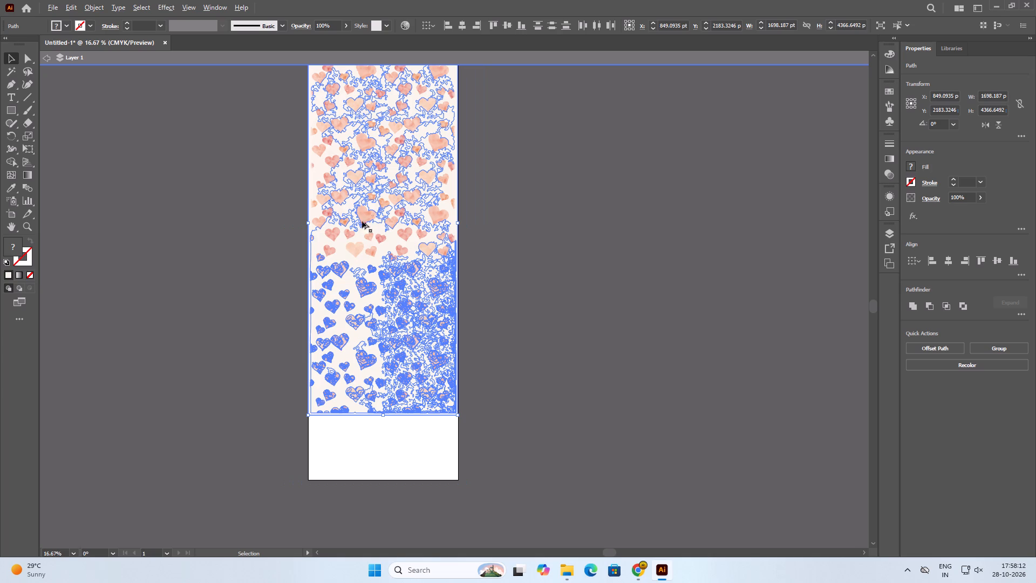
{"action": "left_click", "coordinate": [320, 239], "text": "shift"}
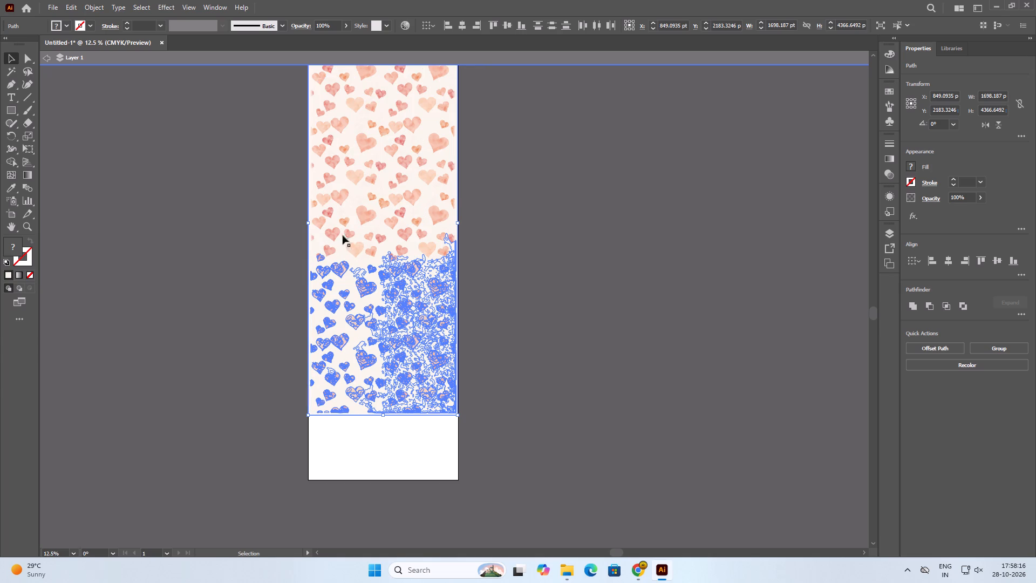
Deselect the remaining pieces of the small, partly selected heart midway across the selection's upper boundary.
{"action": "scroll", "coordinate": [375, 214], "scroll_direction": "down", "scroll_amount": 4}
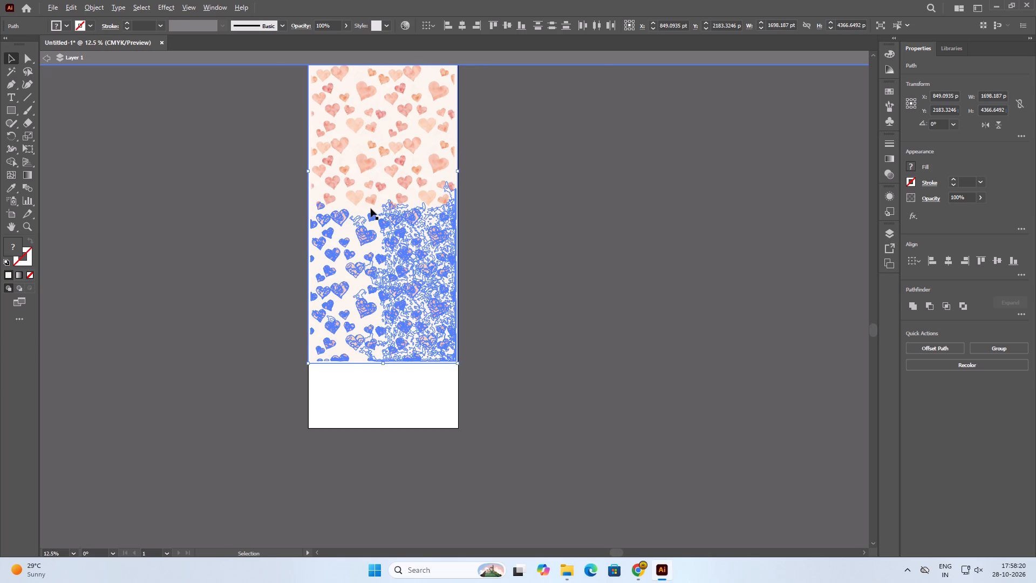
{"action": "scroll", "coordinate": [371, 208], "scroll_direction": "up", "scroll_amount": 3, "text": "alt"}
{"action": "scroll", "coordinate": [432, 205], "scroll_direction": "up", "scroll_amount": 4, "text": "alt"}
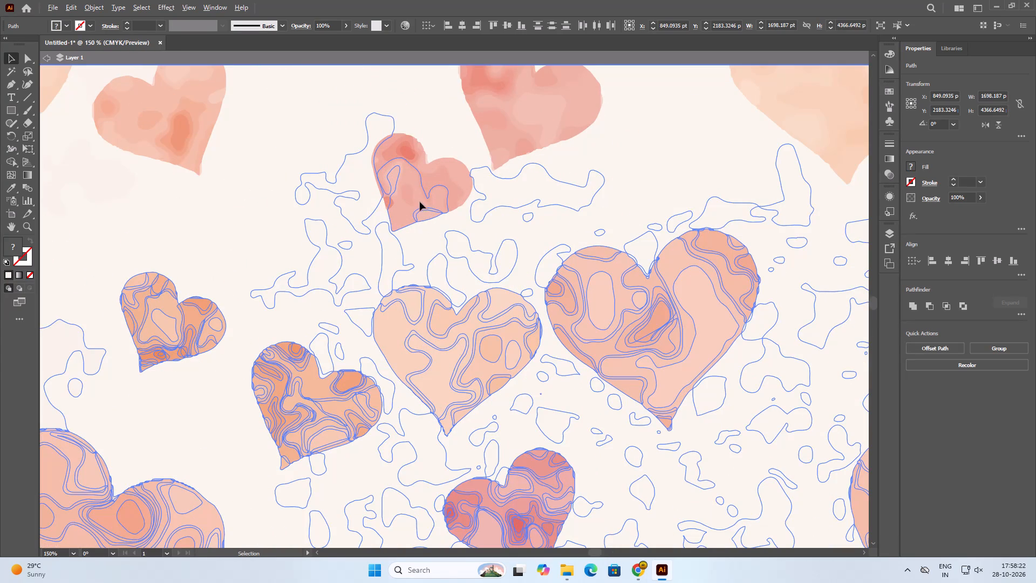
{"action": "left_click", "coordinate": [406, 192], "text": "shift"}
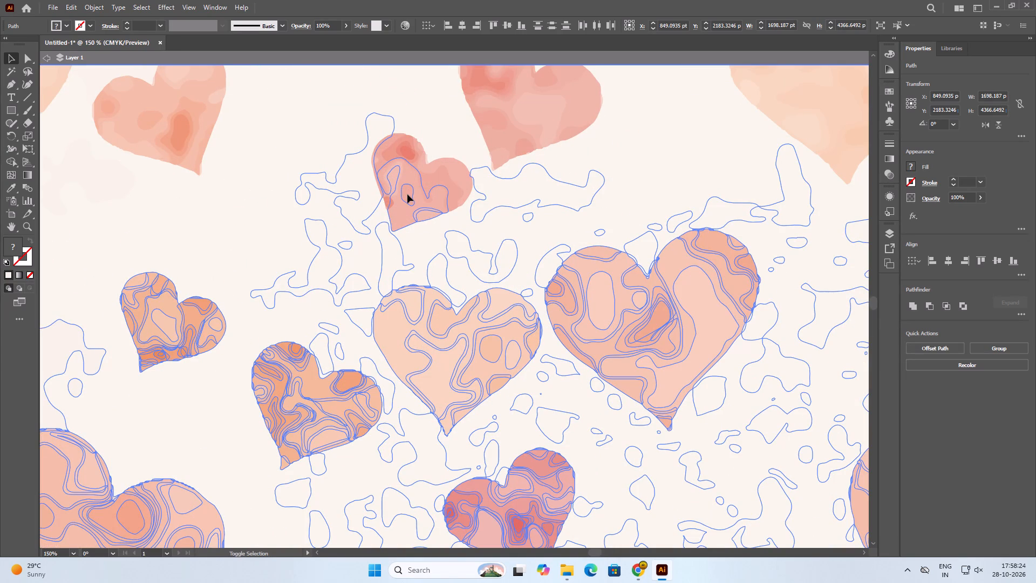
{"action": "left_click", "coordinate": [407, 194], "text": "shift"}
{"action": "left_click", "coordinate": [388, 173], "text": "shift"}
{"action": "left_click", "coordinate": [424, 215], "text": "shift"}
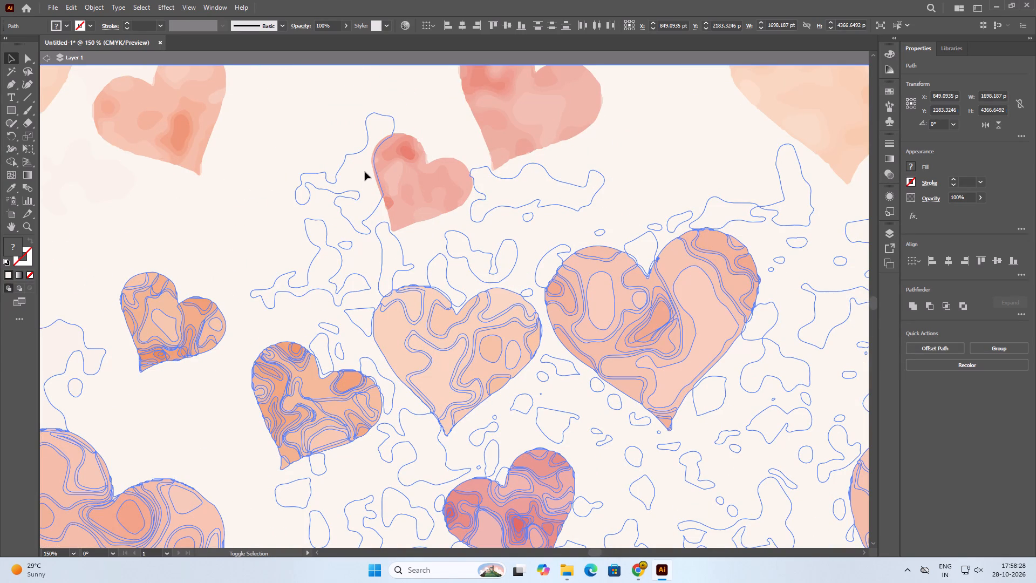
{"action": "scroll", "coordinate": [366, 160], "scroll_direction": "up", "scroll_amount": 4, "text": "alt+shift"}
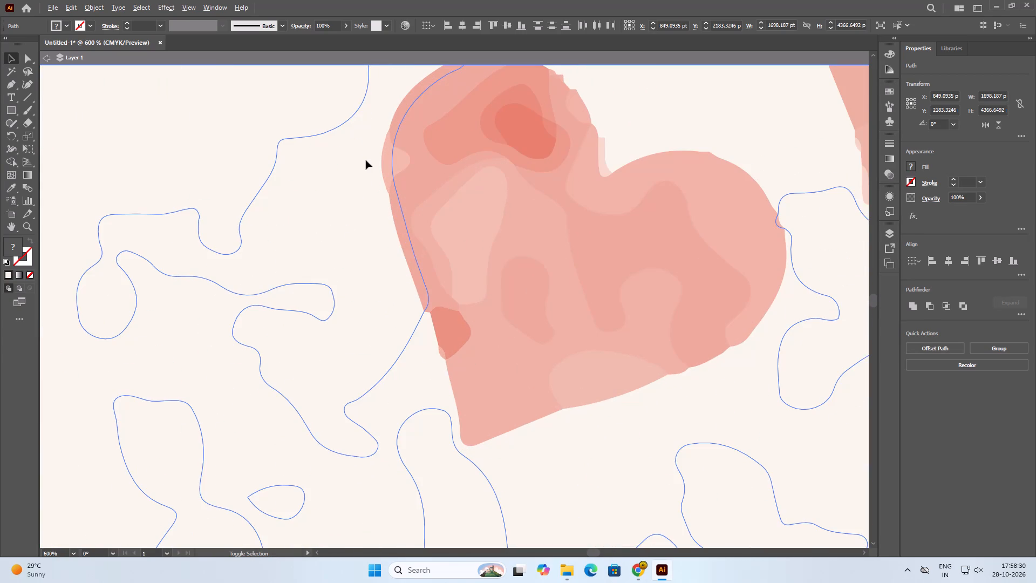
Add the left-edge, inner and right-lobe shapes of the small heart near the pattern's left edge, above the selected rows, to the selection.
{"action": "scroll", "coordinate": [366, 160], "scroll_direction": "down", "scroll_amount": 5, "text": "alt+shift"}
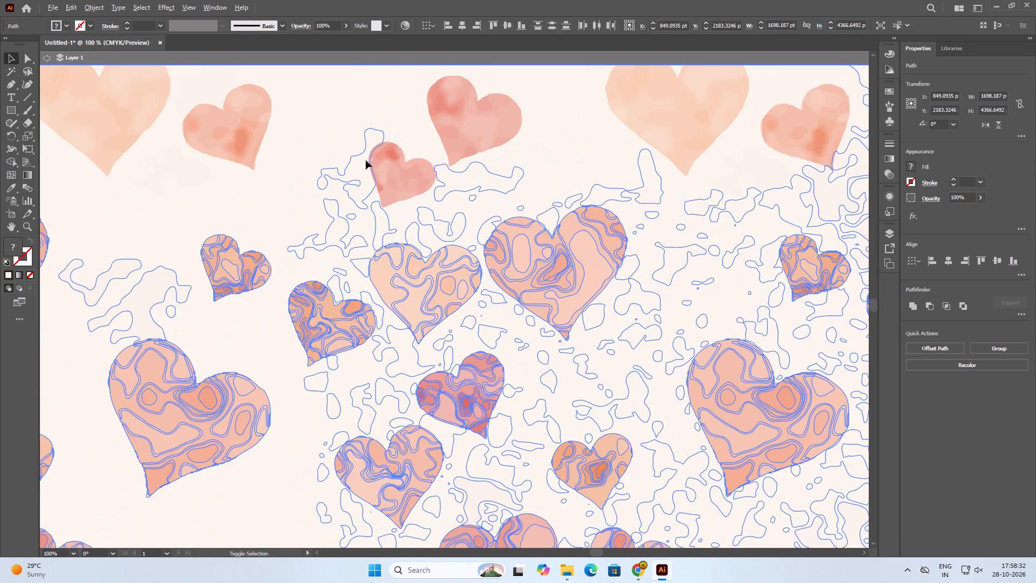
{"action": "scroll", "coordinate": [588, 209], "scroll_direction": "down", "scroll_amount": 2, "text": "alt+shift"}
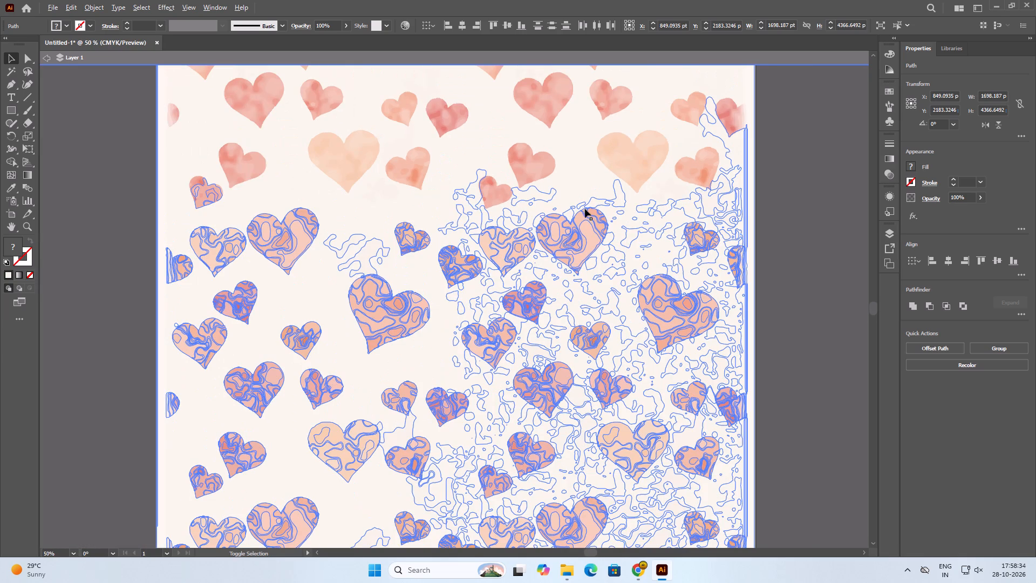
{"action": "scroll", "coordinate": [192, 181], "scroll_direction": "up", "scroll_amount": 7, "text": "alt+shift"}
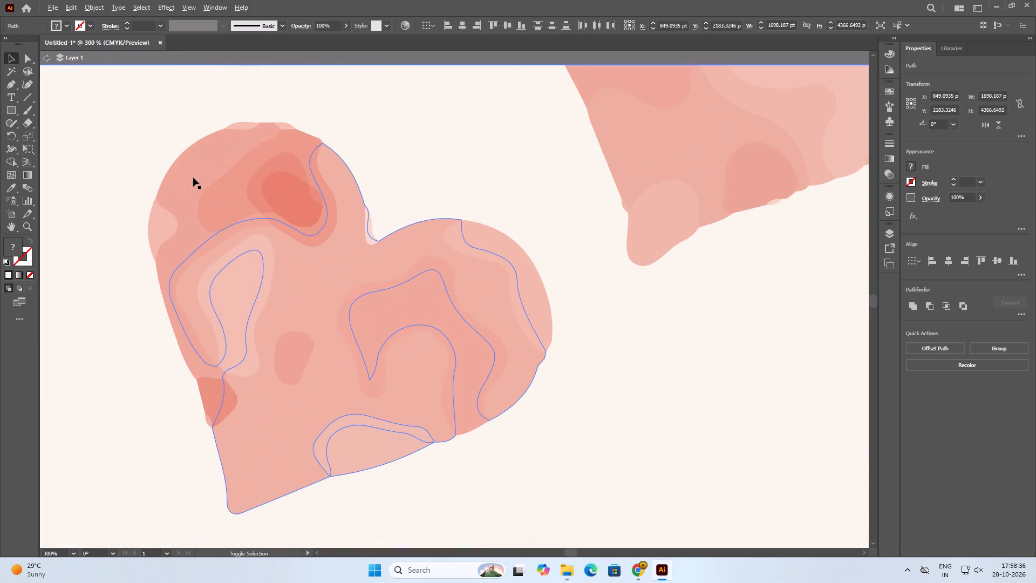
{"action": "left_click", "coordinate": [209, 424], "text": "shift"}
{"action": "left_click", "coordinate": [209, 389], "text": "shift"}
{"action": "left_click", "coordinate": [200, 371], "text": "shift"}
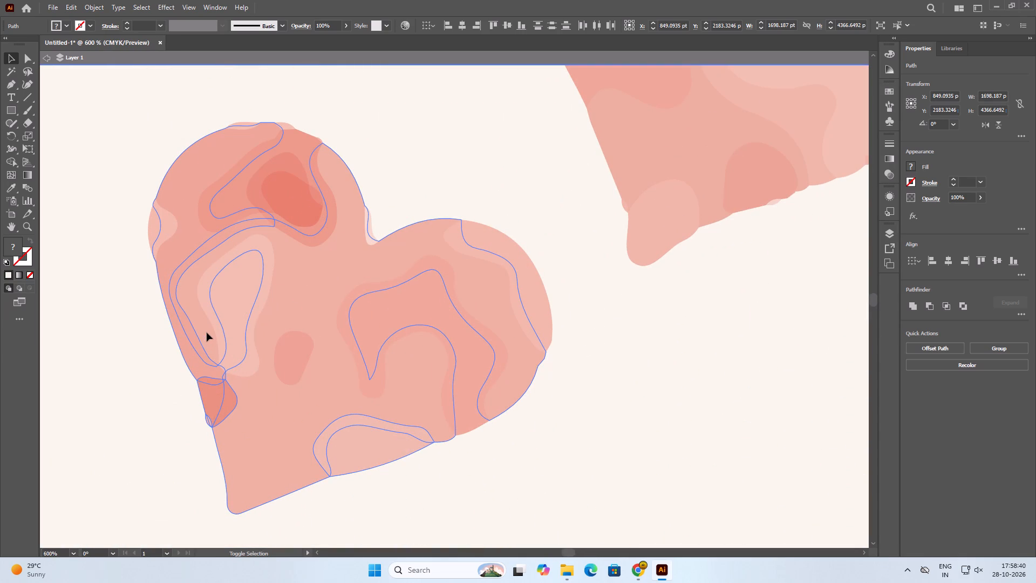
{"action": "left_click", "coordinate": [263, 304], "text": "shift"}
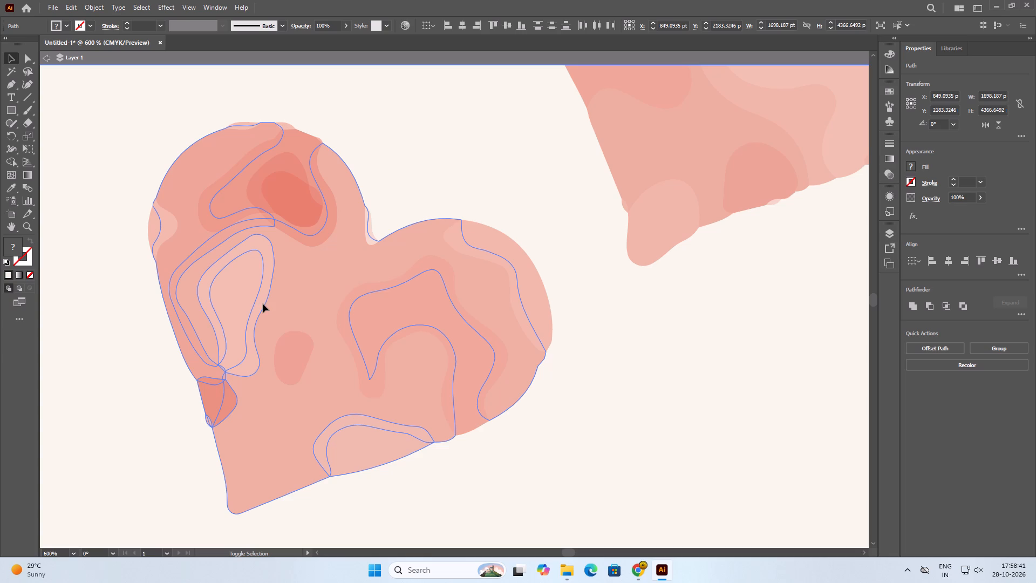
{"action": "left_click", "coordinate": [291, 366], "text": "shift"}
{"action": "left_click", "coordinate": [366, 384], "text": "shift"}
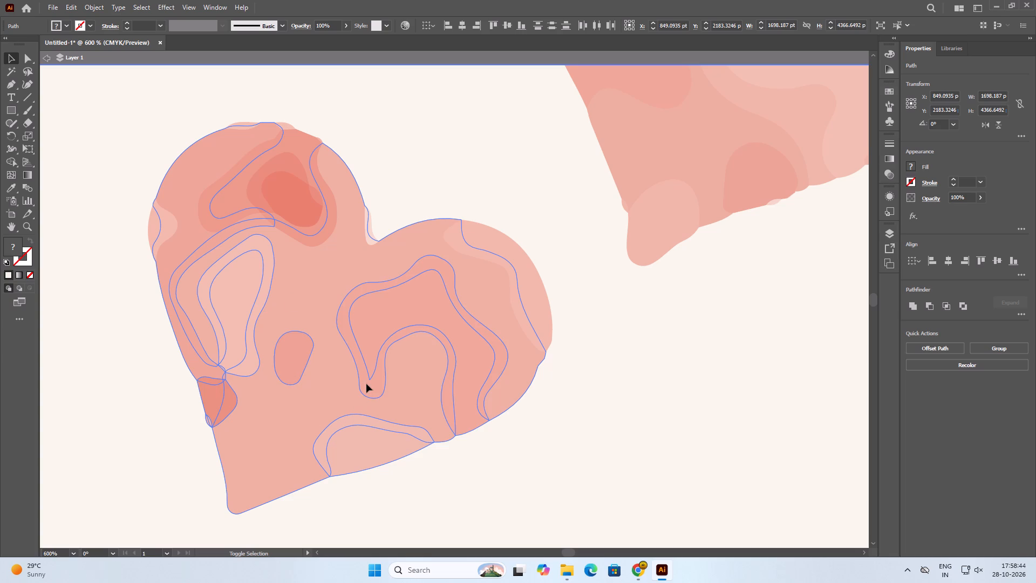
{"action": "left_click", "coordinate": [519, 313], "text": "shift"}
{"action": "left_click", "coordinate": [371, 239], "text": "shift"}
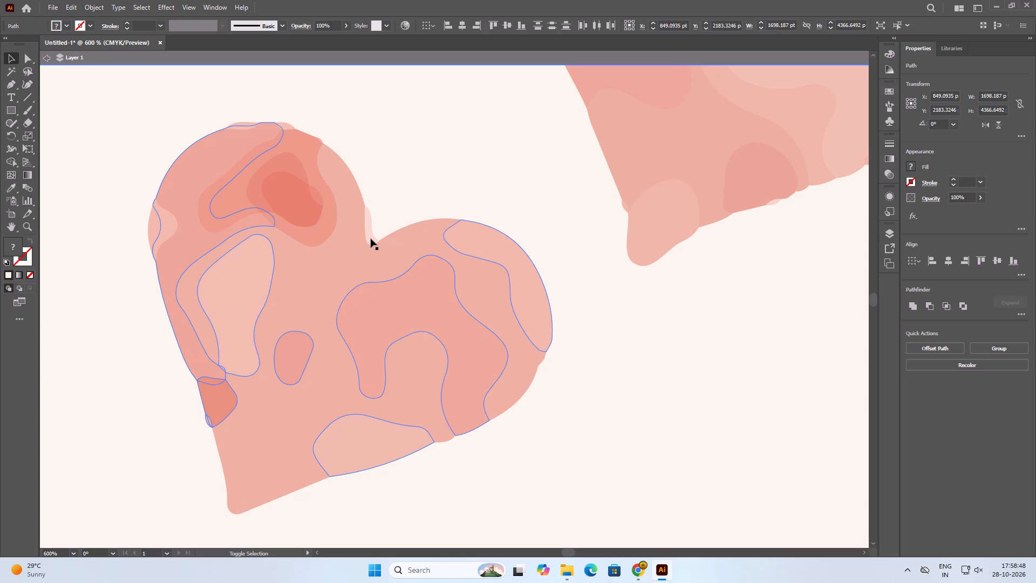
{"action": "left_click", "coordinate": [371, 239], "text": "shift"}
{"action": "left_click", "coordinate": [360, 264], "text": "shift"}
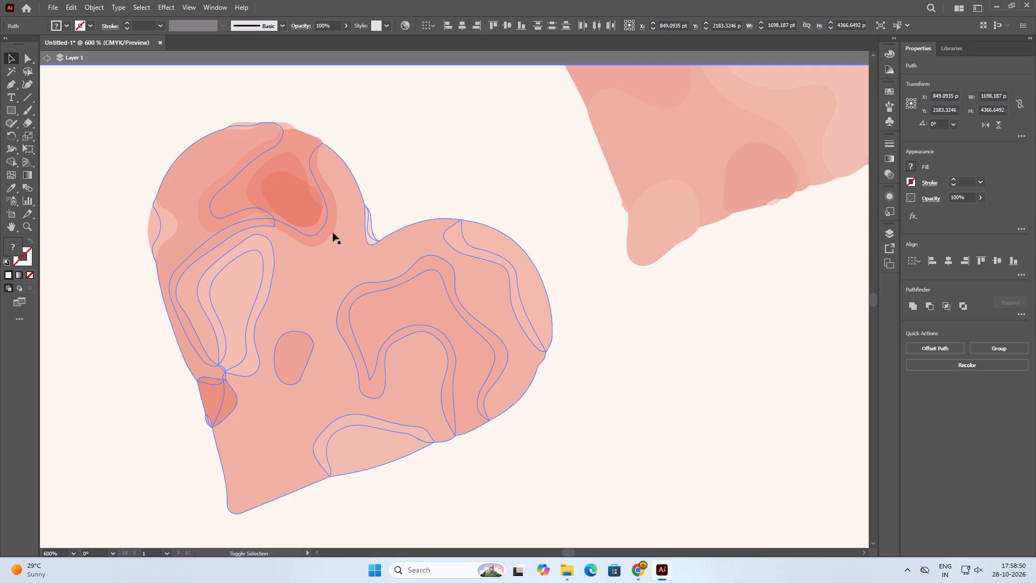
Add the remaining dark centre and edge highlight shapes of the same small heart's left lobe to the selection.
{"action": "left_click", "coordinate": [332, 227], "text": "shift"}
{"action": "left_click", "coordinate": [322, 222], "text": "shift"}
{"action": "left_click", "coordinate": [322, 222], "text": "shift"}
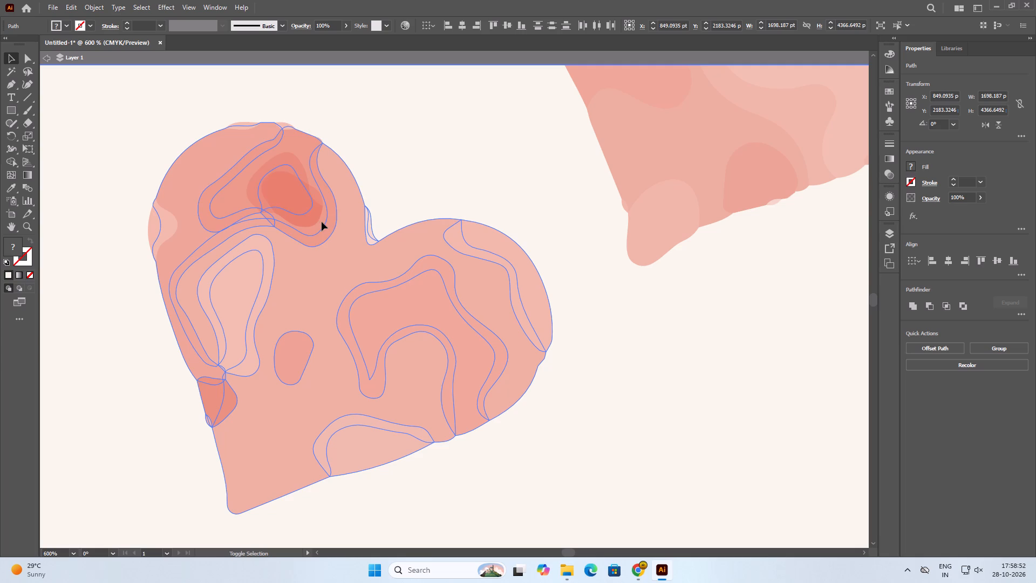
{"action": "left_click", "coordinate": [313, 220], "text": "shift"}
{"action": "left_click", "coordinate": [317, 192], "text": "shift"}
{"action": "left_click", "coordinate": [293, 159], "text": "shift"}
{"action": "left_click", "coordinate": [166, 231], "text": "shift"}
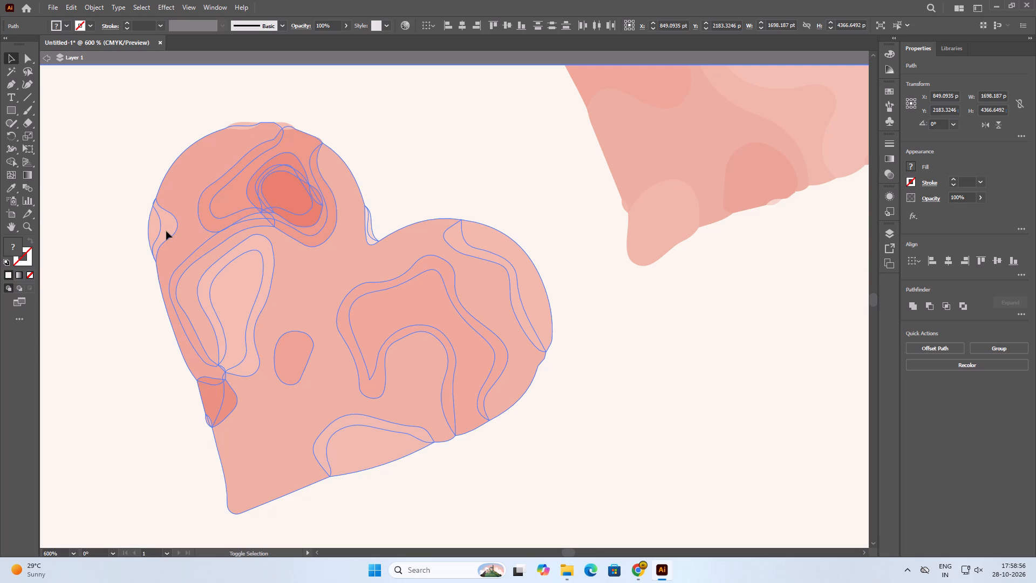
{"action": "scroll", "coordinate": [243, 119], "scroll_direction": "up", "scroll_amount": 3, "text": "alt+shift"}
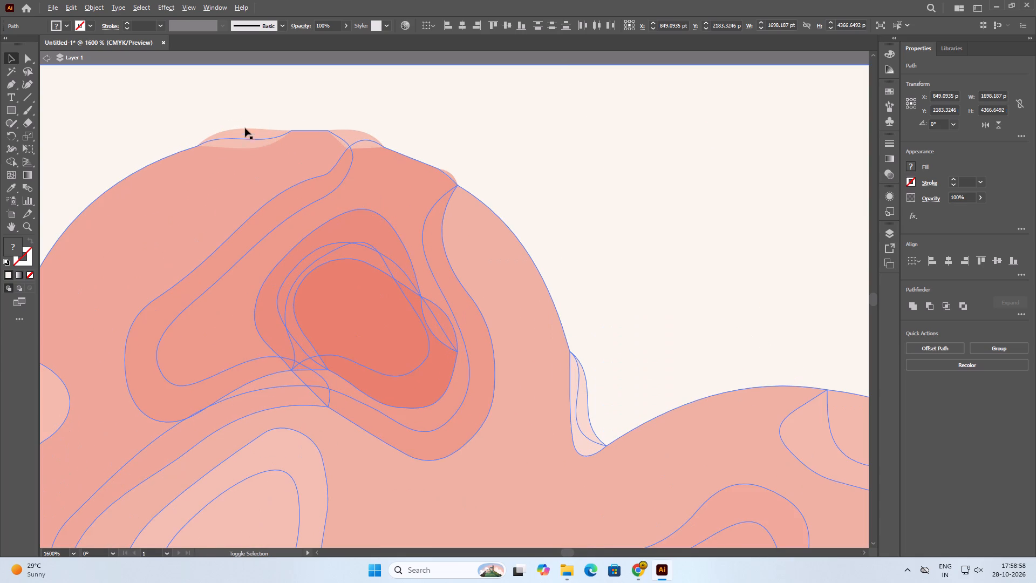
{"action": "left_click", "coordinate": [246, 133], "text": "shift"}
{"action": "left_click", "coordinate": [353, 133], "text": "shift"}
Examine the selection's upper boundary across to the pattern's right edge for partly selected or missing hearts.
{"action": "scroll", "coordinate": [353, 133], "scroll_direction": "down", "scroll_amount": 4, "text": "alt+shift"}
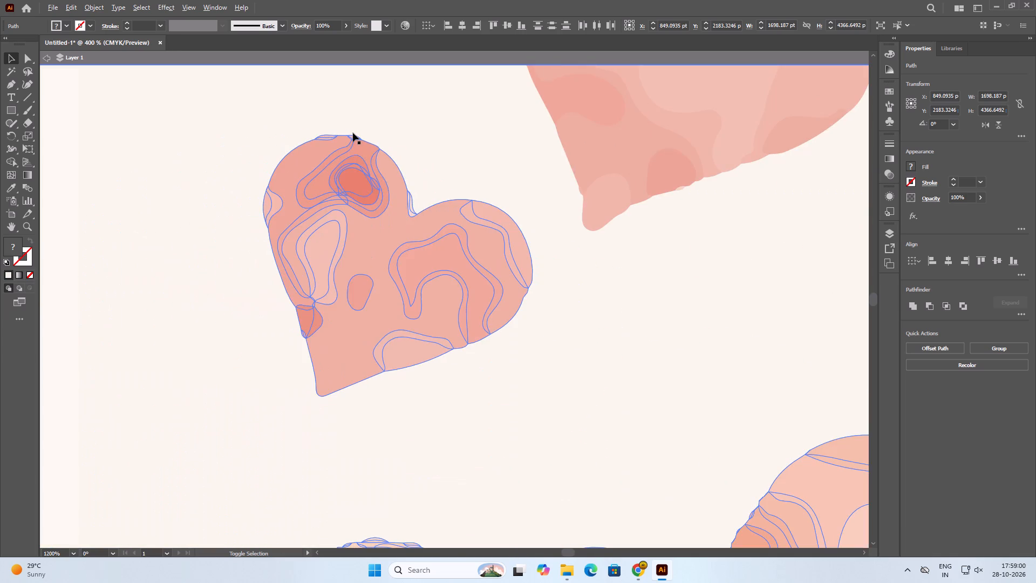
{"action": "scroll", "coordinate": [353, 133], "scroll_direction": "down", "scroll_amount": 4, "text": "alt+shift"}
{"action": "scroll", "coordinate": [284, 226], "scroll_direction": "down", "scroll_amount": 2, "text": "alt+shift"}
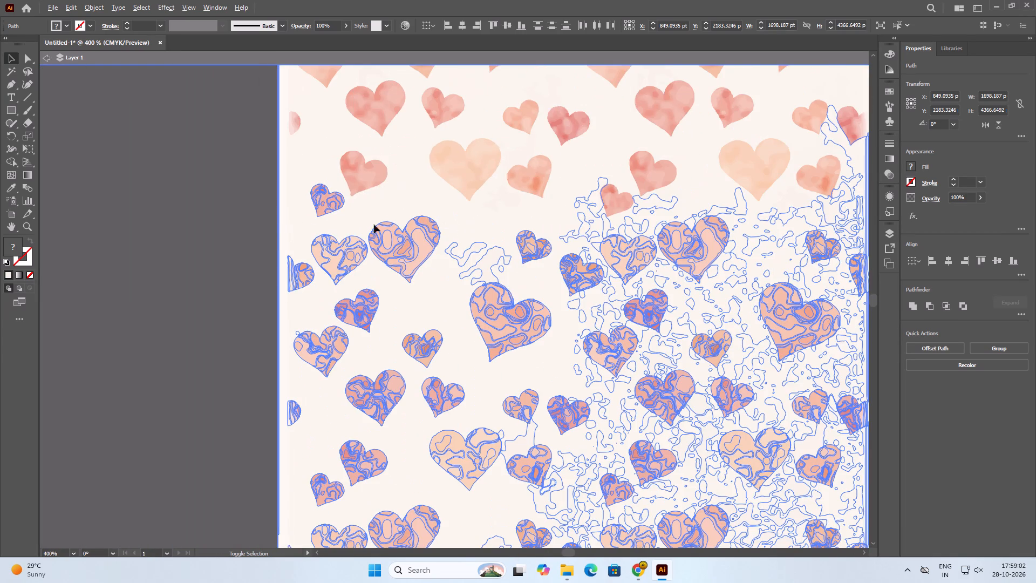
{"action": "scroll", "coordinate": [303, 225], "scroll_direction": "down", "scroll_amount": 1, "text": "alt+shift"}
{"action": "scroll", "coordinate": [672, 209], "scroll_direction": "up", "scroll_amount": 3, "text": "alt+shift"}
{"action": "scroll", "coordinate": [668, 217], "scroll_direction": "down", "scroll_amount": 2, "text": "alt+shift"}
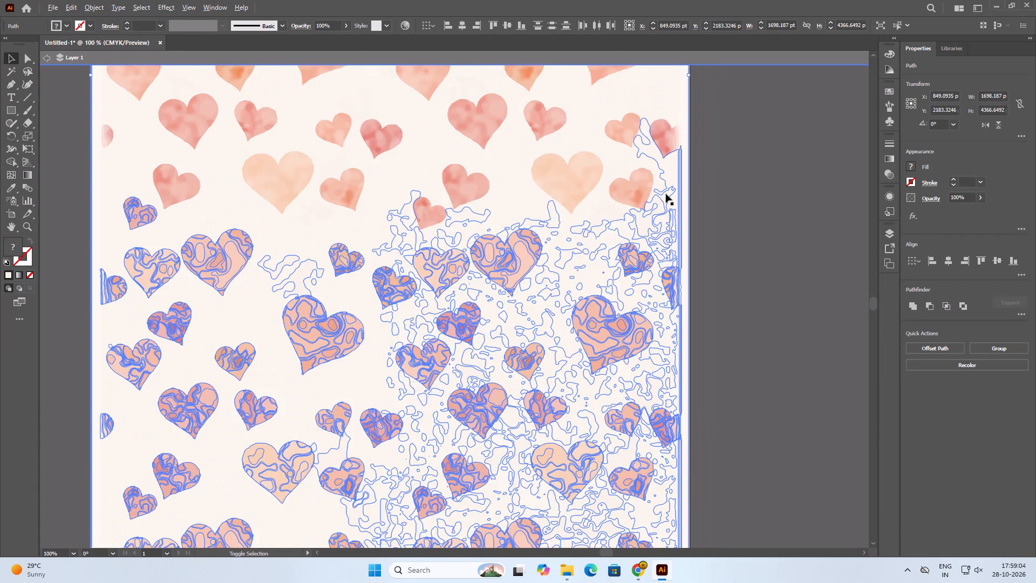
{"action": "scroll", "coordinate": [663, 152], "scroll_direction": "up", "scroll_amount": 2, "text": "alt+shift"}
{"action": "scroll", "coordinate": [647, 216], "scroll_direction": "up", "scroll_amount": 6, "text": "alt+shift"}
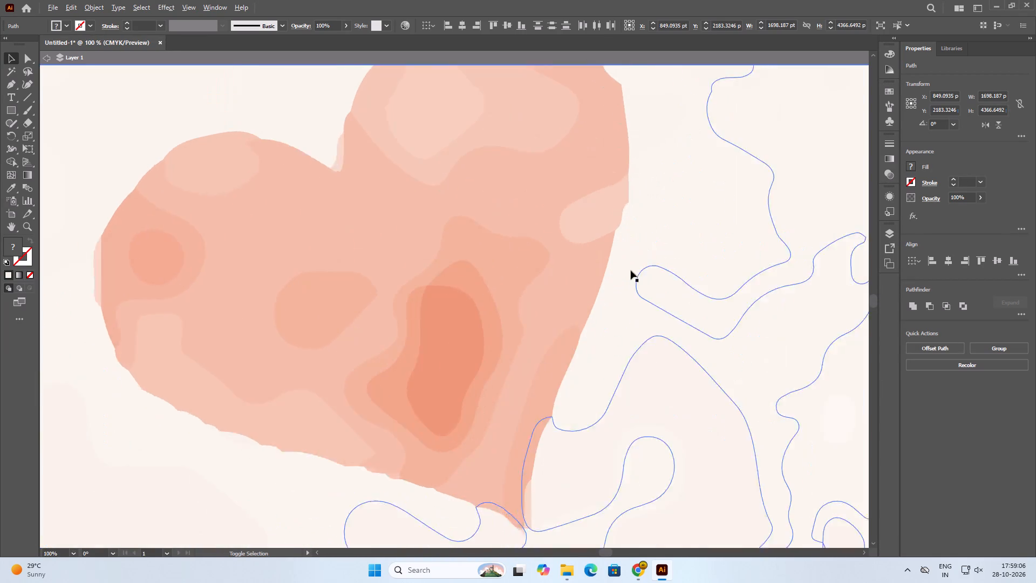
{"action": "scroll", "coordinate": [533, 405], "scroll_direction": "down", "scroll_amount": 5, "text": "alt+shift"}
{"action": "scroll", "coordinate": [538, 184], "scroll_direction": "up", "scroll_amount": 3, "text": "alt+shift"}
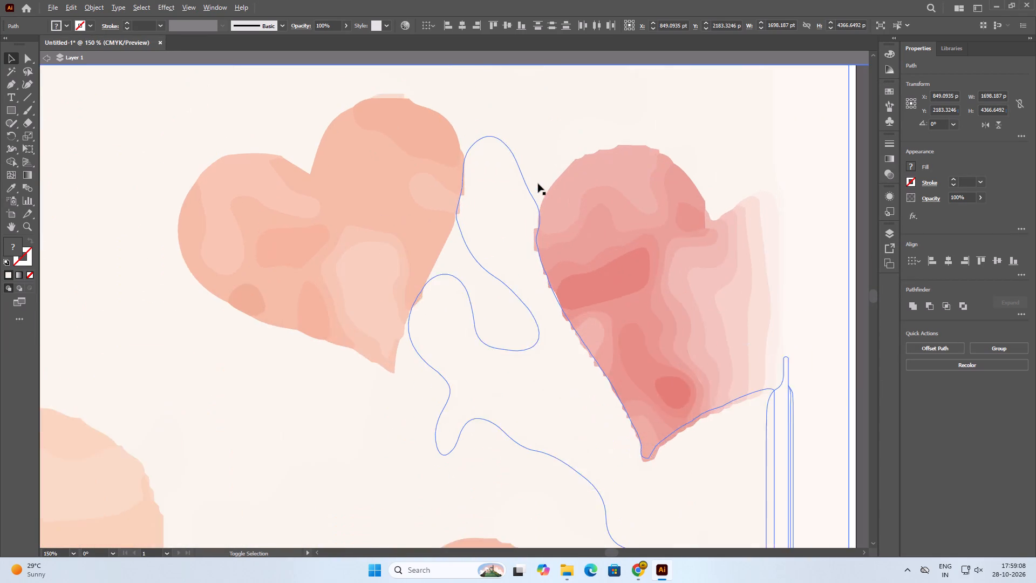
{"action": "scroll", "coordinate": [538, 184], "scroll_direction": "up", "scroll_amount": 1, "text": "alt+shift"}
{"action": "scroll", "coordinate": [538, 184], "scroll_direction": "down", "scroll_amount": 9, "text": "alt+shift"}
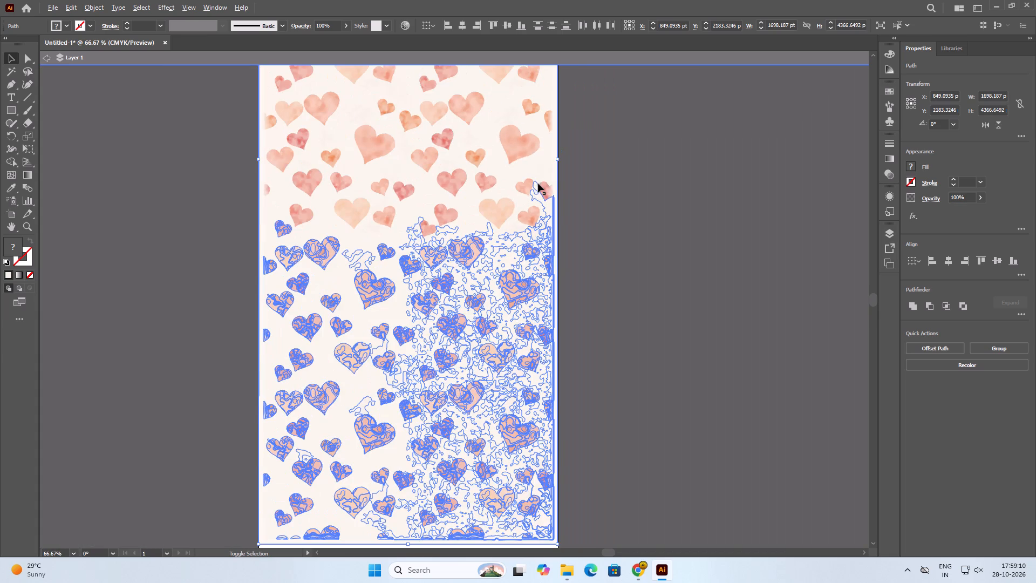
Move the selected lower hearts straight down to meet the artboard's bottom edge, and clear the selection.
{"action": "scroll", "coordinate": [473, 263], "scroll_direction": "down", "scroll_amount": 2, "text": "alt+shift"}
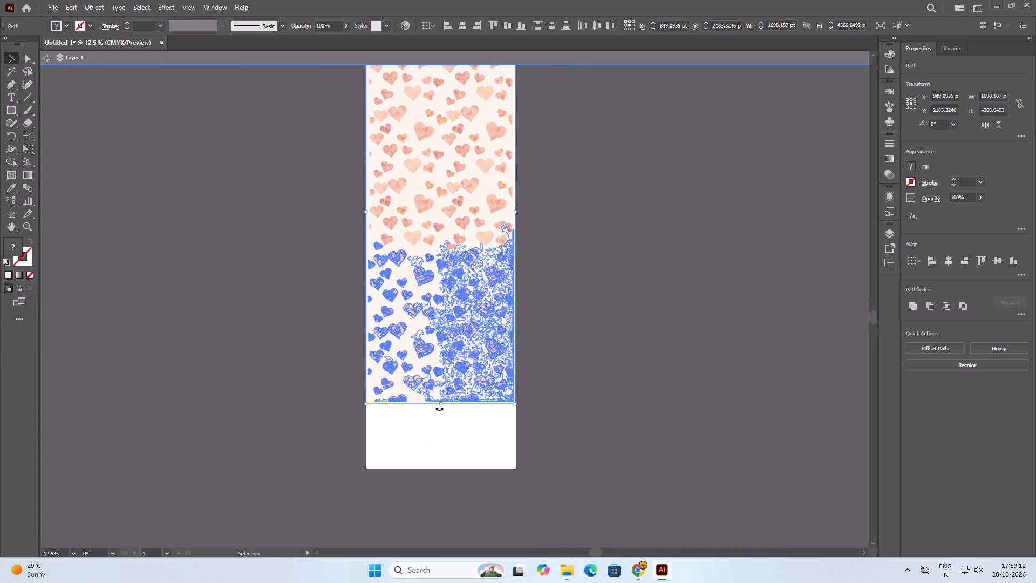
{"action": "scroll", "coordinate": [439, 409], "scroll_direction": "up", "scroll_amount": 1}
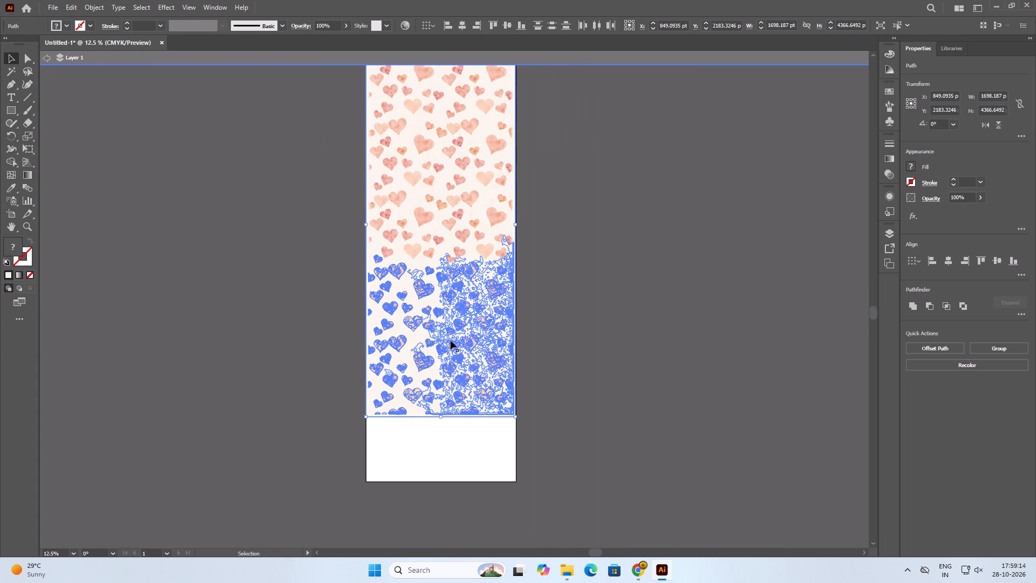
{"action": "left_click_drag", "start_coordinate": [453, 313], "coordinate": [452, 328]}
{"action": "left_click_drag", "start_coordinate": [452, 328], "coordinate": [450, 368]}
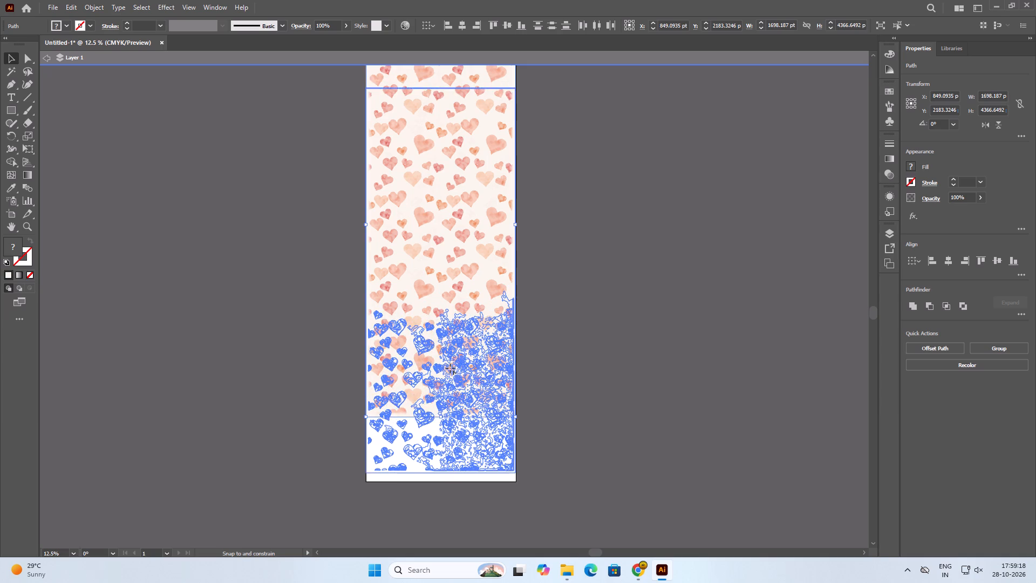
{"action": "left_click_drag", "start_coordinate": [450, 368], "coordinate": [450, 377]}
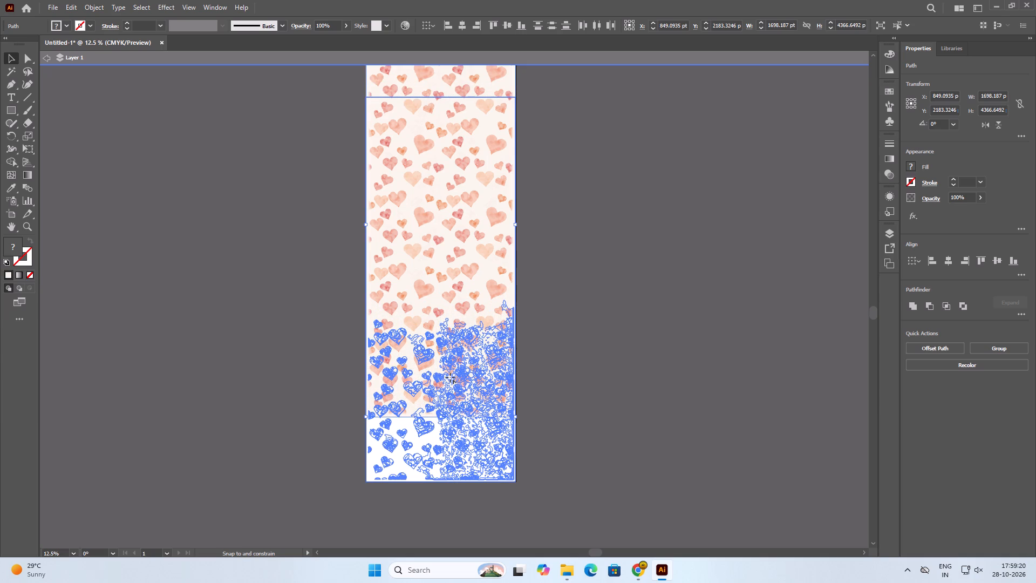
{"action": "left_click_drag", "start_coordinate": [450, 377], "coordinate": [449, 377]}
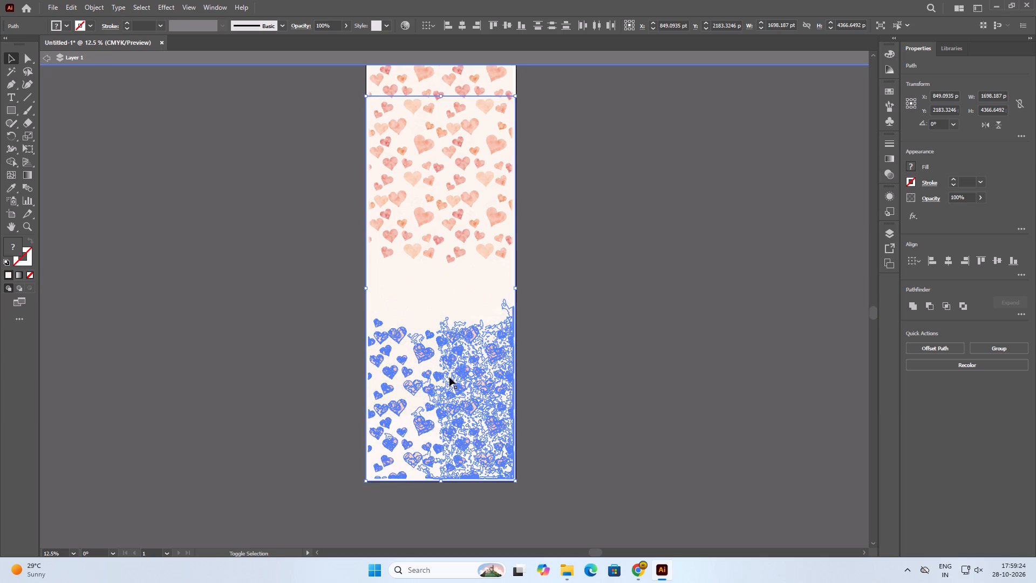
{"action": "left_click", "coordinate": [553, 373]}
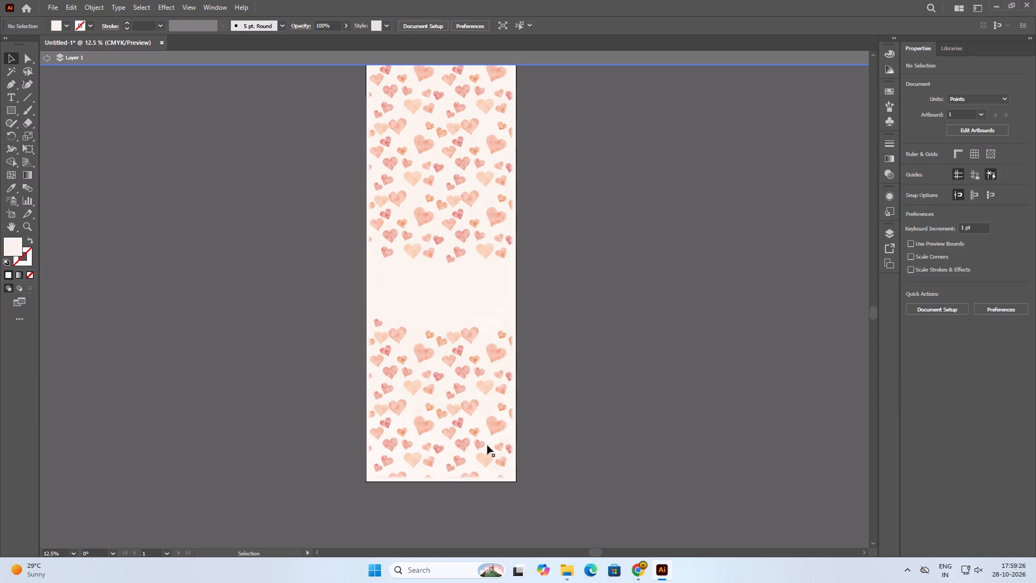
Select the traced paths across the full width of the lowest heart rows directly above the empty gap.
{"action": "scroll", "coordinate": [453, 474], "scroll_direction": "up", "scroll_amount": 2, "text": "alt"}
{"action": "scroll", "coordinate": [452, 476], "scroll_direction": "down", "scroll_amount": 1, "text": "alt"}
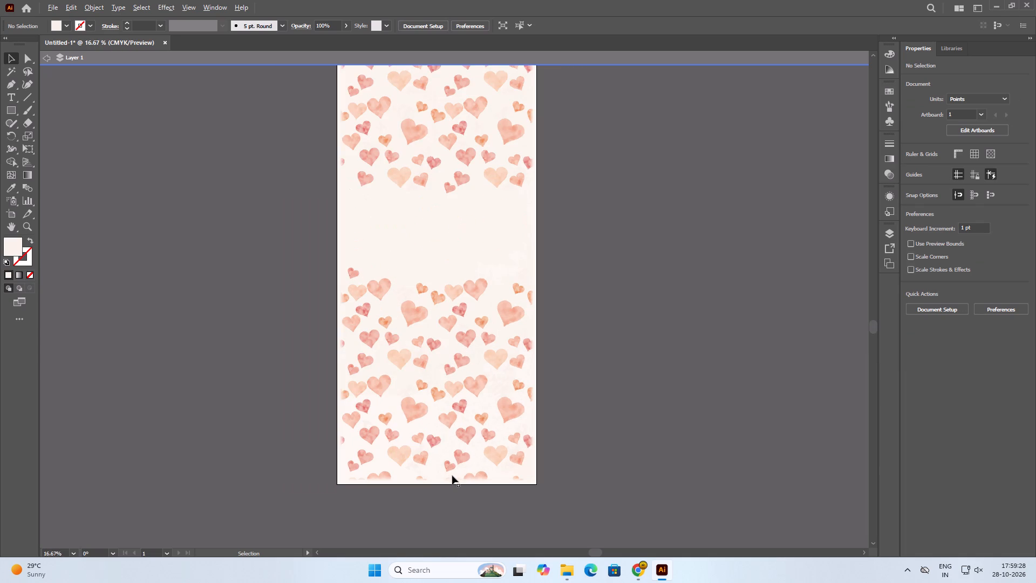
{"action": "scroll", "coordinate": [452, 476], "scroll_direction": "down", "scroll_amount": 1, "text": "alt"}
{"action": "scroll", "coordinate": [464, 213], "scroll_direction": "up", "scroll_amount": 1, "text": "alt"}
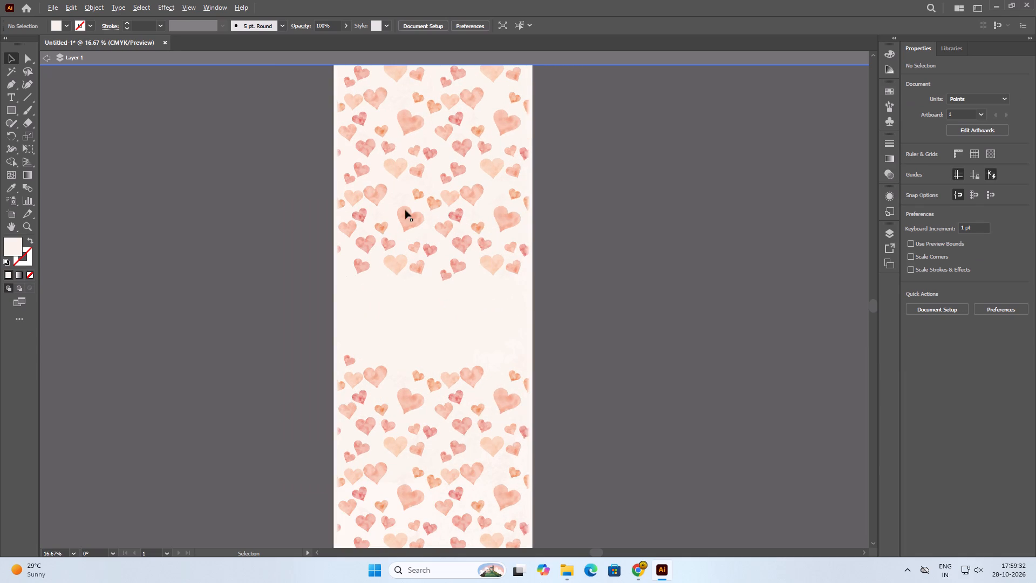
{"action": "scroll", "coordinate": [405, 208], "scroll_direction": "down", "scroll_amount": 1, "text": "alt"}
{"action": "scroll", "coordinate": [416, 134], "scroll_direction": "up", "scroll_amount": 1, "text": "alt"}
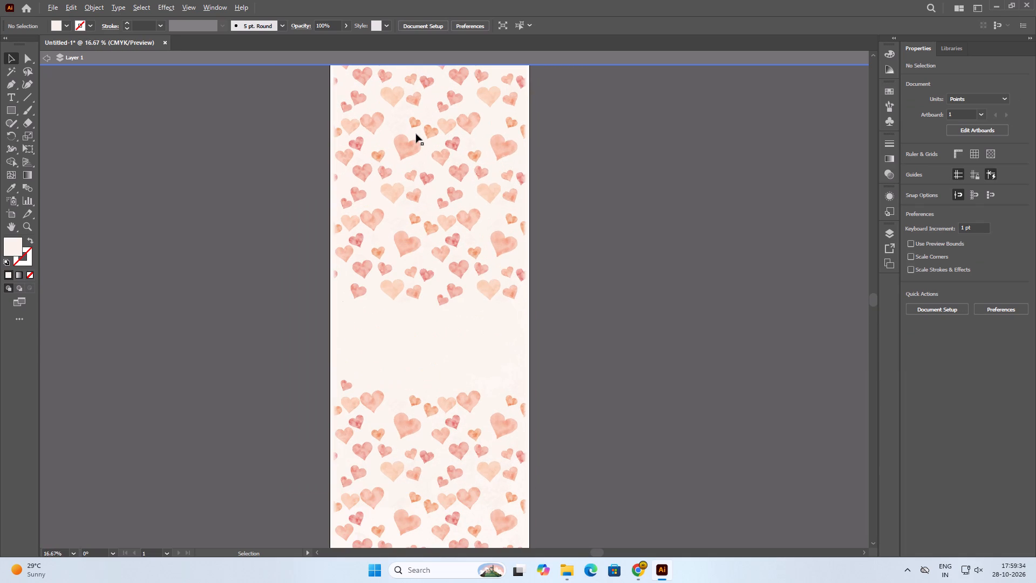
{"action": "left_click_drag", "start_coordinate": [545, 211], "coordinate": [473, 212]}
{"action": "left_click_drag", "start_coordinate": [473, 212], "coordinate": [303, 308]}
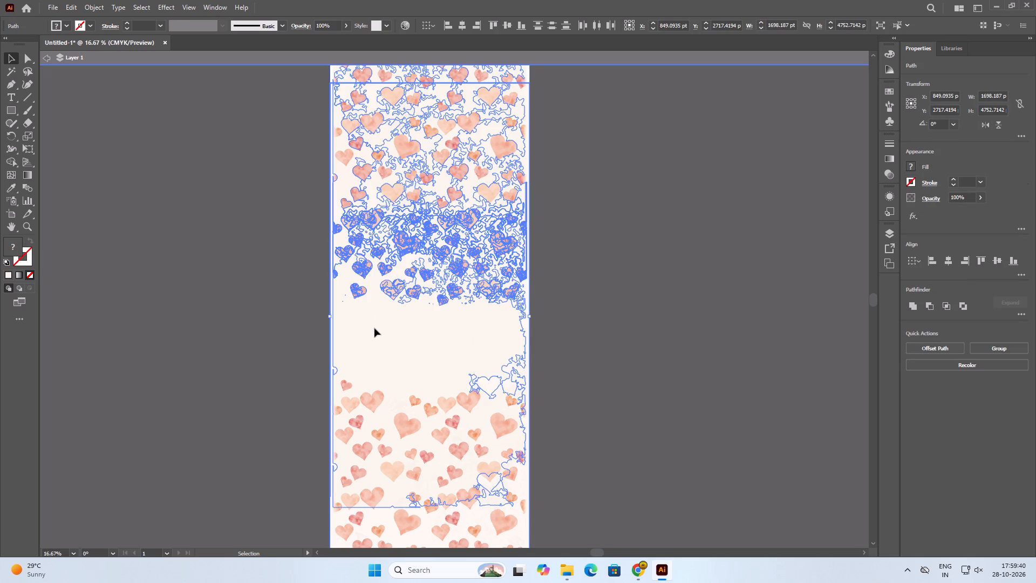
Remove the large background shapes extending above and below the newly selected heart rows from the selection.
{"action": "left_click", "coordinate": [374, 328], "text": "shift"}
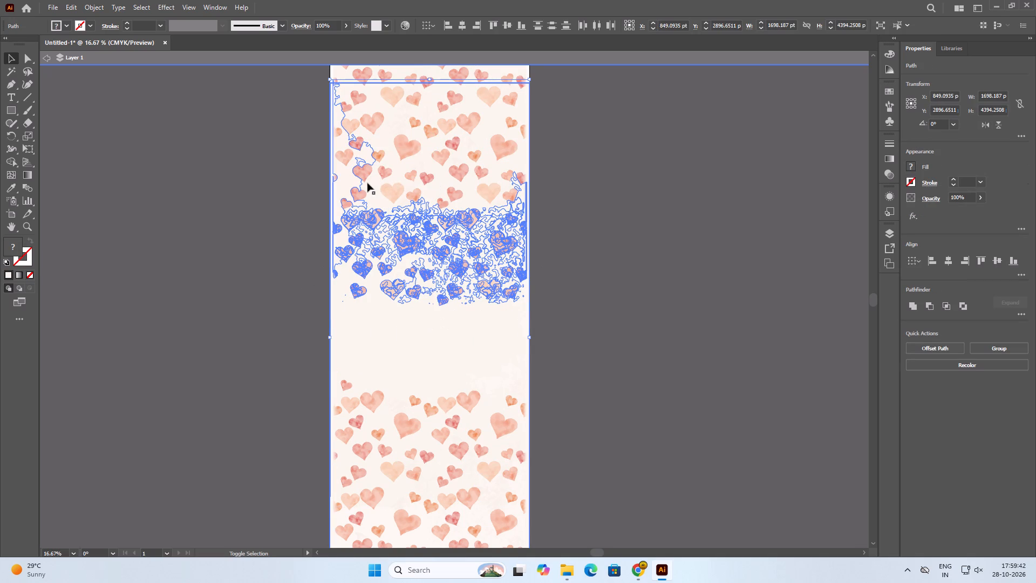
{"action": "left_click", "coordinate": [370, 185], "text": "shift"}
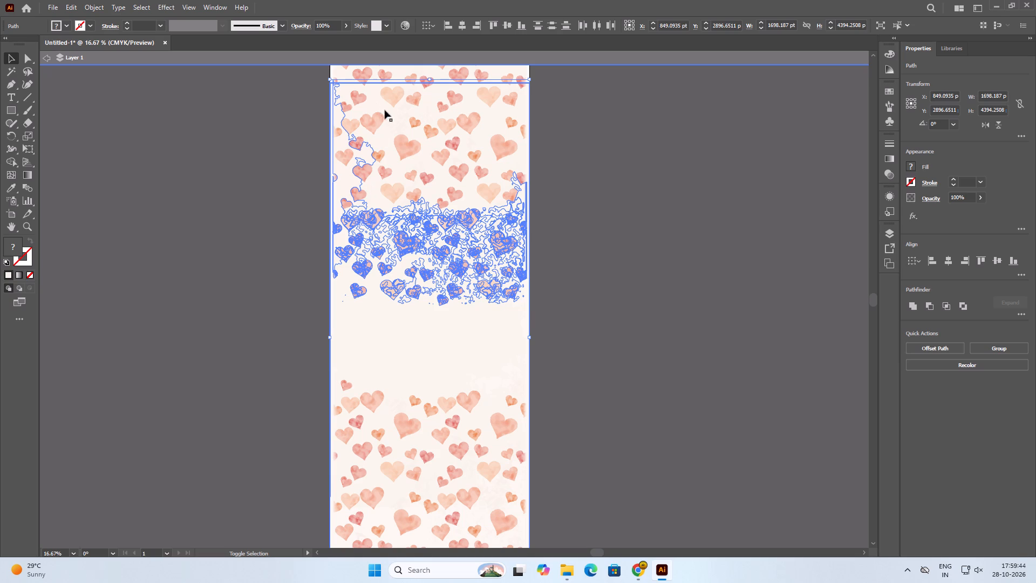
{"action": "left_click", "coordinate": [394, 116], "text": "shift"}
{"action": "left_click", "coordinate": [340, 177], "text": "shift"}
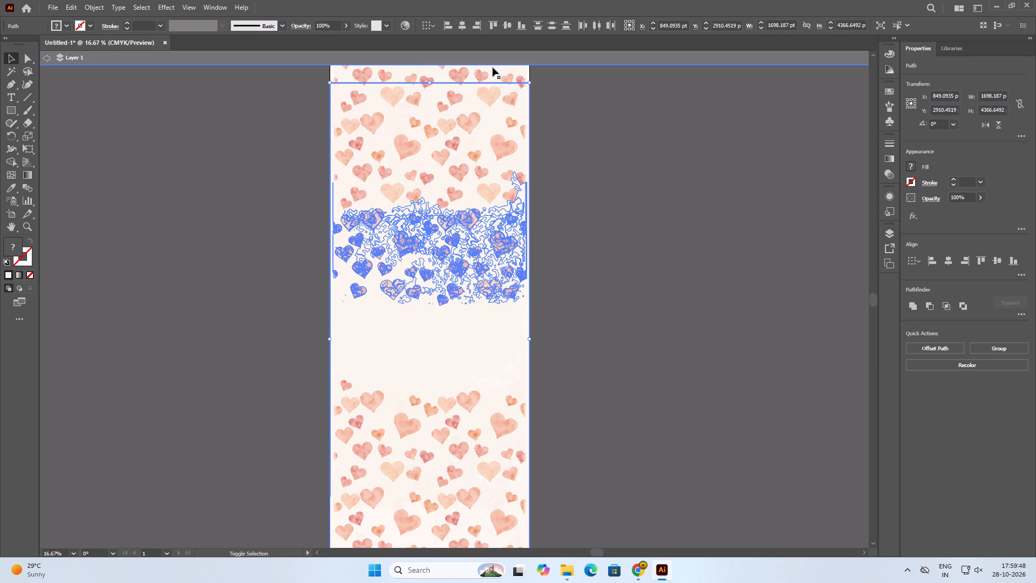
{"action": "scroll", "coordinate": [493, 67], "scroll_direction": "up", "scroll_amount": 7, "text": "alt+shift"}
{"action": "scroll", "coordinate": [506, 117], "scroll_direction": "down", "scroll_amount": 4, "text": "alt+shift"}
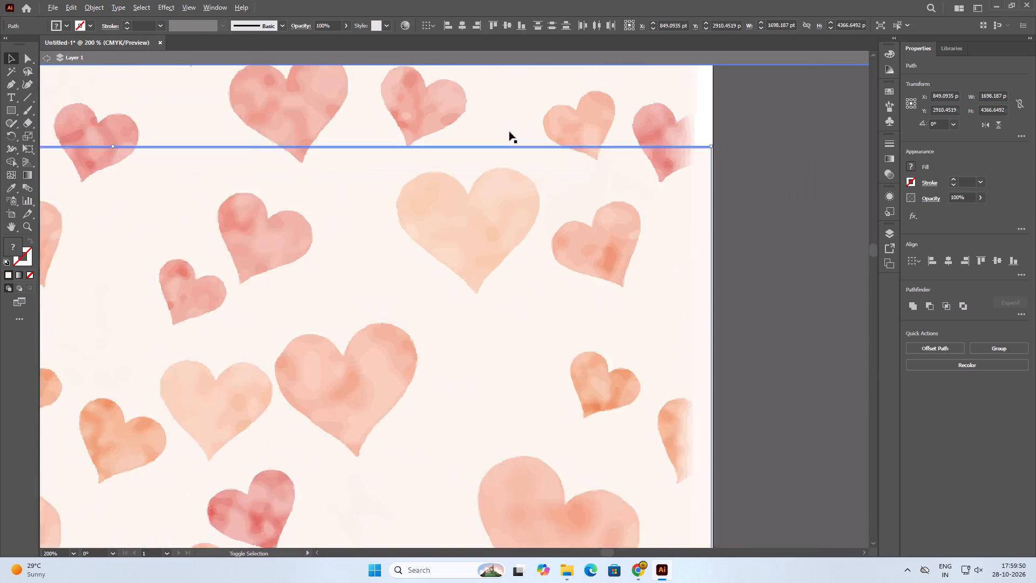
{"action": "scroll", "coordinate": [509, 132], "scroll_direction": "down", "scroll_amount": 3, "text": "alt+shift"}
{"action": "scroll", "coordinate": [514, 280], "scroll_direction": "up", "scroll_amount": 2, "text": "alt+shift"}
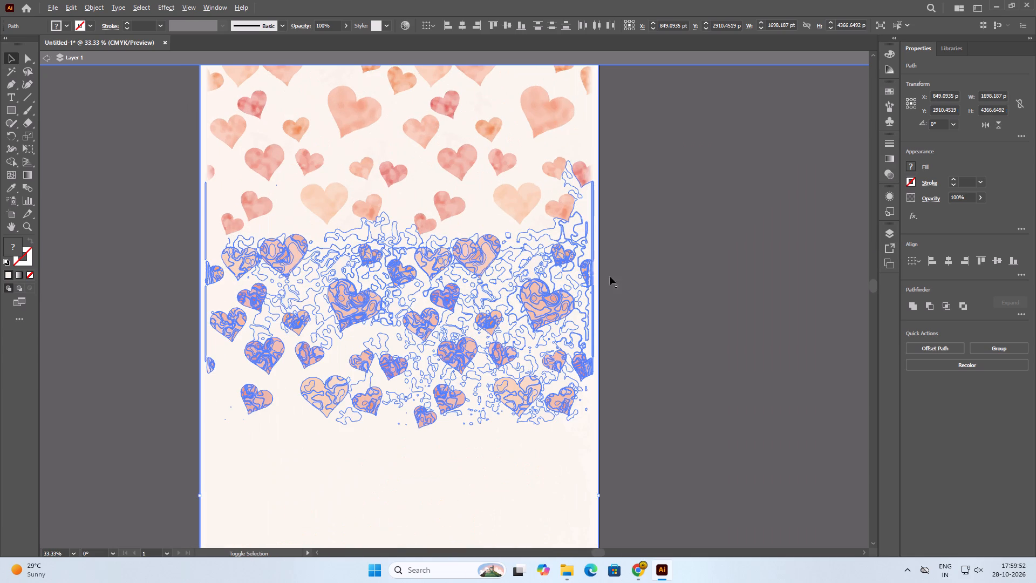
Clear the selection and reselect the full-width heart rows above the gap, including the two small hearts along their upper boundary.
{"action": "left_click", "coordinate": [634, 276]}
{"action": "scroll", "coordinate": [611, 232], "scroll_direction": "down", "scroll_amount": 2}
{"action": "scroll", "coordinate": [441, 265], "scroll_direction": "down", "scroll_amount": 1, "text": "alt"}
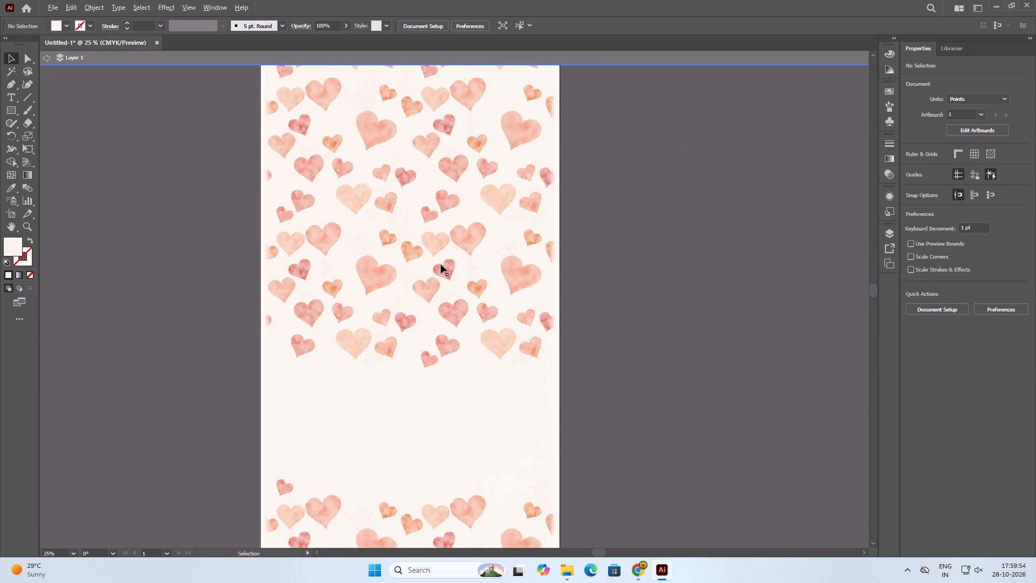
{"action": "scroll", "coordinate": [400, 304], "scroll_direction": "up", "scroll_amount": 1, "text": "alt"}
{"action": "left_click", "coordinate": [357, 255]}
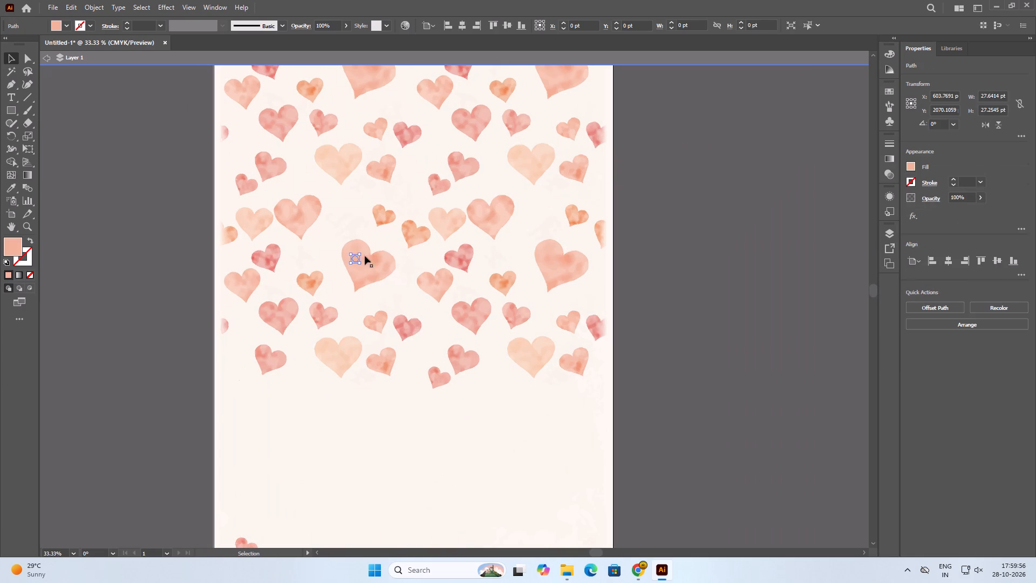
{"action": "left_click", "coordinate": [660, 251]}
{"action": "left_click_drag", "start_coordinate": [640, 189], "coordinate": [487, 217]}
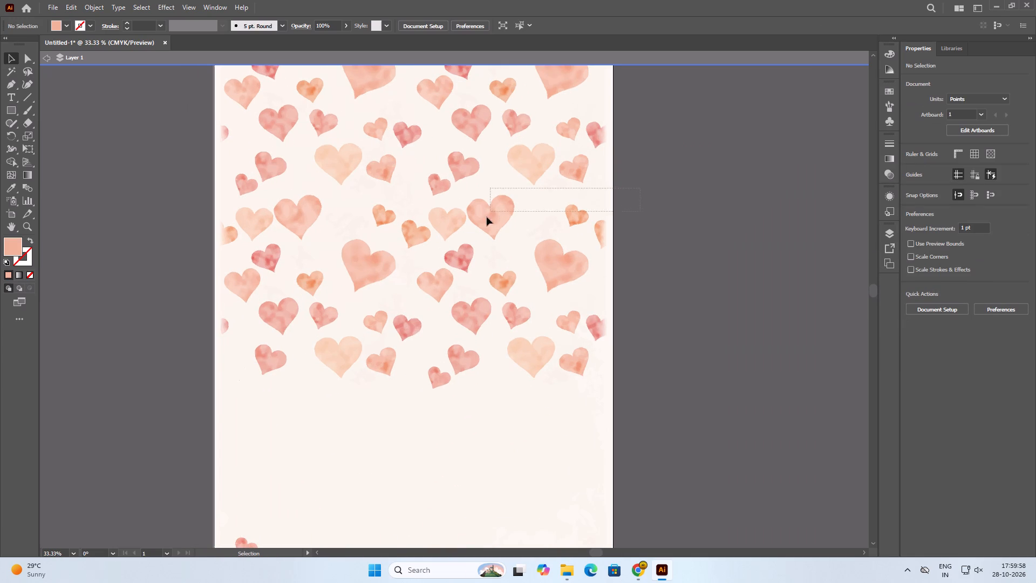
{"action": "left_click_drag", "start_coordinate": [487, 217], "coordinate": [192, 282]}
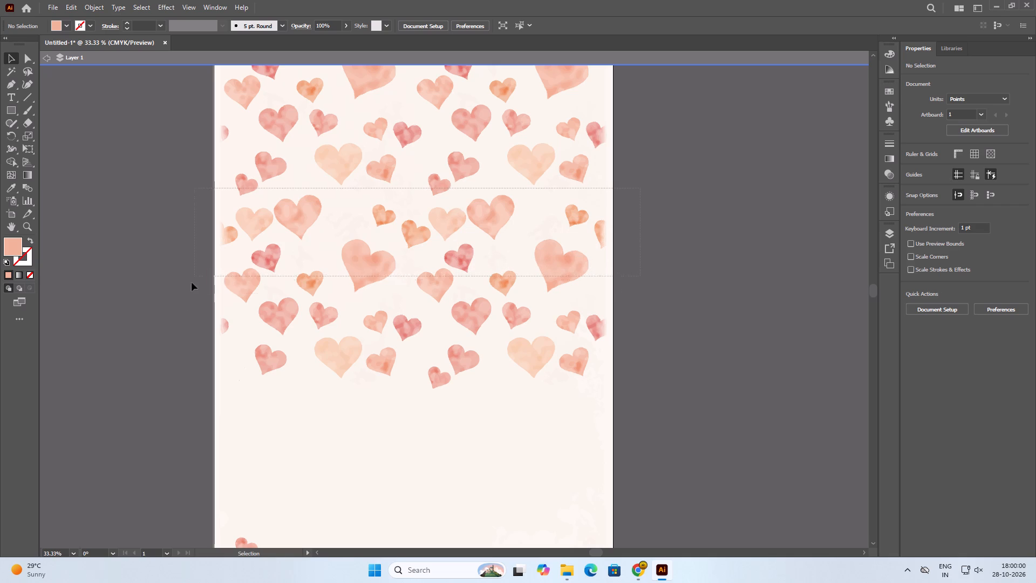
{"action": "left_click_drag", "start_coordinate": [192, 282], "coordinate": [191, 394]}
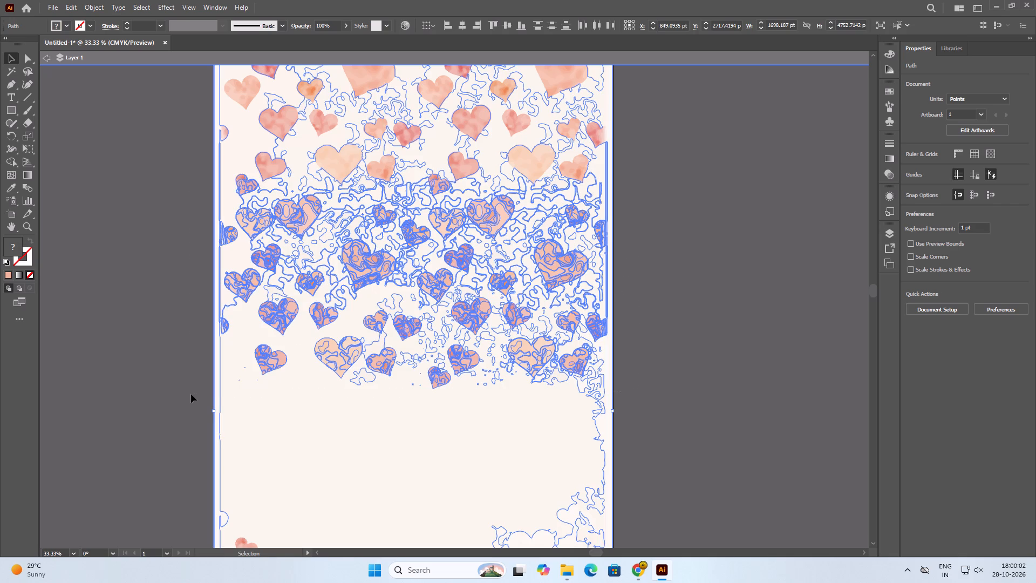
Remove from the selection the large background shapes extending above and below the heart rows and the strip along the left edge.
{"action": "left_click", "coordinate": [293, 406], "text": "shift"}
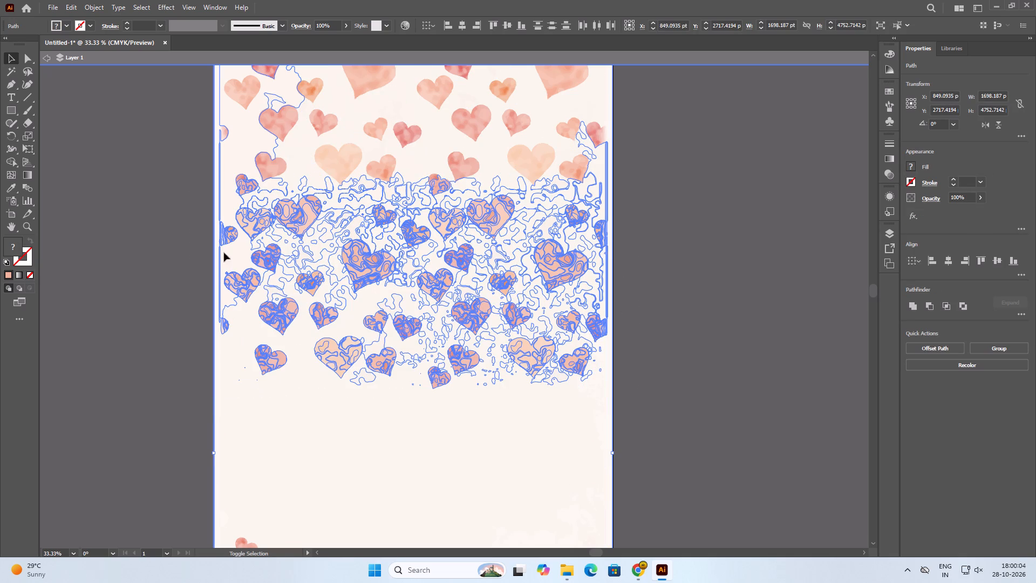
{"action": "left_click", "coordinate": [241, 152], "text": "shift"}
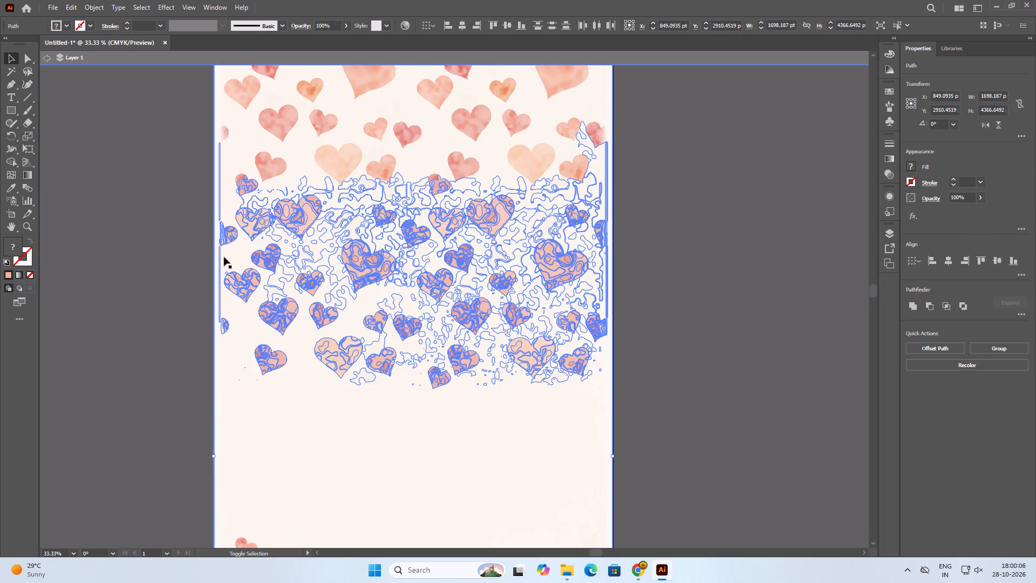
{"action": "left_click", "coordinate": [221, 266], "text": "shift"}
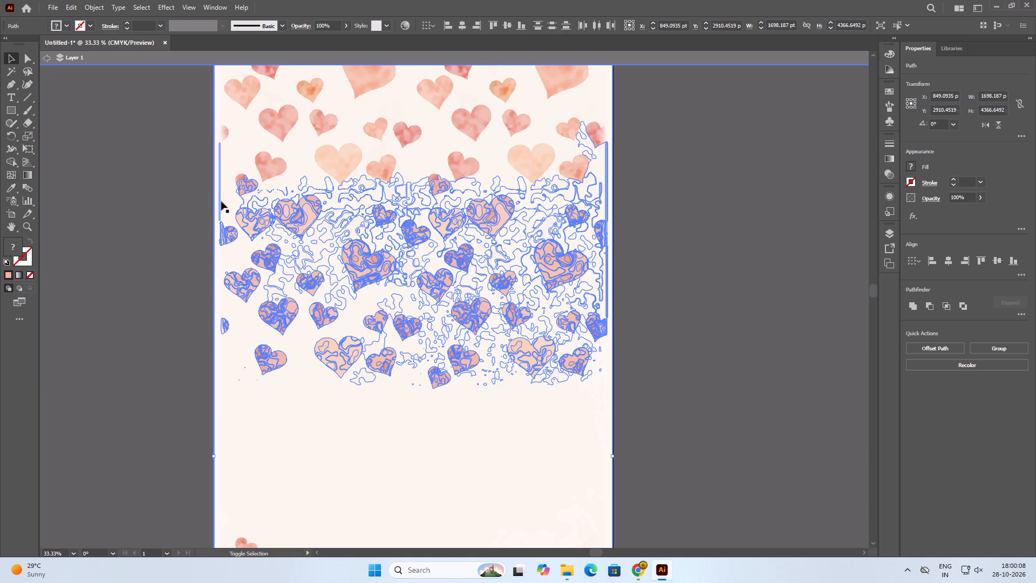
{"action": "left_click", "coordinate": [220, 199], "text": "shift"}
{"action": "left_click", "coordinate": [252, 200], "text": "shift"}
Remove the background patches between the large pink heart and the large orange heart in the left half from the selection.
{"action": "scroll", "coordinate": [340, 265], "scroll_direction": "up", "scroll_amount": 2, "text": "alt+shift"}
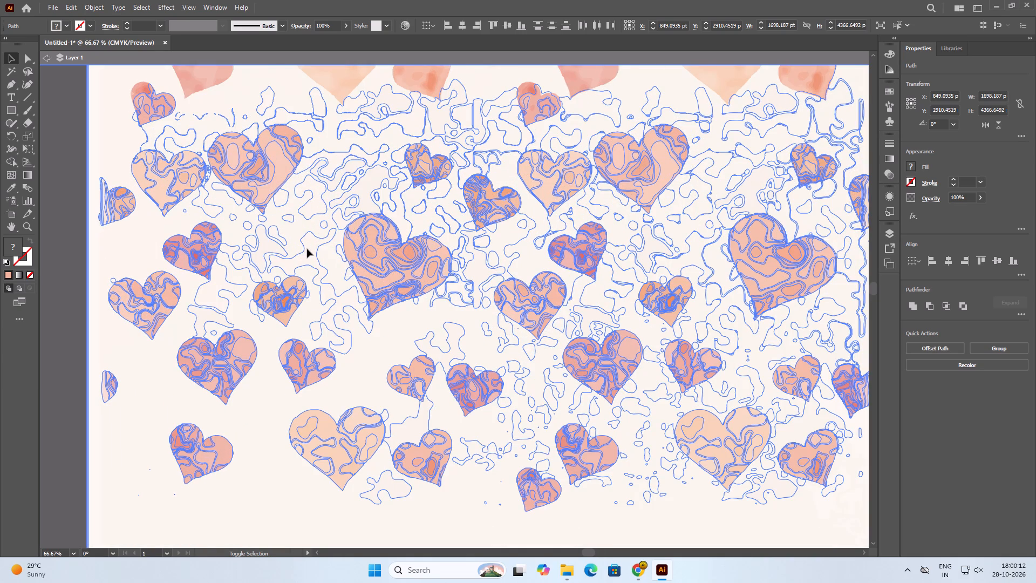
{"action": "left_click", "coordinate": [307, 249], "text": "shift"}
{"action": "left_click", "coordinate": [311, 204], "text": "shift"}
{"action": "left_click", "coordinate": [334, 201], "text": "shift"}
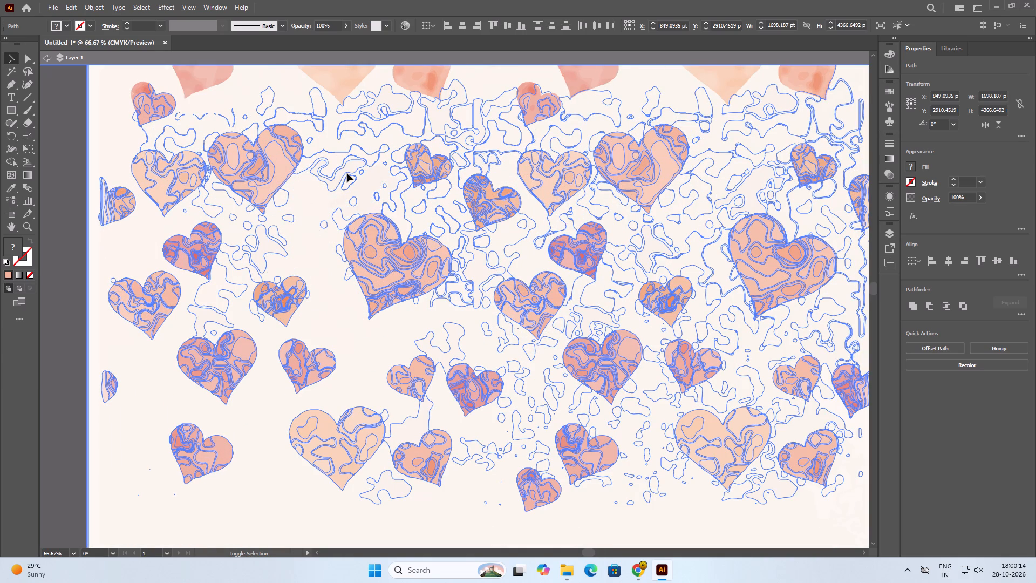
{"action": "left_click", "coordinate": [347, 173], "text": "shift"}
{"action": "left_click", "coordinate": [346, 178], "text": "shift"}
{"action": "left_click", "coordinate": [335, 152], "text": "shift"}
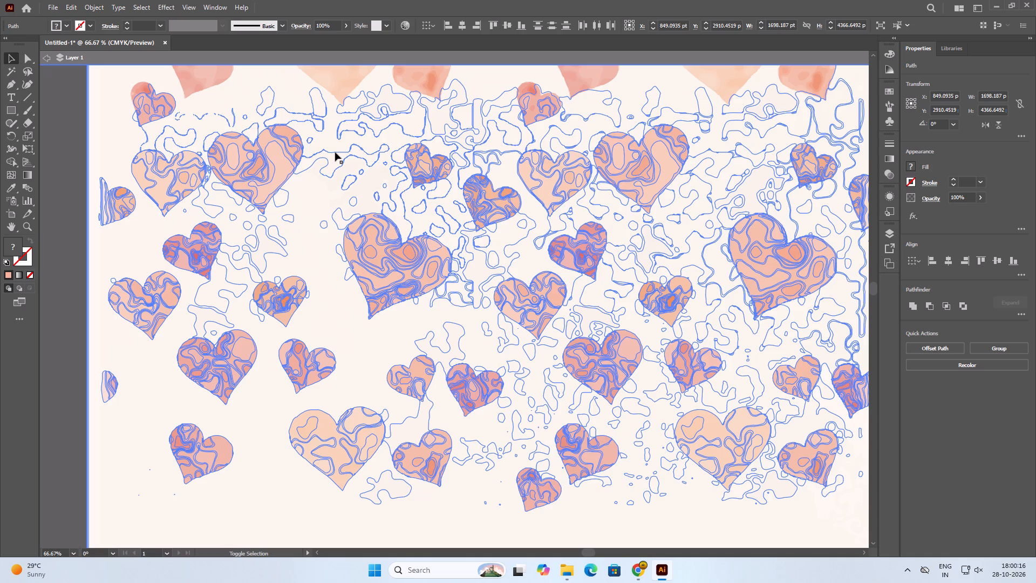
Add the unselected colour patches of the small boundary heart near the artboard's left edge to the selection.
{"action": "scroll", "coordinate": [427, 206], "scroll_direction": "down", "scroll_amount": 2, "text": "alt+shift"}
{"action": "scroll", "coordinate": [291, 147], "scroll_direction": "up", "scroll_amount": 2, "text": "alt+shift"}
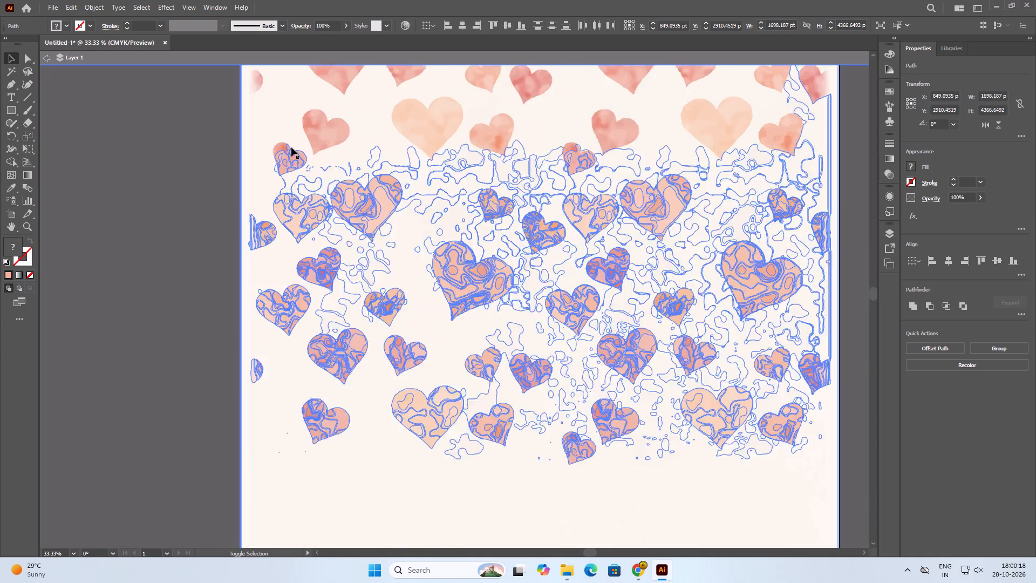
{"action": "scroll", "coordinate": [291, 147], "scroll_direction": "up", "scroll_amount": 2, "text": "alt+shift"}
{"action": "scroll", "coordinate": [244, 147], "scroll_direction": "up", "scroll_amount": 4, "text": "alt+shift"}
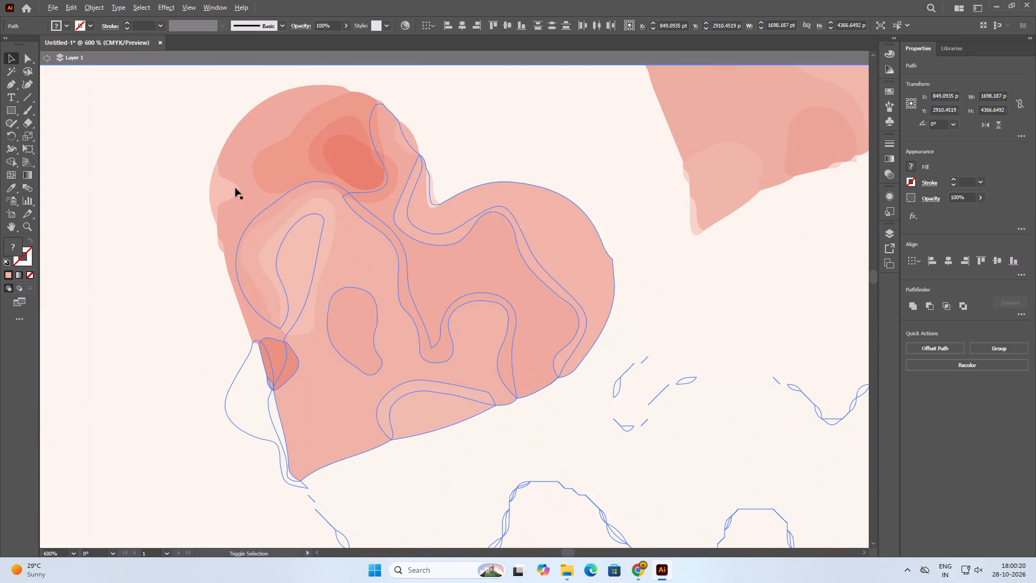
{"action": "left_click", "coordinate": [224, 195], "text": "shift"}
{"action": "left_click", "coordinate": [227, 224], "text": "shift"}
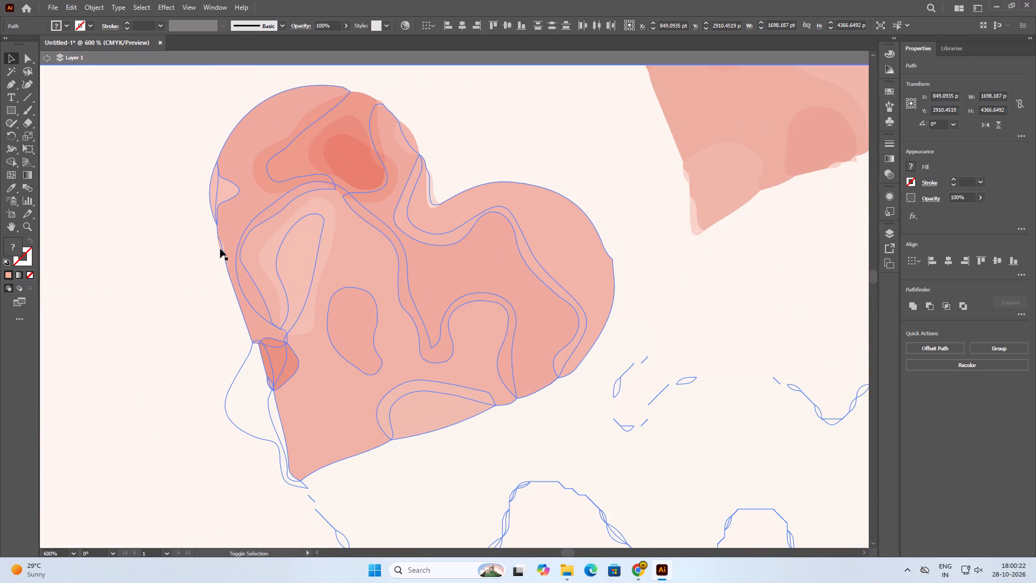
{"action": "left_click", "coordinate": [220, 246], "text": "shift"}
{"action": "left_click", "coordinate": [313, 112], "text": "shift"}
{"action": "left_click", "coordinate": [345, 122], "text": "shift"}
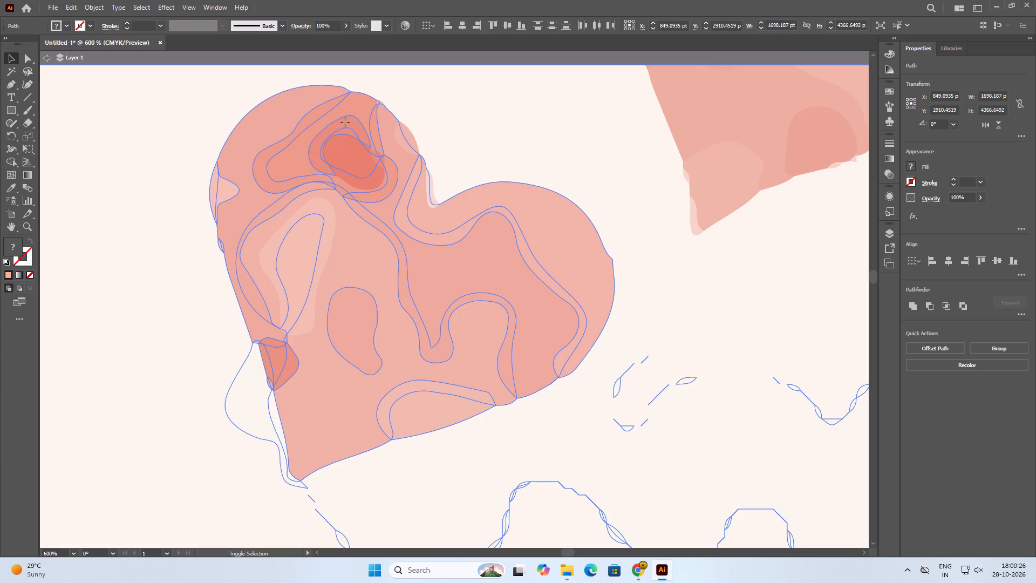
{"action": "left_click", "coordinate": [346, 153], "text": "shift"}
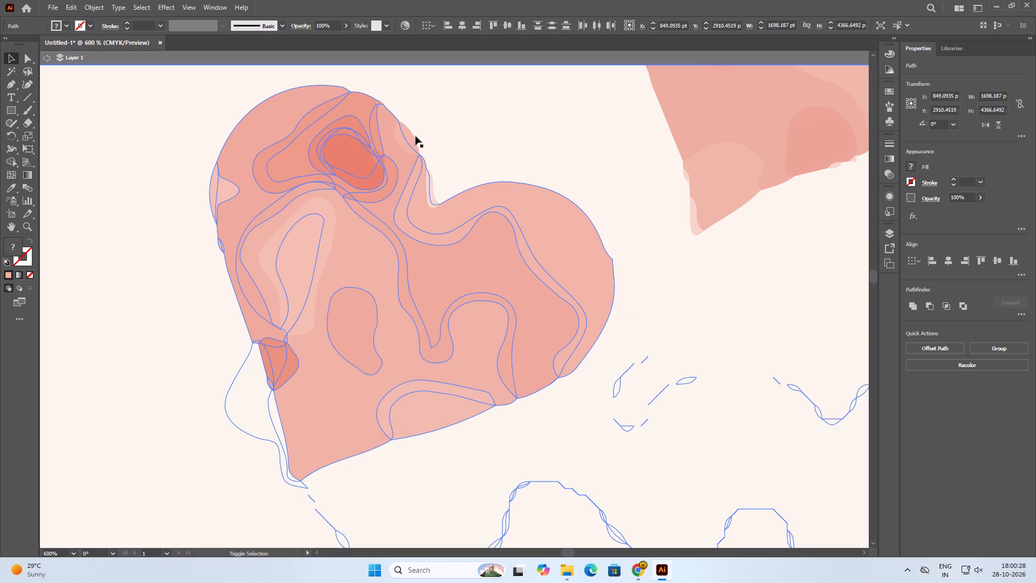
{"action": "left_click", "coordinate": [410, 136], "text": "shift"}
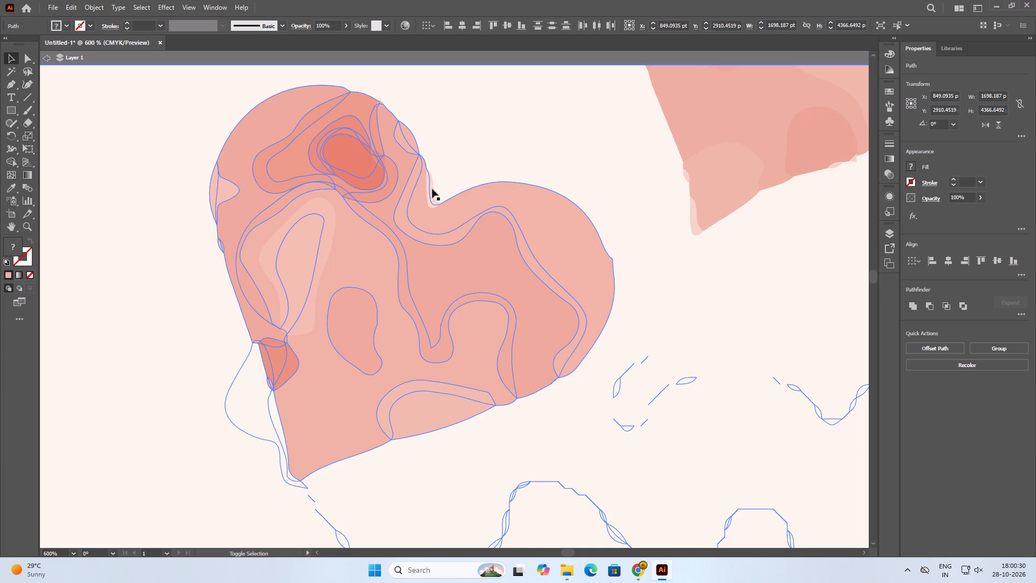
{"action": "left_click", "coordinate": [432, 189], "text": "shift"}
{"action": "left_click", "coordinate": [305, 323], "text": "shift"}
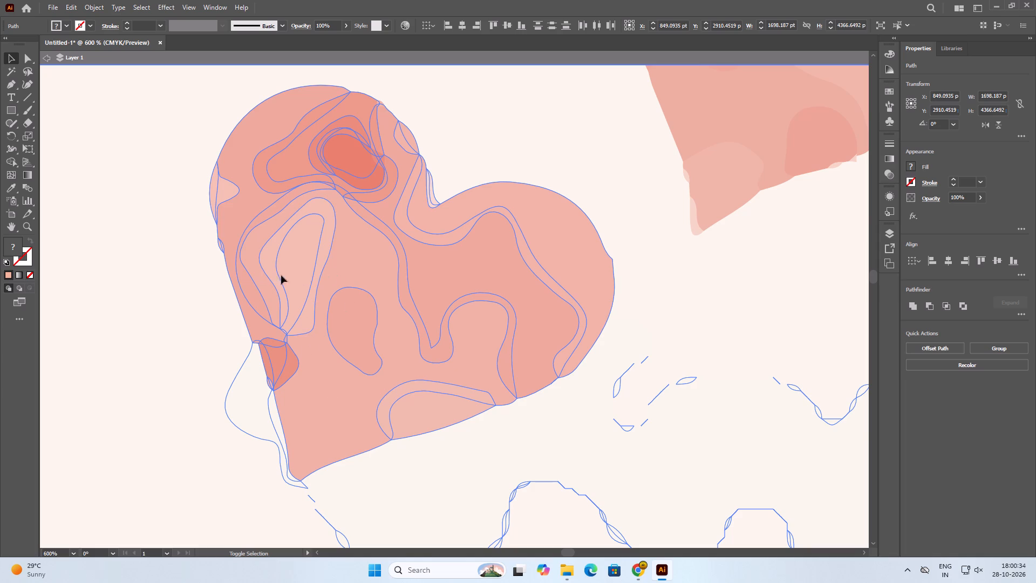
Add the missing colour patches in the left lobe and along the left edge of the second small boundary heart to the selection.
{"action": "scroll", "coordinate": [248, 276], "scroll_direction": "down", "scroll_amount": 5, "text": "alt+shift"}
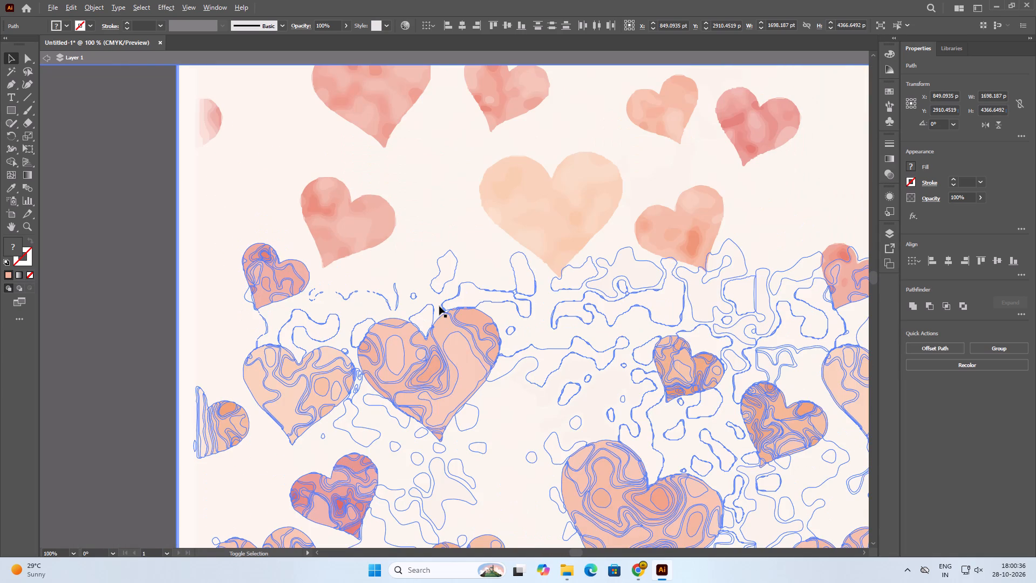
{"action": "scroll", "coordinate": [735, 282], "scroll_direction": "up", "scroll_amount": 3, "text": "alt+shift"}
{"action": "scroll", "coordinate": [392, 281], "scroll_direction": "down", "scroll_amount": 3, "text": "alt+shift"}
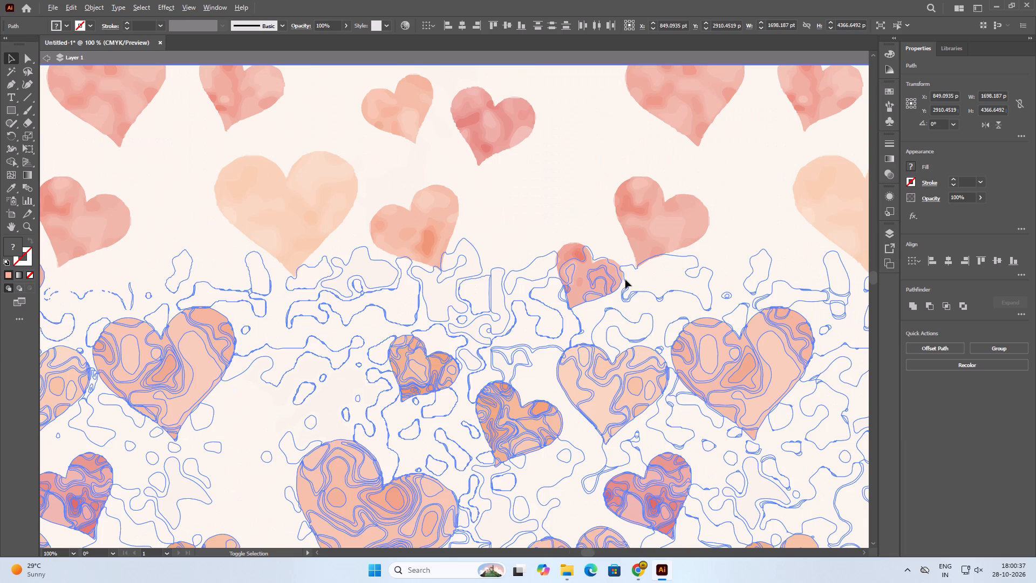
{"action": "scroll", "coordinate": [625, 280], "scroll_direction": "up", "scroll_amount": 4, "text": "alt+shift"}
{"action": "scroll", "coordinate": [373, 181], "scroll_direction": "up", "scroll_amount": 3, "text": "alt+shift"}
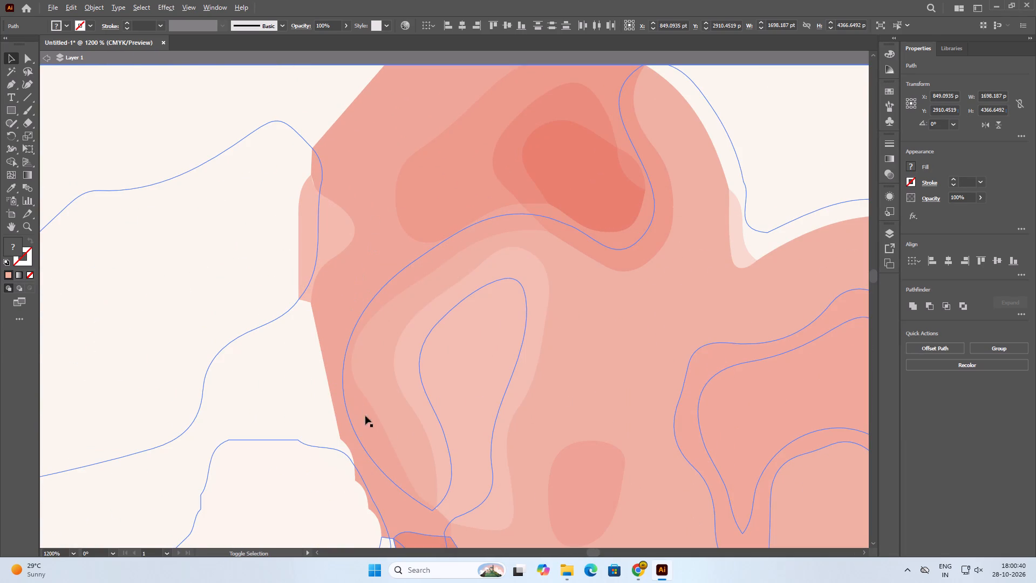
{"action": "left_click", "coordinate": [500, 499], "text": "shift"}
{"action": "left_click", "coordinate": [423, 477], "text": "shift"}
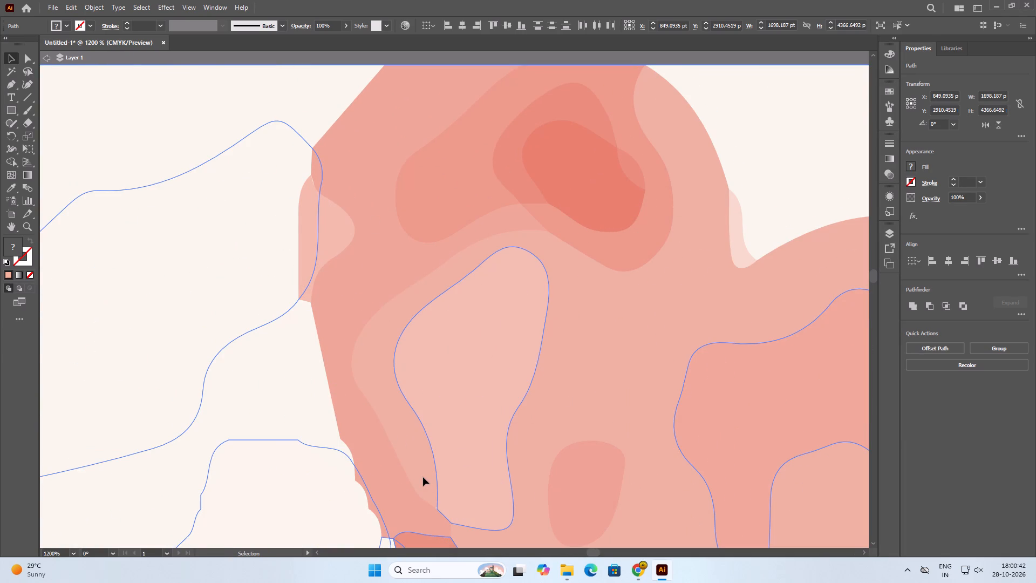
{"action": "left_click", "coordinate": [410, 468], "text": "shift"}
{"action": "left_click", "coordinate": [360, 471], "text": "shift"}
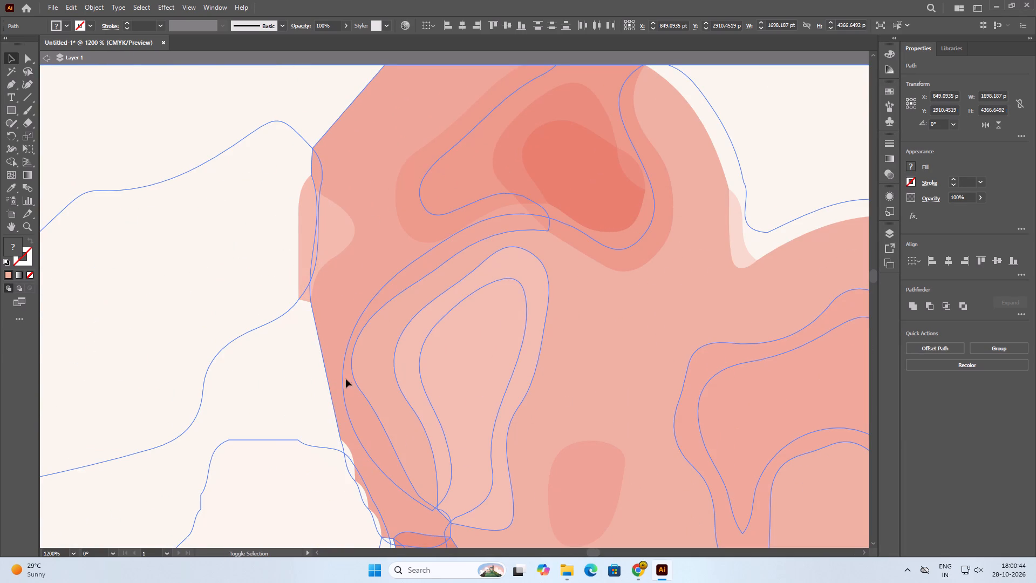
{"action": "left_click", "coordinate": [302, 252], "text": "shift"}
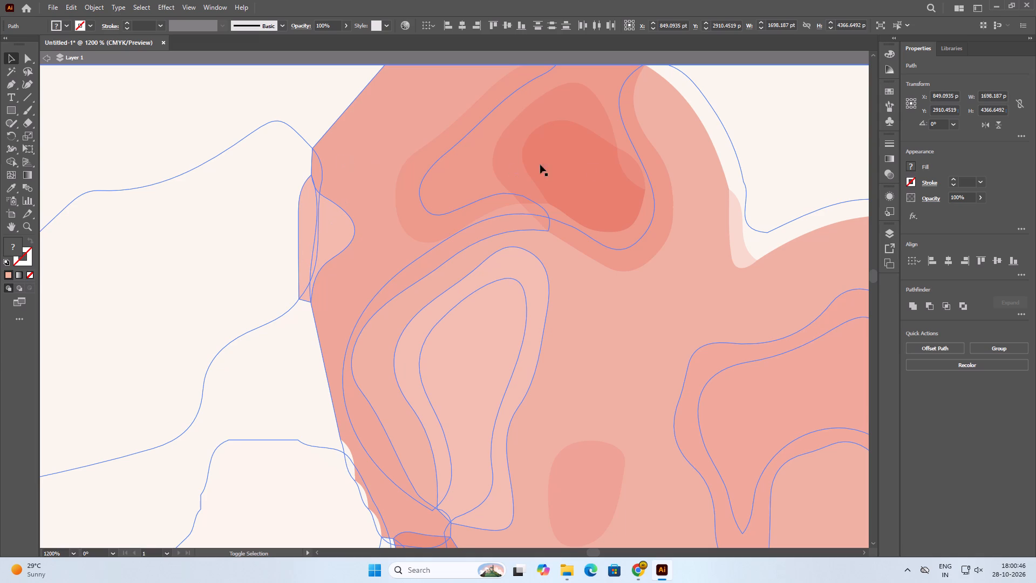
{"action": "left_click", "coordinate": [435, 151], "text": "shift"}
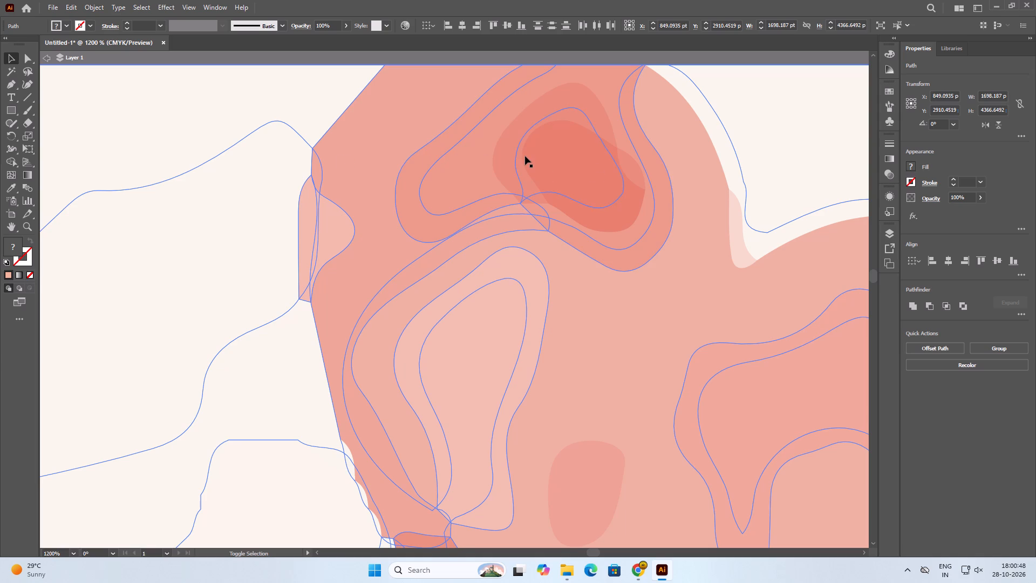
{"action": "left_click", "coordinate": [525, 156], "text": "shift"}
{"action": "left_click", "coordinate": [496, 161], "text": "shift"}
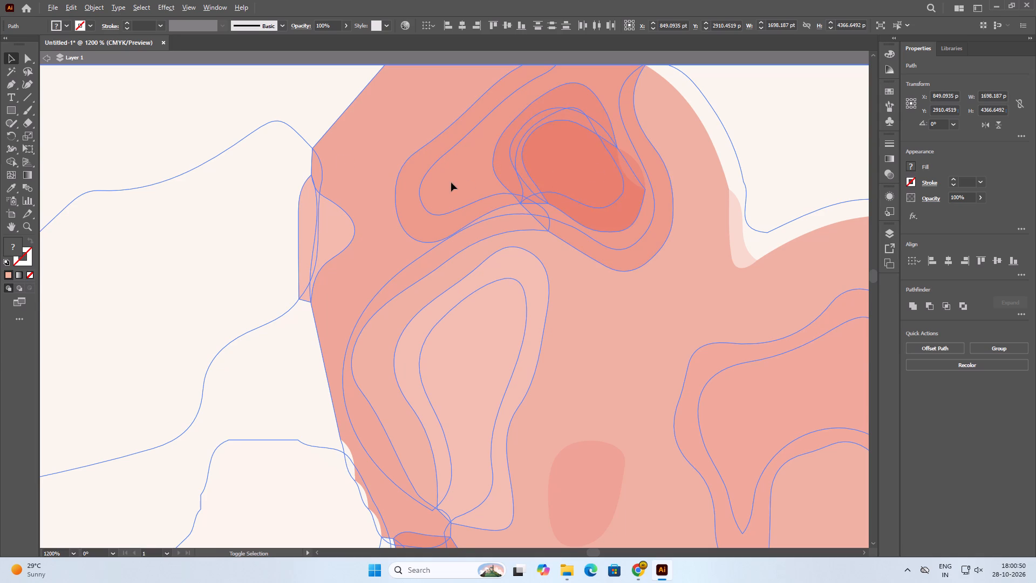
Add the second small heart's remaining unselected patches at its notch, right lobe, top edge and centre to the selection.
{"action": "scroll", "coordinate": [451, 182], "scroll_direction": "down", "scroll_amount": 1, "text": "alt+shift"}
{"action": "scroll", "coordinate": [673, 218], "scroll_direction": "up", "scroll_amount": 1, "text": "alt+shift"}
{"action": "left_click", "coordinate": [616, 220], "text": "shift"}
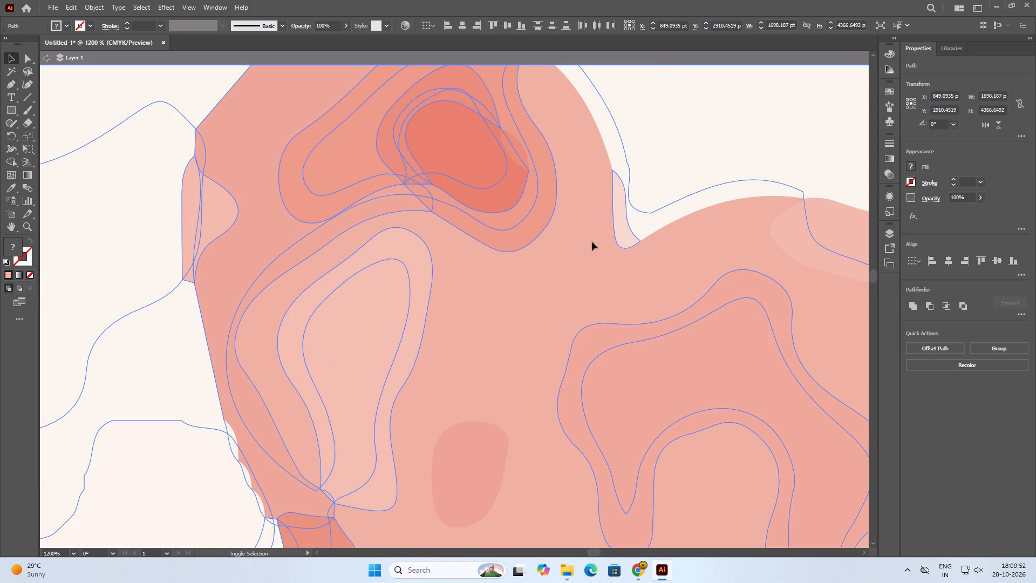
{"action": "scroll", "coordinate": [496, 227], "scroll_direction": "down", "scroll_amount": 1, "text": "alt+shift"}
{"action": "left_click", "coordinate": [744, 231], "text": "shift"}
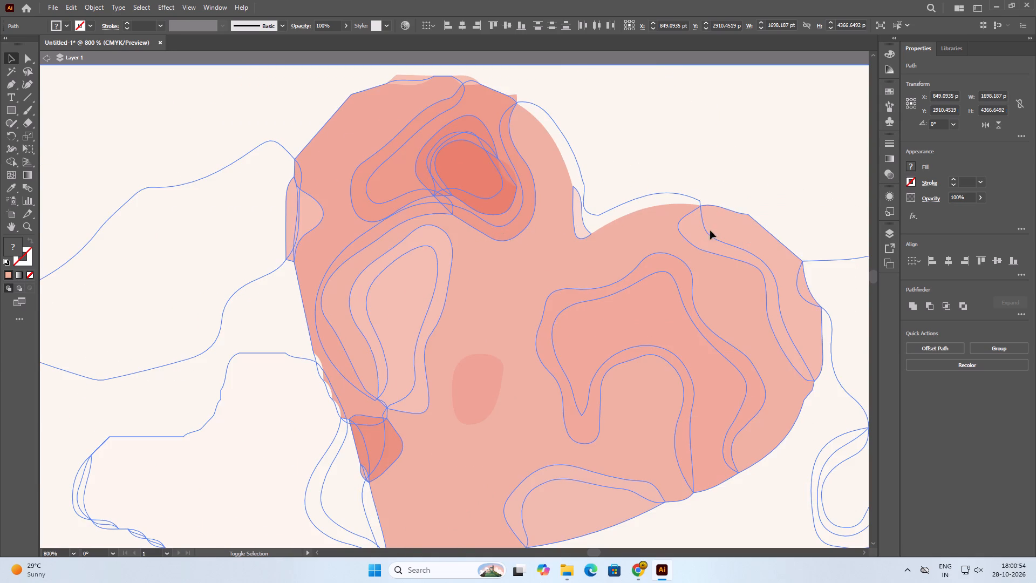
{"action": "scroll", "coordinate": [534, 175], "scroll_direction": "down", "scroll_amount": 2, "text": "alt+shift"}
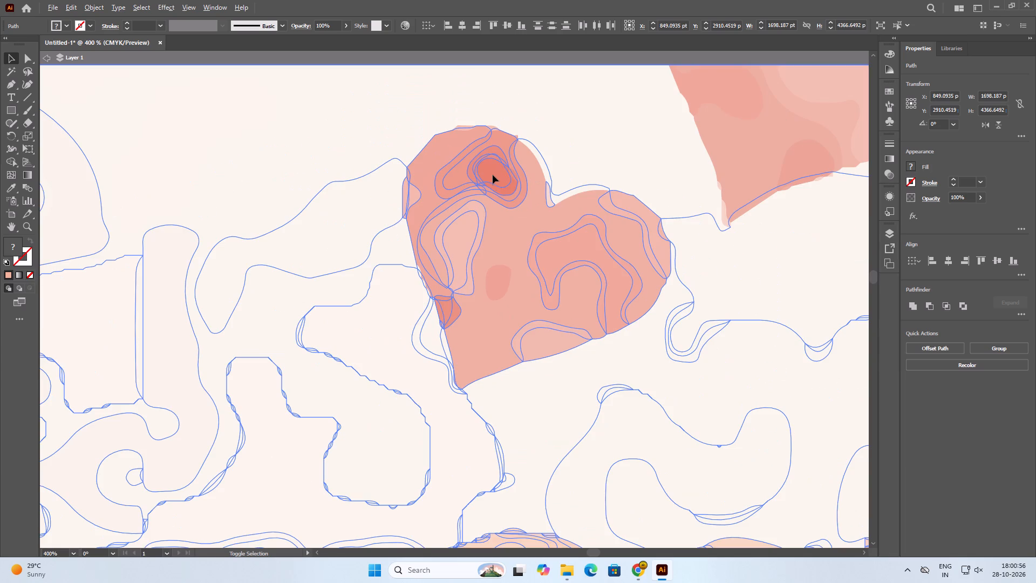
{"action": "scroll", "coordinate": [477, 132], "scroll_direction": "up", "scroll_amount": 6, "text": "alt+shift"}
{"action": "left_click", "coordinate": [558, 109], "text": "shift"}
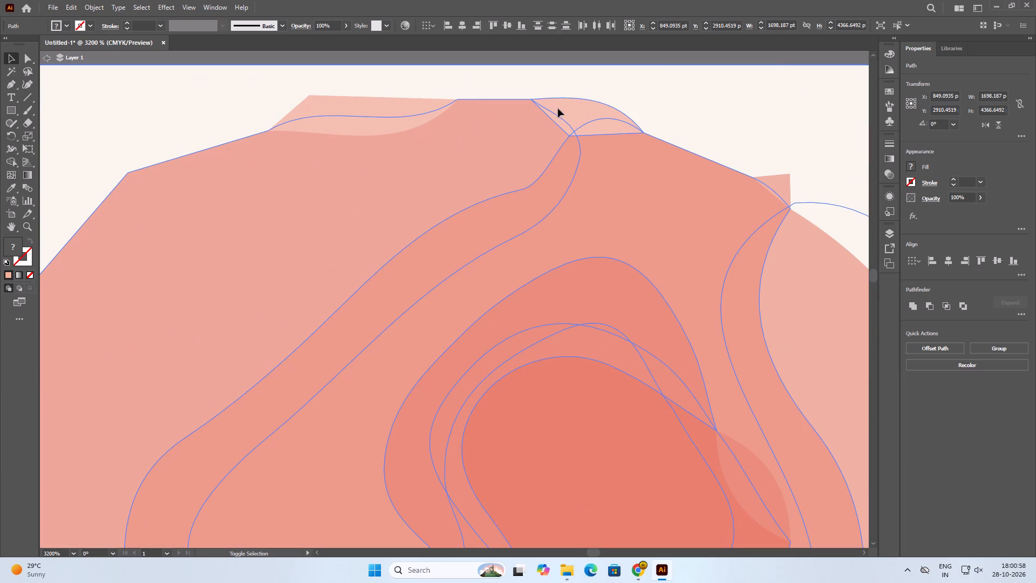
{"action": "left_click", "coordinate": [366, 106], "text": "shift"}
{"action": "scroll", "coordinate": [366, 106], "scroll_direction": "down", "scroll_amount": 6, "text": "alt+shift"}
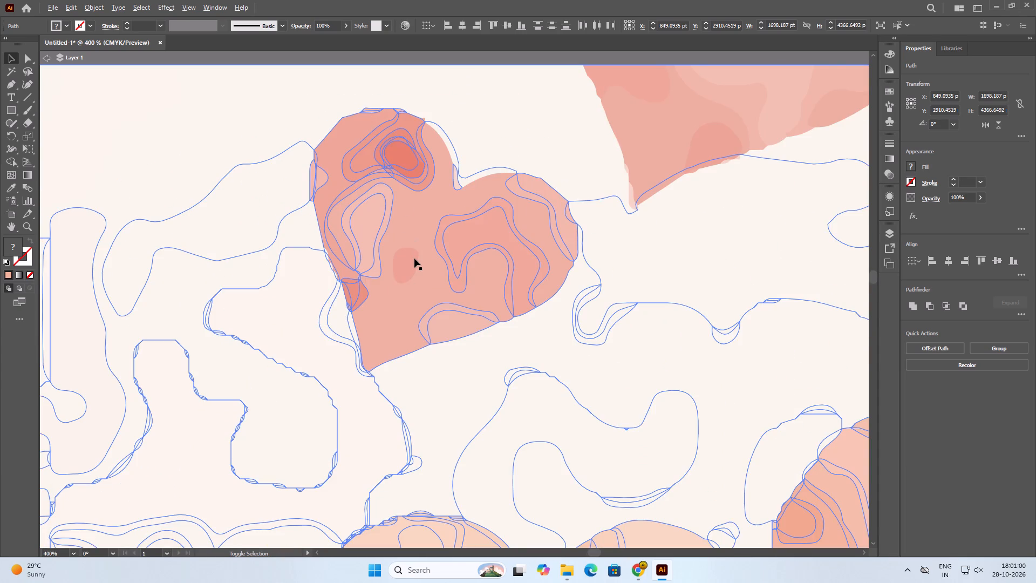
{"action": "scroll", "coordinate": [414, 259], "scroll_direction": "up", "scroll_amount": 3, "text": "alt+shift"}
{"action": "left_click", "coordinate": [405, 267], "text": "shift"}
{"action": "scroll", "coordinate": [376, 216], "scroll_direction": "down", "scroll_amount": 6, "text": "alt+shift"}
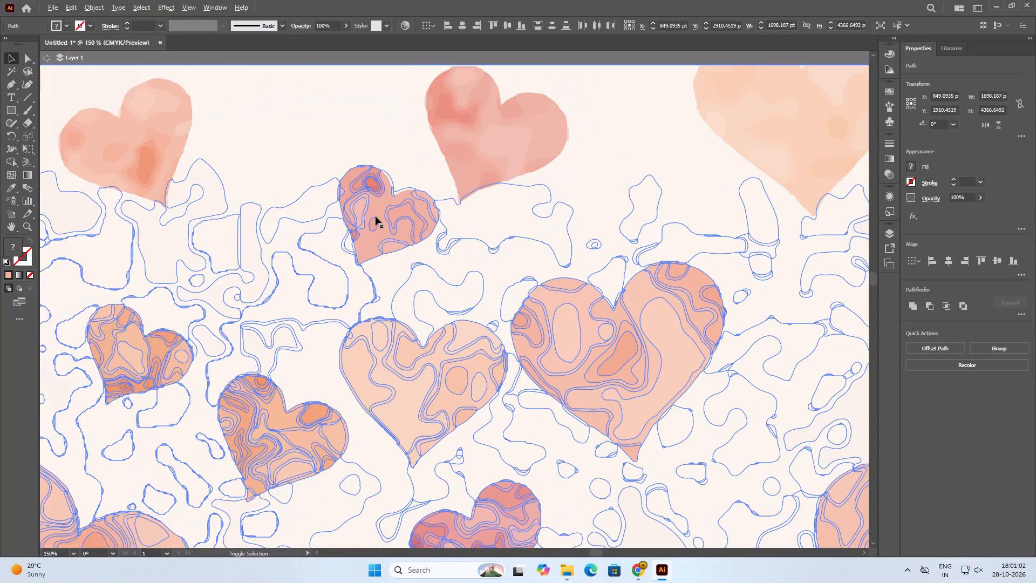
Remove the background patches near the artboard's right edge and below the large pale-peach heart in the right half from the selection.
{"action": "scroll", "coordinate": [331, 211], "scroll_direction": "down", "scroll_amount": 2, "text": "alt+shift"}
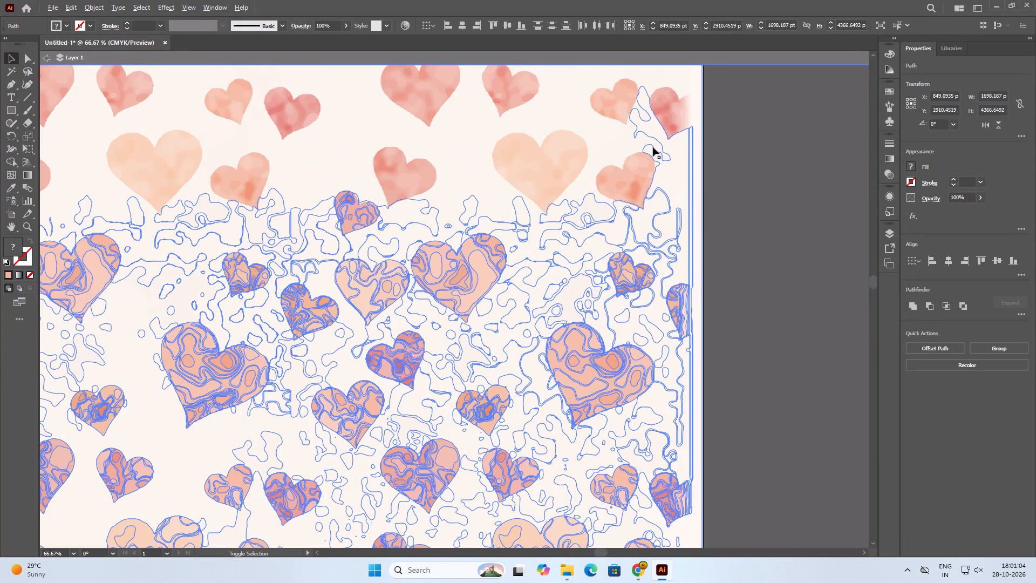
{"action": "left_click", "coordinate": [656, 134], "text": "shift"}
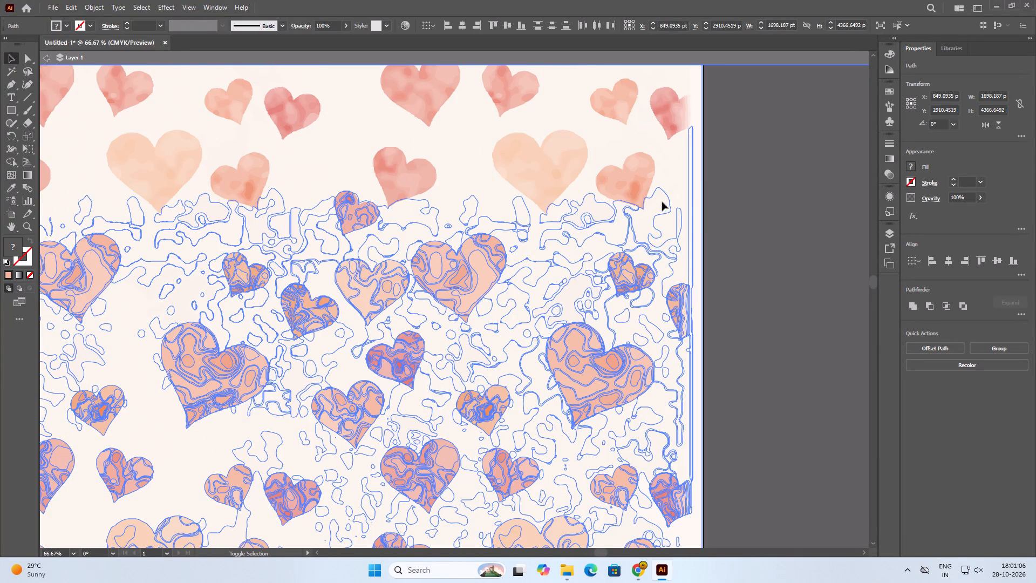
{"action": "left_click", "coordinate": [648, 208], "text": "shift"}
{"action": "left_click", "coordinate": [643, 213], "text": "shift"}
{"action": "left_click", "coordinate": [639, 223], "text": "shift"}
{"action": "left_click", "coordinate": [616, 229], "text": "shift"}
{"action": "left_click", "coordinate": [633, 242], "text": "shift"}
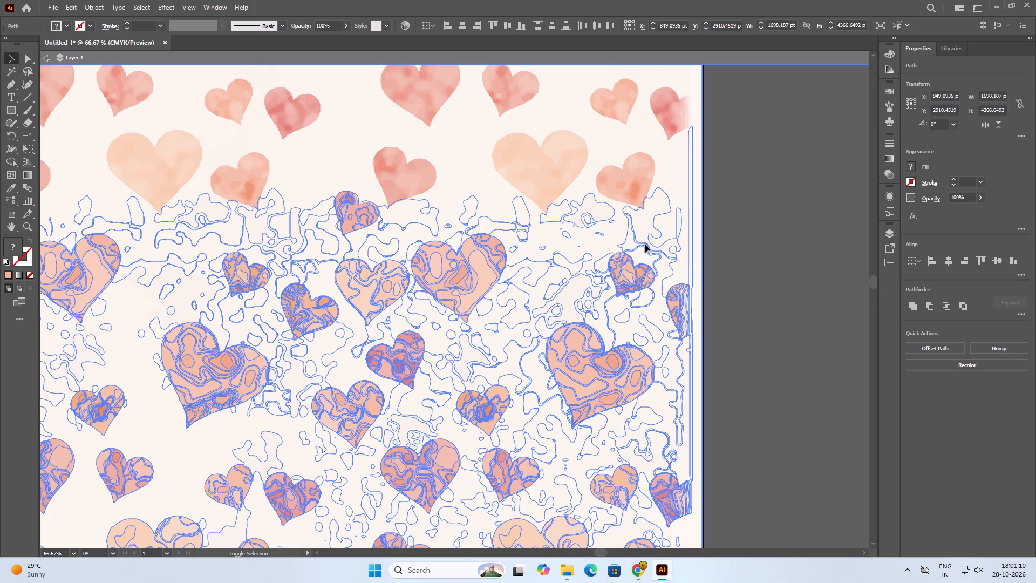
{"action": "left_click", "coordinate": [640, 228], "text": "shift"}
{"action": "left_click", "coordinate": [636, 245], "text": "shift"}
{"action": "left_click", "coordinate": [652, 259], "text": "shift"}
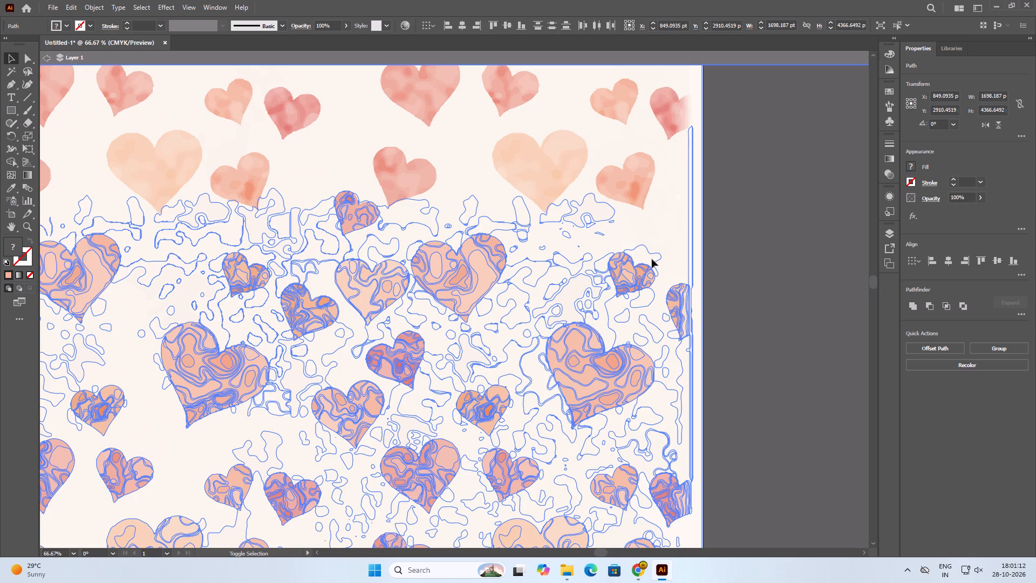
{"action": "left_click", "coordinate": [610, 215], "text": "shift"}
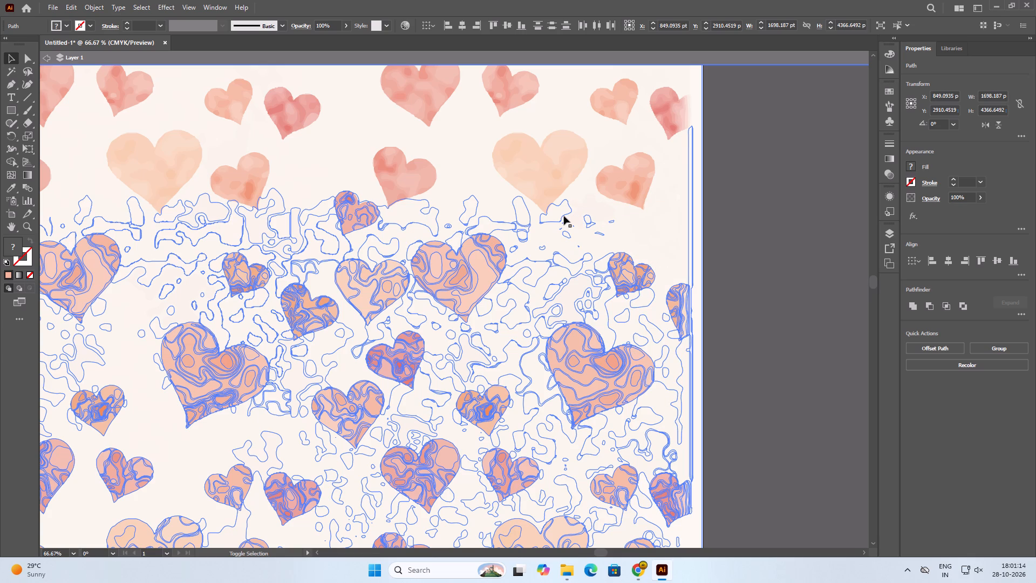
{"action": "left_click", "coordinate": [553, 220], "text": "shift"}
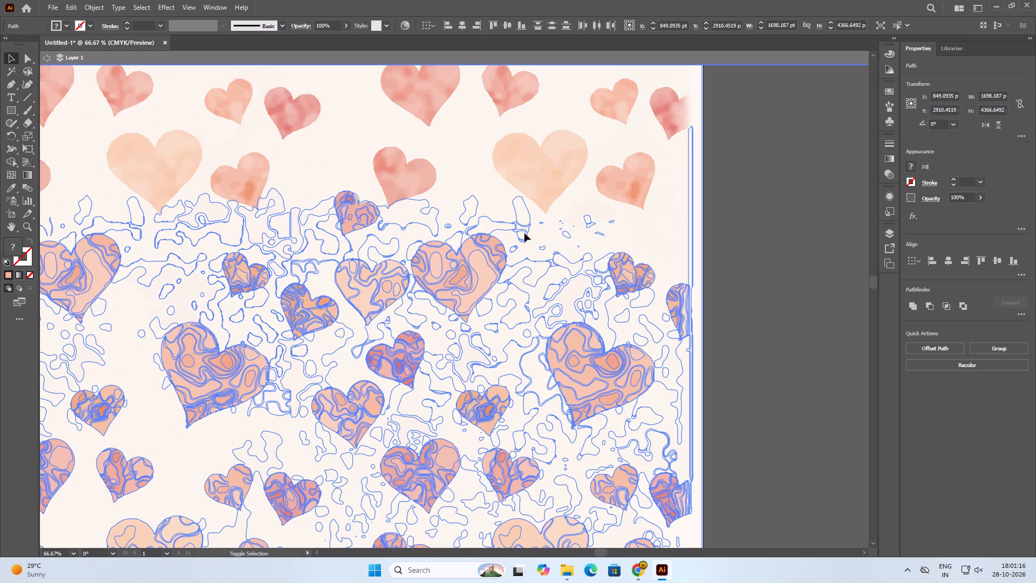
{"action": "left_click", "coordinate": [524, 234], "text": "shift"}
Copy the selected heart rows straight down by about 717 pt to fill the gap above the lower hearts.
{"action": "scroll", "coordinate": [553, 171], "scroll_direction": "down", "scroll_amount": 5, "text": "alt"}
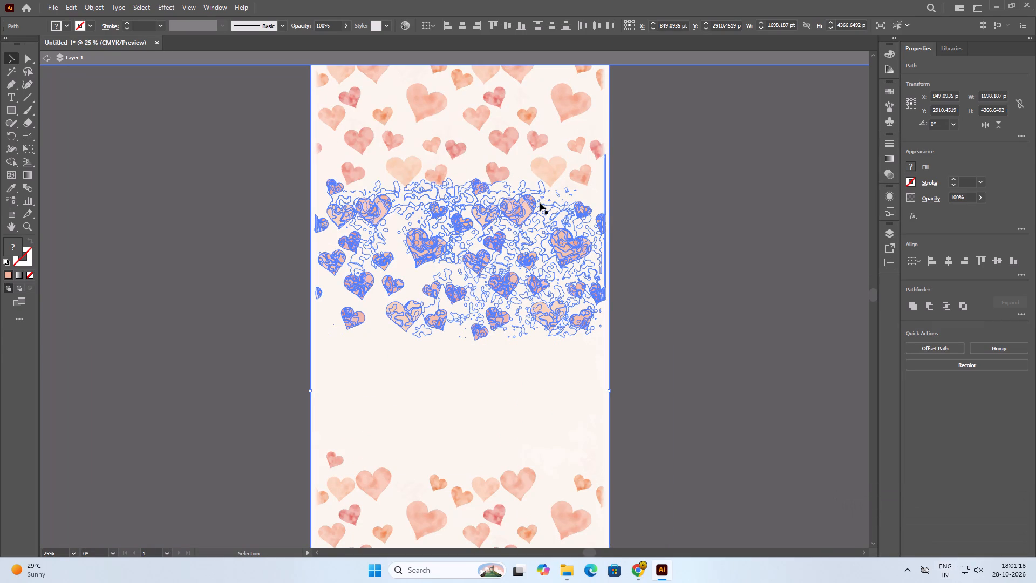
{"action": "left_click_drag", "start_coordinate": [484, 260], "coordinate": [484, 263]}
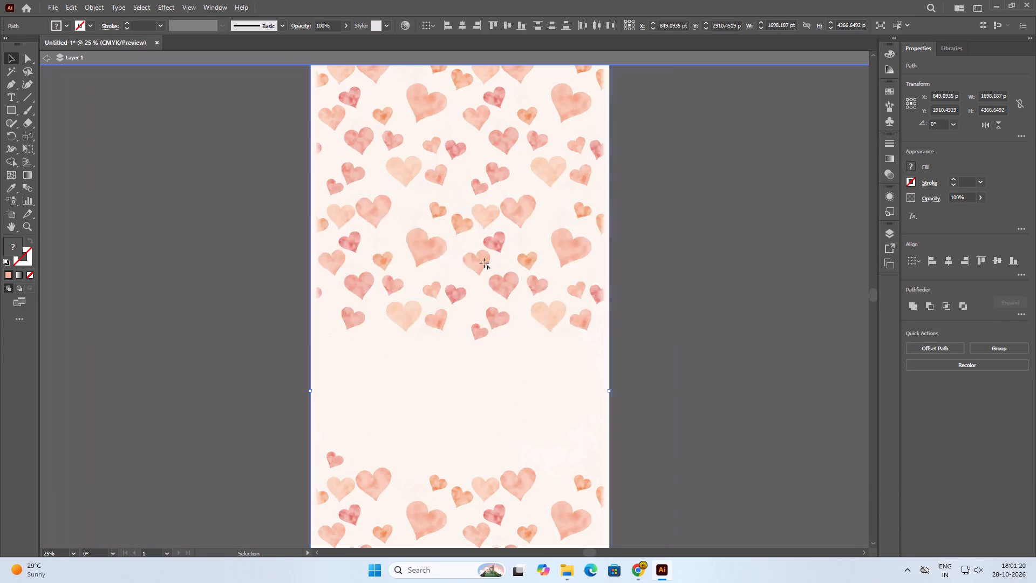
{"action": "left_click_drag", "start_coordinate": [484, 263], "coordinate": [474, 378]}
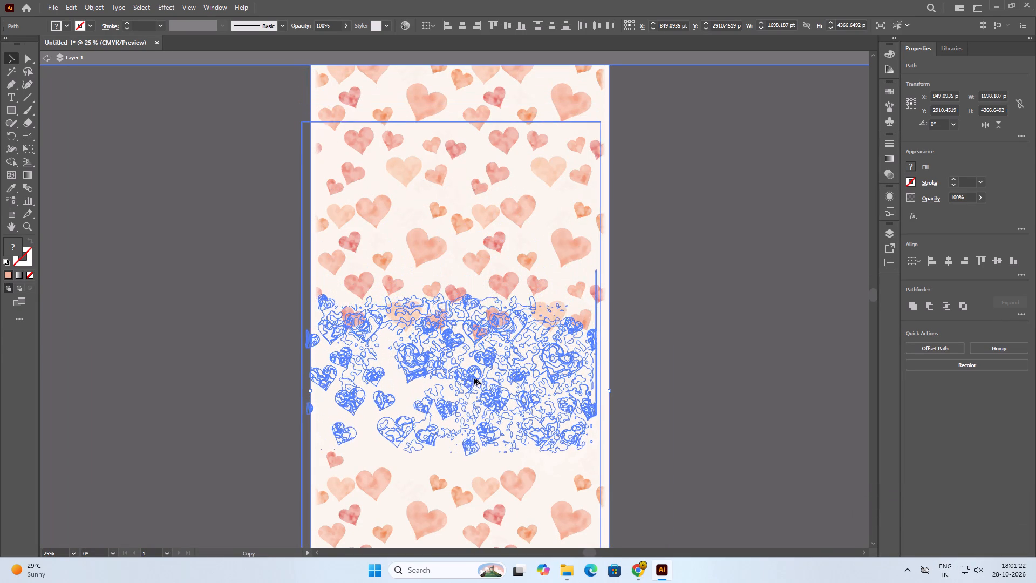
{"action": "left_click_drag", "start_coordinate": [474, 378], "coordinate": [475, 395]}
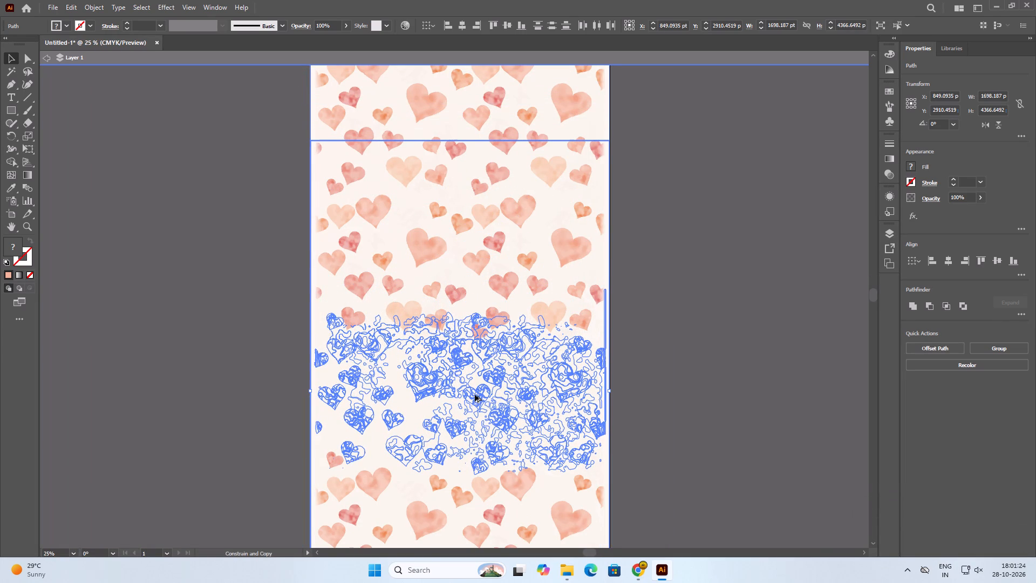
{"action": "left_click_drag", "start_coordinate": [475, 395], "coordinate": [477, 384]}
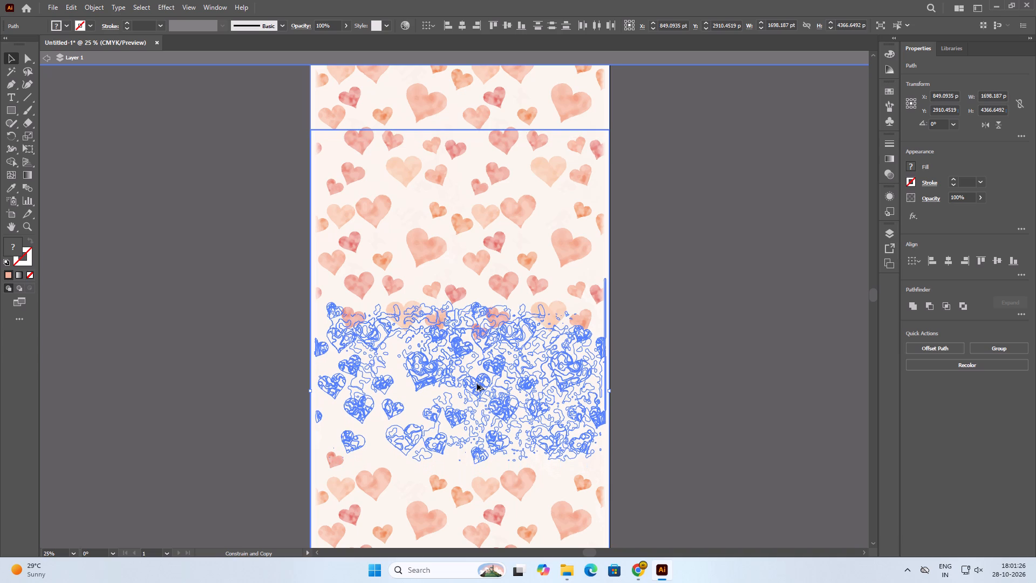
{"action": "left_click_drag", "start_coordinate": [477, 384], "coordinate": [477, 378]}
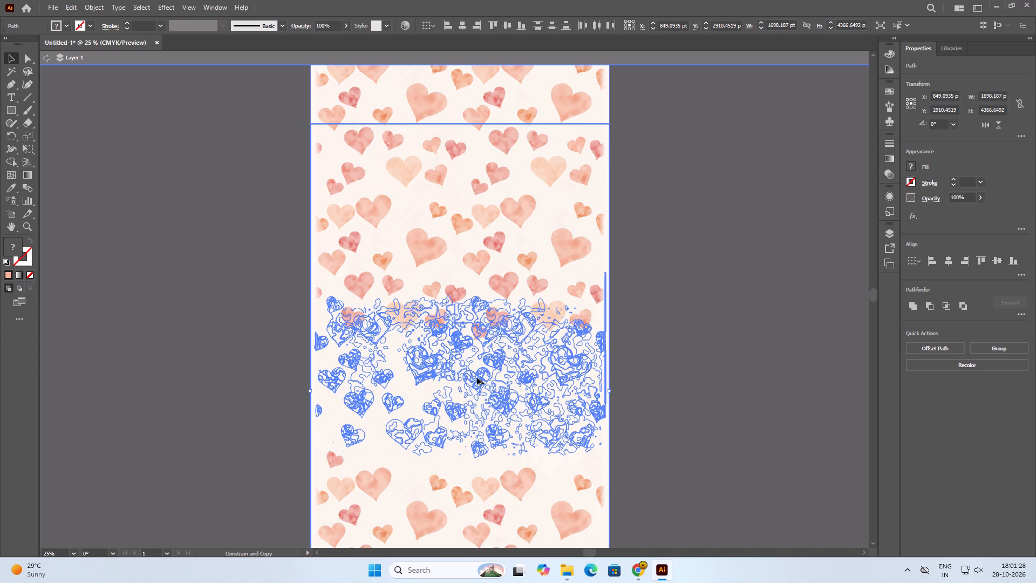
{"action": "left_click_drag", "start_coordinate": [477, 378], "coordinate": [475, 387]}
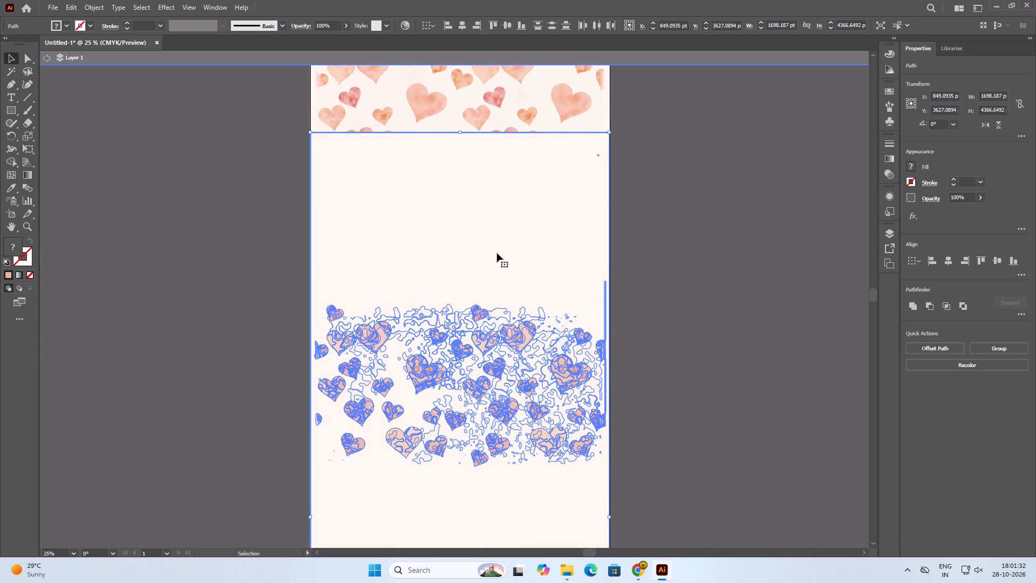
Delete the duplicated full-width background shape that covers the hearts above and below the copied rows.
{"action": "scroll", "coordinate": [494, 247], "scroll_direction": "down", "scroll_amount": 1}
{"action": "left_click", "coordinate": [683, 277]}
{"action": "left_click", "coordinate": [484, 186]}
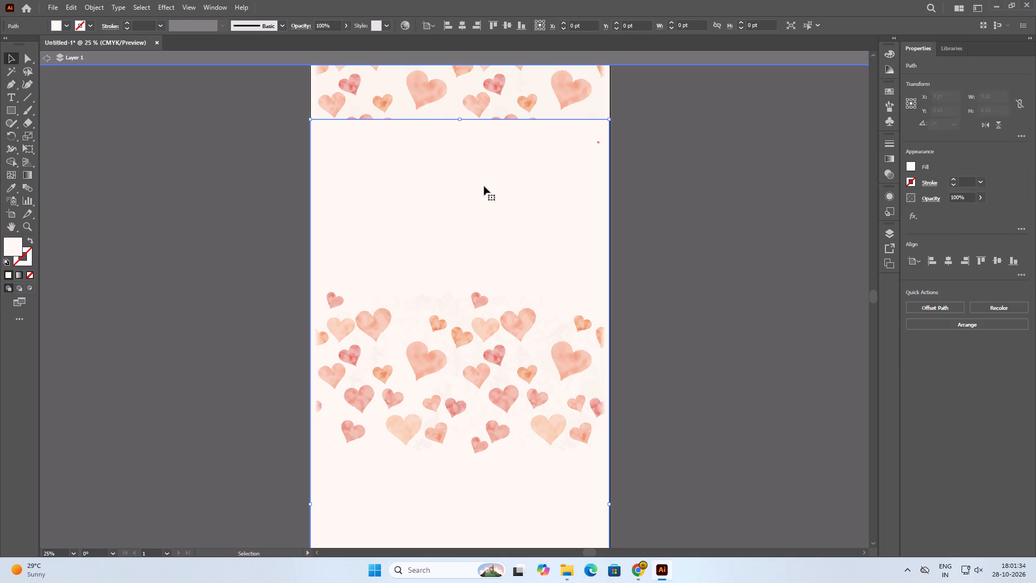
{"action": "key", "text": "Delete"}
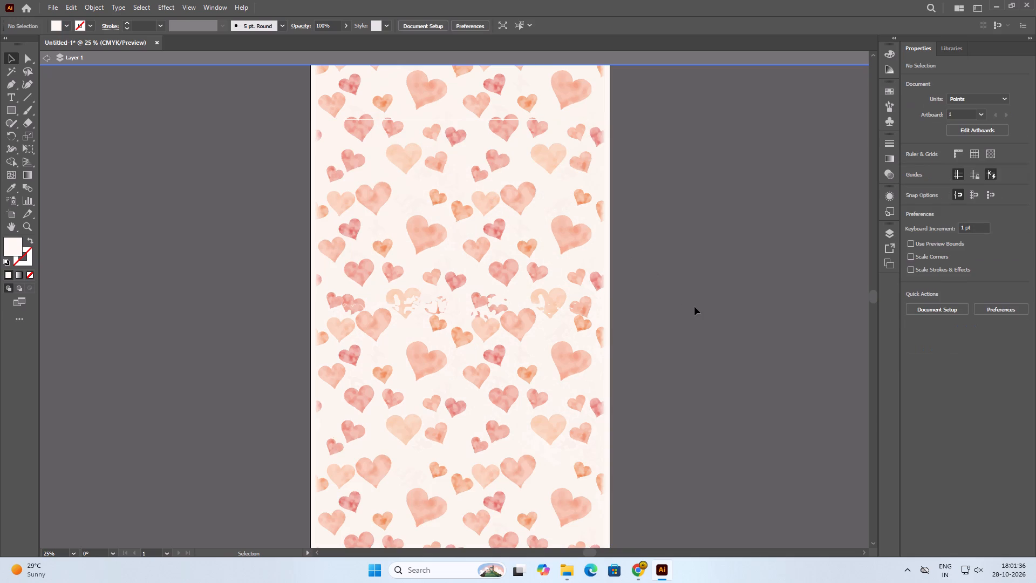
{"action": "left_click", "coordinate": [694, 307]}
Delete the elongated white patch covering the left lobe of the right-half pale-peach heart in the overlap row.
{"action": "scroll", "coordinate": [515, 256], "scroll_direction": "down", "scroll_amount": 2}
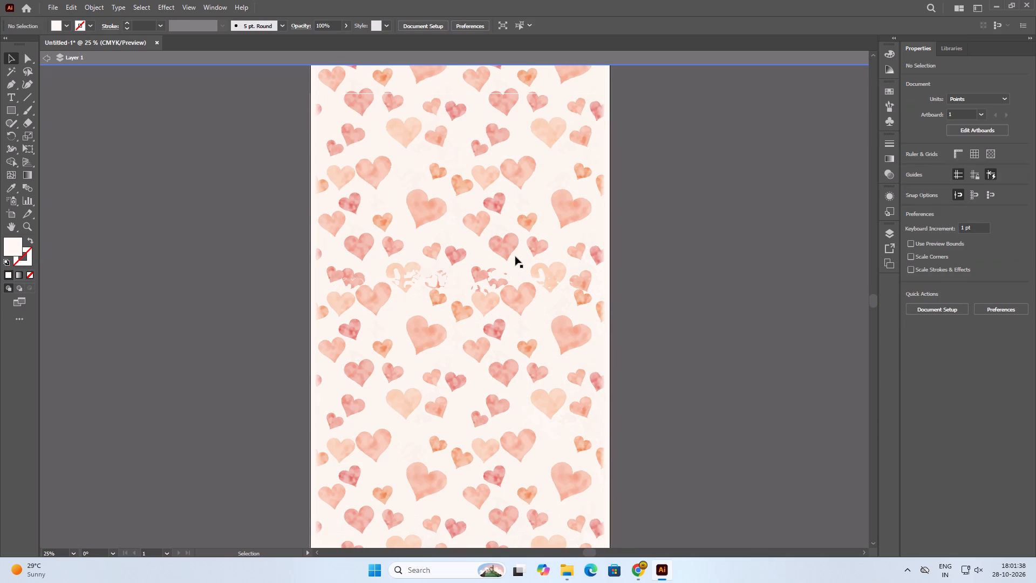
{"action": "scroll", "coordinate": [515, 256], "scroll_direction": "down", "scroll_amount": 12}
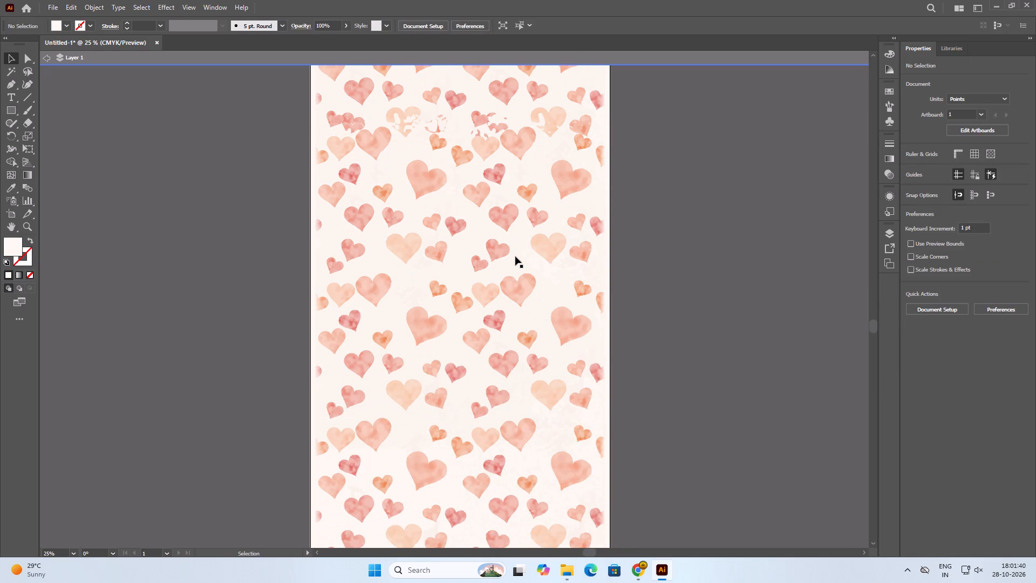
{"action": "scroll", "coordinate": [515, 256], "scroll_direction": "up", "scroll_amount": 7}
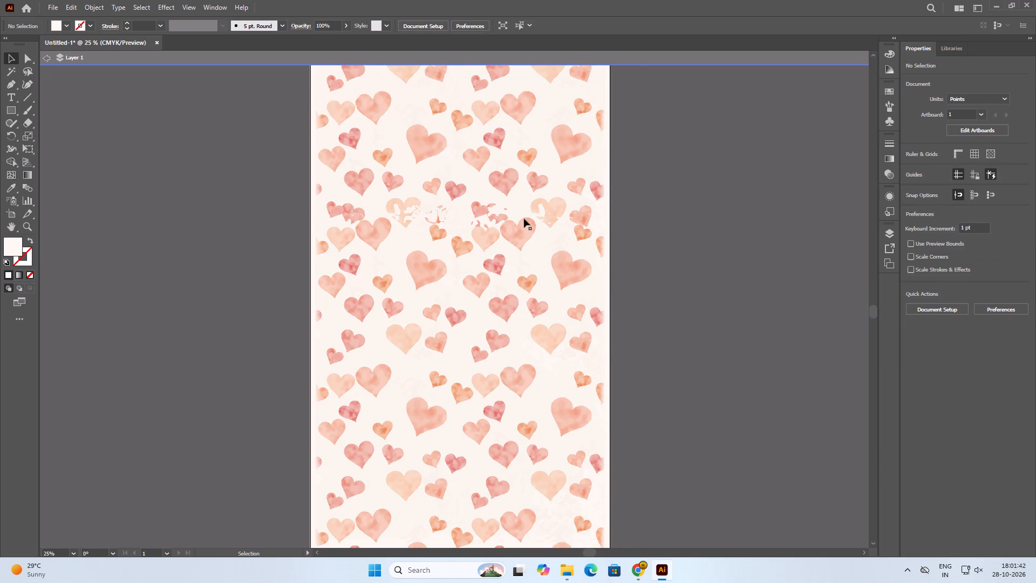
{"action": "scroll", "coordinate": [524, 219], "scroll_direction": "up", "scroll_amount": 3}
{"action": "left_click", "coordinate": [556, 230]}
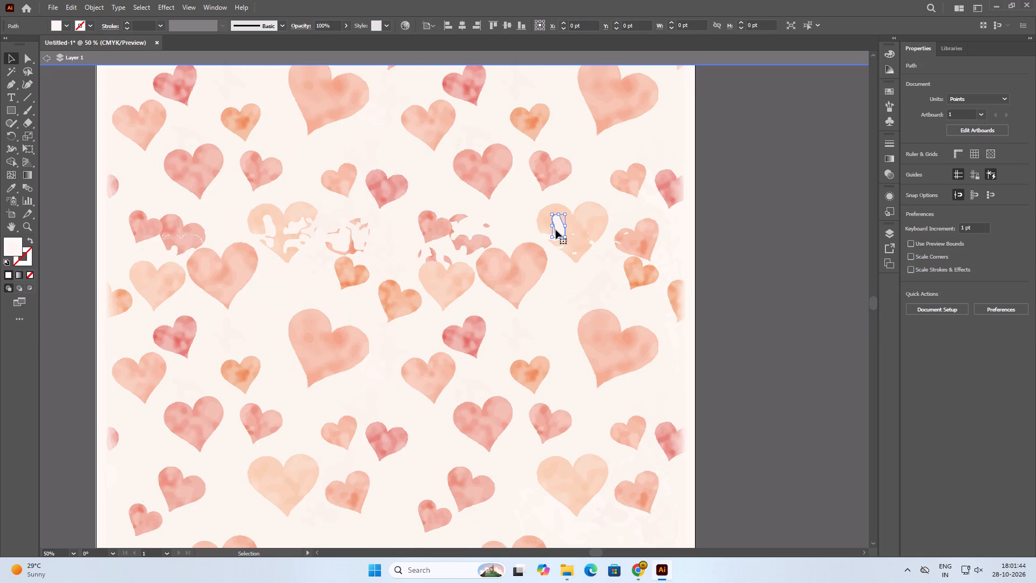
{"action": "key", "text": "Delete"}
Delete the white background patches covering the small pink heart beside the left-half pale-peach heart in the overlap row.
{"action": "left_click", "coordinate": [380, 252]}
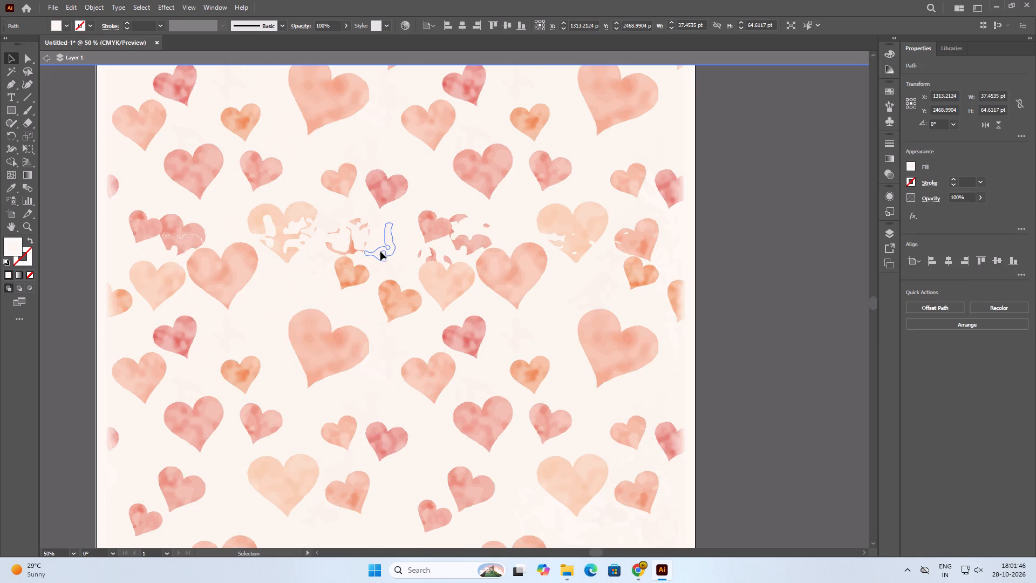
{"action": "key", "text": "Delete"}
{"action": "left_click", "coordinate": [346, 248]}
{"action": "key", "text": "Delete"}
{"action": "left_click", "coordinate": [342, 239]}
{"action": "key", "text": "Delete"}
{"action": "left_click", "coordinate": [342, 239]}
{"action": "key", "text": "Delete"}
{"action": "left_click", "coordinate": [342, 239]}
{"action": "key", "text": "Delete"}
{"action": "key", "text": "Delete"}
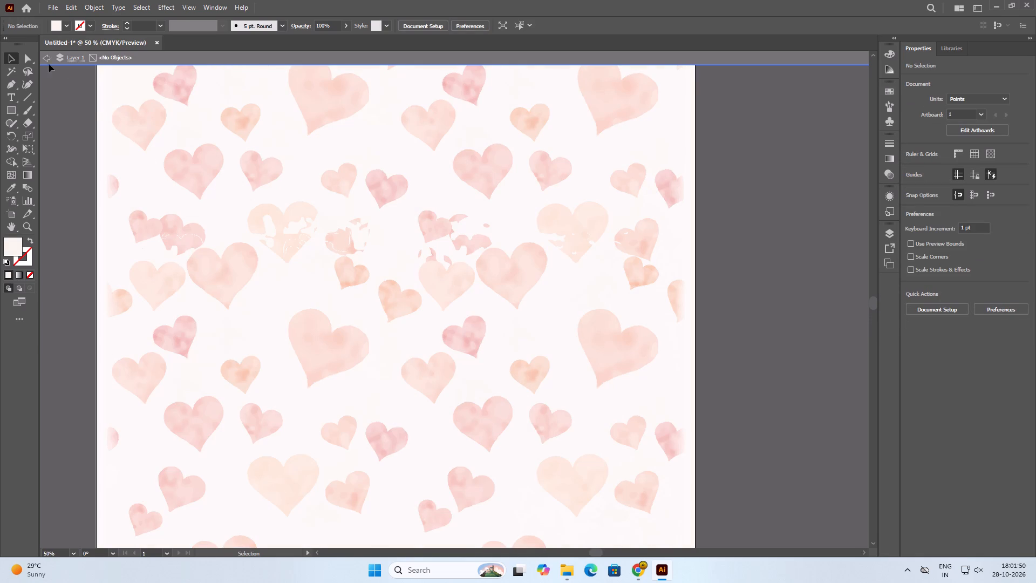
{"action": "left_click", "coordinate": [42, 55]}
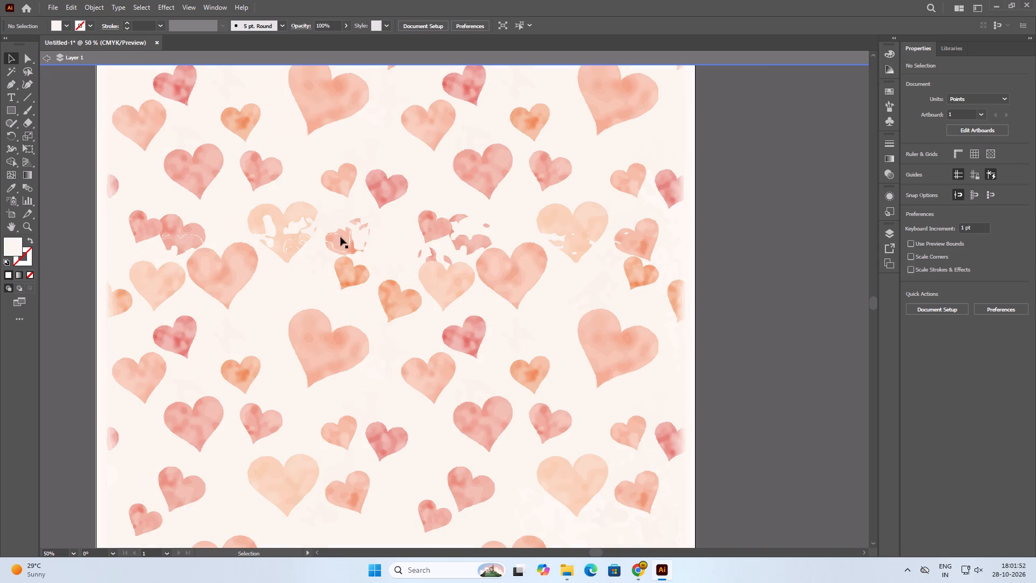
{"action": "left_click", "coordinate": [360, 236]}
{"action": "key", "text": "Delete"}
Delete the white patches over the lower part of the right-half pale-peach heart and over the small heart beside it.
{"action": "scroll", "coordinate": [336, 235], "scroll_direction": "up", "scroll_amount": 6}
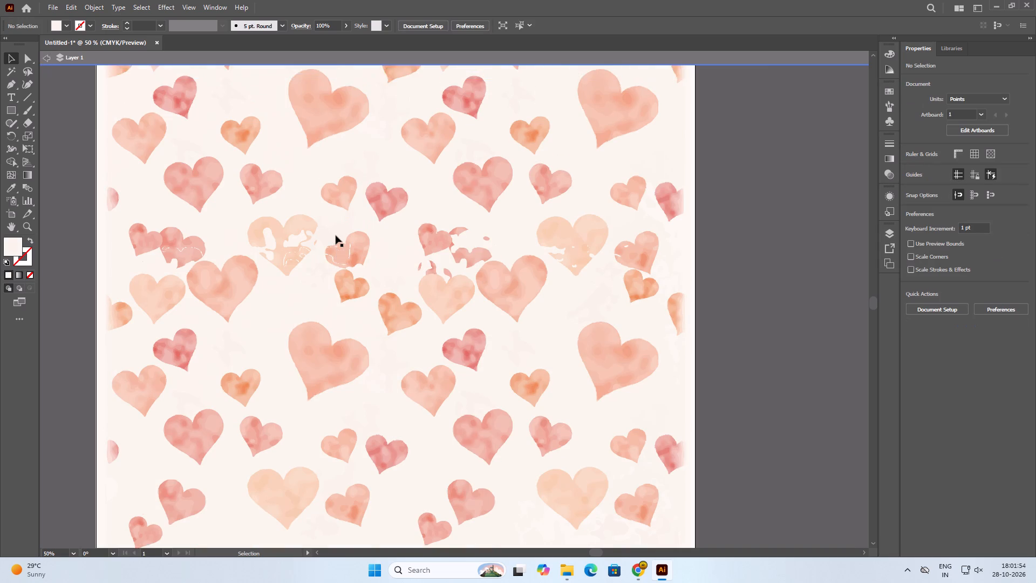
{"action": "scroll", "coordinate": [336, 235], "scroll_direction": "down", "scroll_amount": 1}
{"action": "left_click", "coordinate": [548, 302]}
{"action": "key", "text": "Delete"}
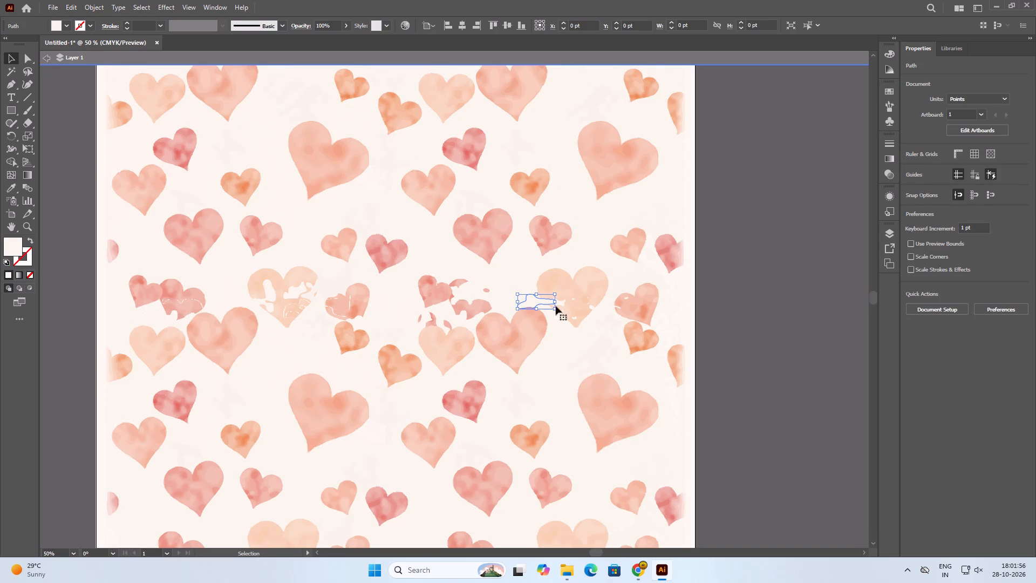
{"action": "left_click", "coordinate": [560, 303]}
{"action": "key", "text": "Delete"}
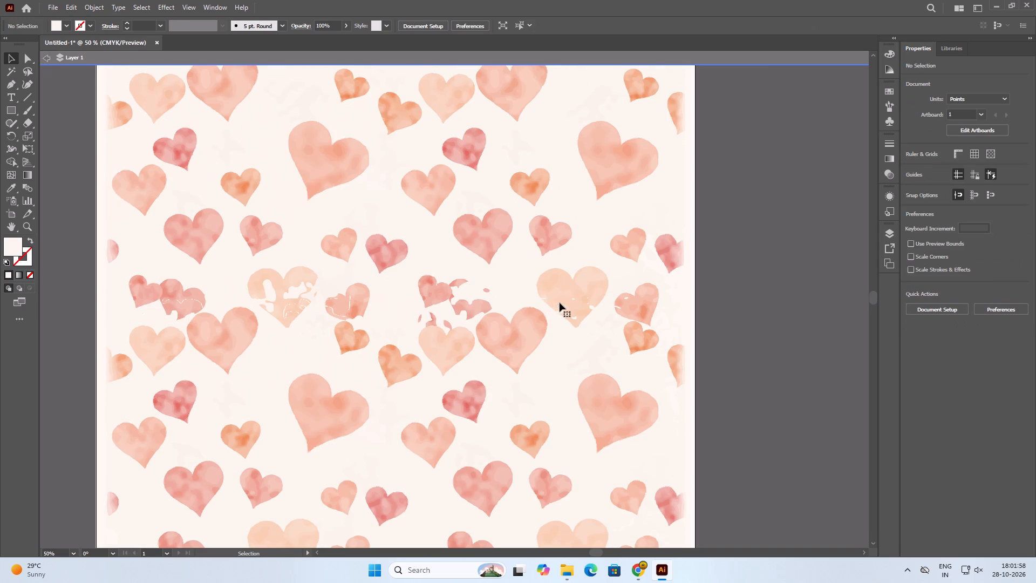
{"action": "left_click", "coordinate": [628, 297]}
{"action": "key", "text": "Delete"}
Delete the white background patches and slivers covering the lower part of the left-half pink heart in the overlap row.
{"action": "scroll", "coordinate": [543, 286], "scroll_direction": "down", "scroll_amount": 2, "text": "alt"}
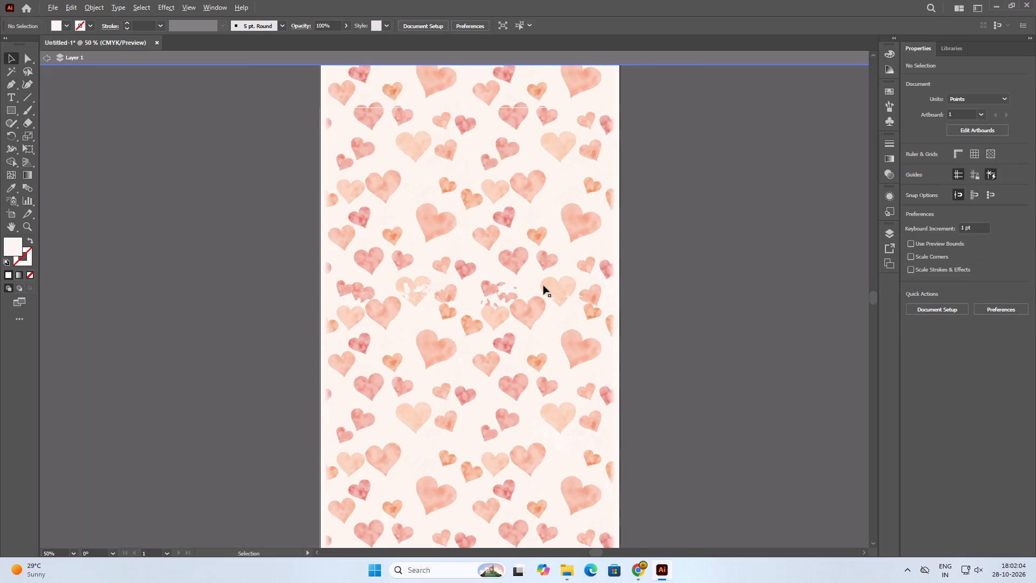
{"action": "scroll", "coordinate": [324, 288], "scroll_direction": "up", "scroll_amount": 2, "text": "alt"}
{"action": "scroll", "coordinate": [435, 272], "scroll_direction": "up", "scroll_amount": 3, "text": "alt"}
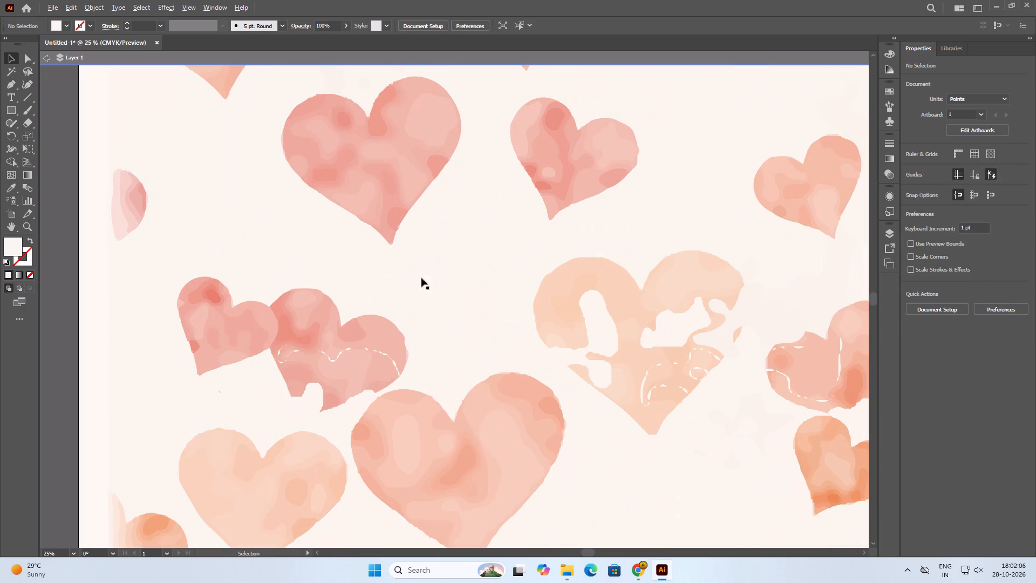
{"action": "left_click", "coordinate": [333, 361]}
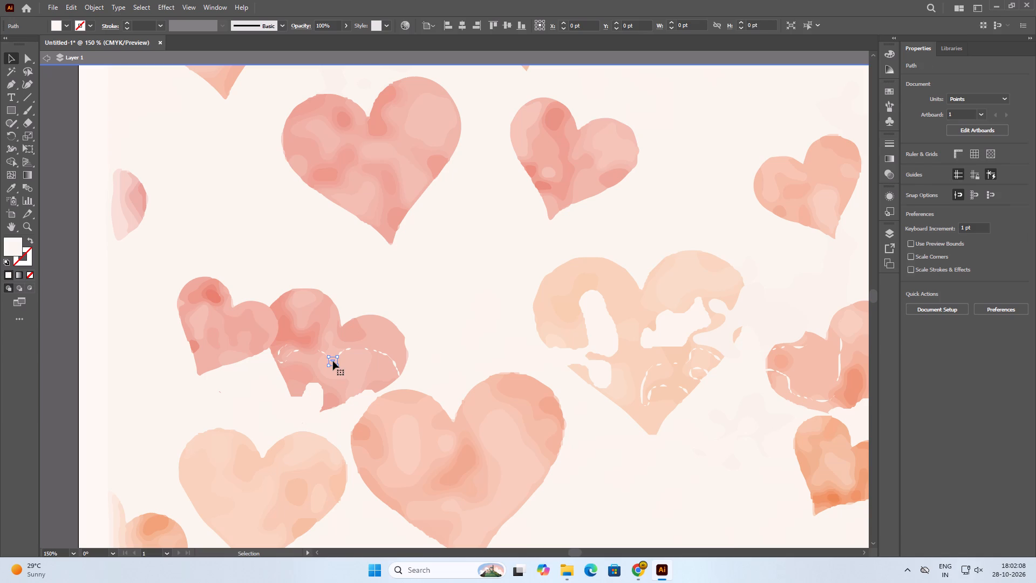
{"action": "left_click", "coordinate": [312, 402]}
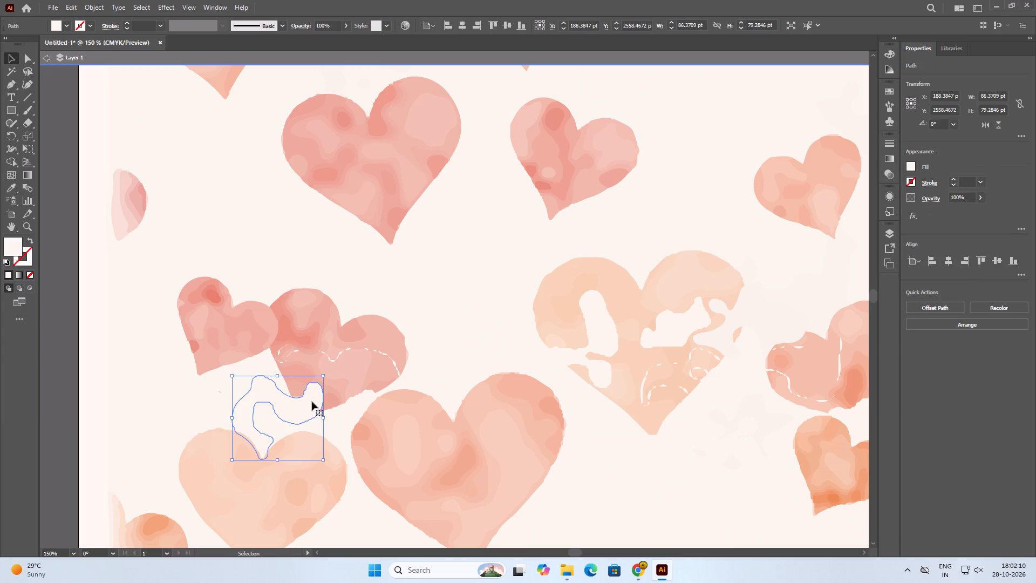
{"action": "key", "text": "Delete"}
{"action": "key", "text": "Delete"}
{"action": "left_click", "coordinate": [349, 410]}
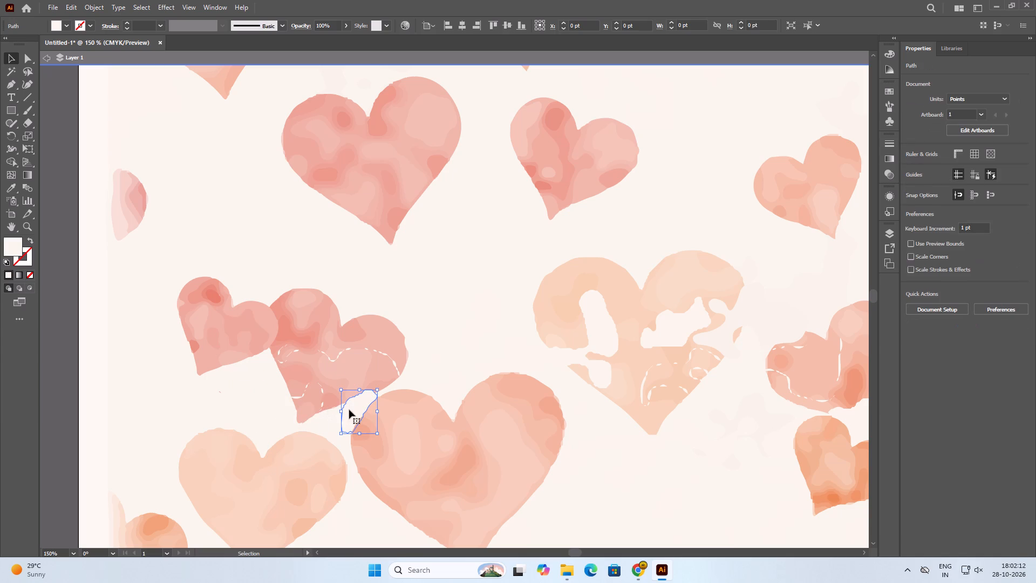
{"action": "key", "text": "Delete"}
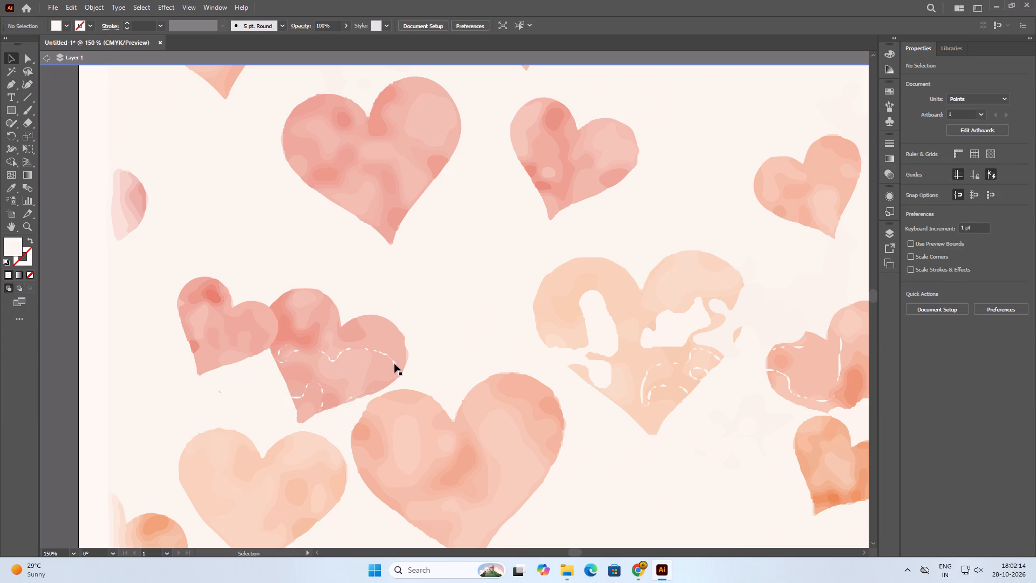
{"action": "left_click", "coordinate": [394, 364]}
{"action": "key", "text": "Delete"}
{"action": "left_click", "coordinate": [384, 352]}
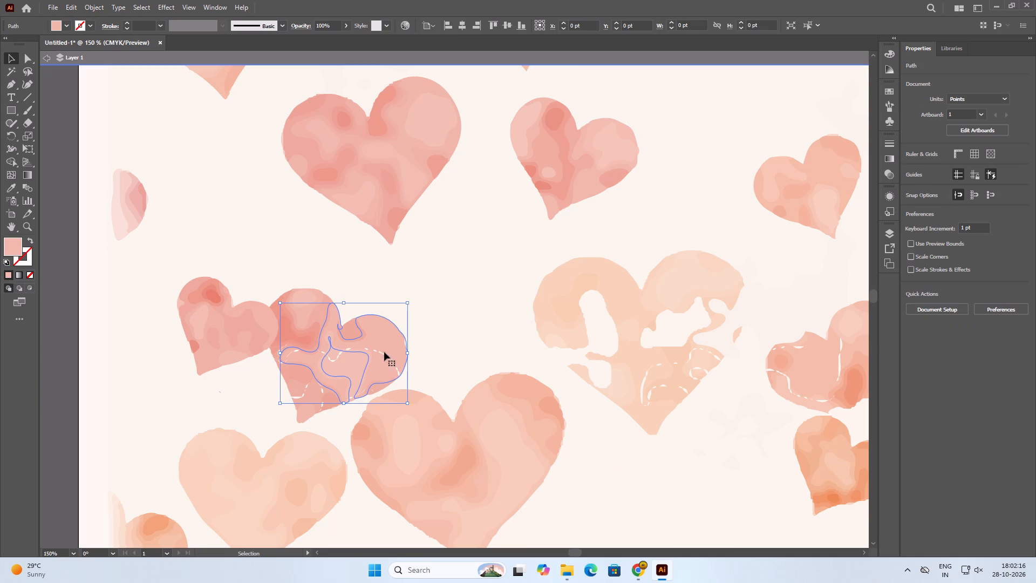
Undo the patch deletions, the copied heart rows and the trace expansion, back to the unexpanded Image Tracing object.
{"action": "scroll", "coordinate": [328, 312], "scroll_direction": "down", "scroll_amount": 2}
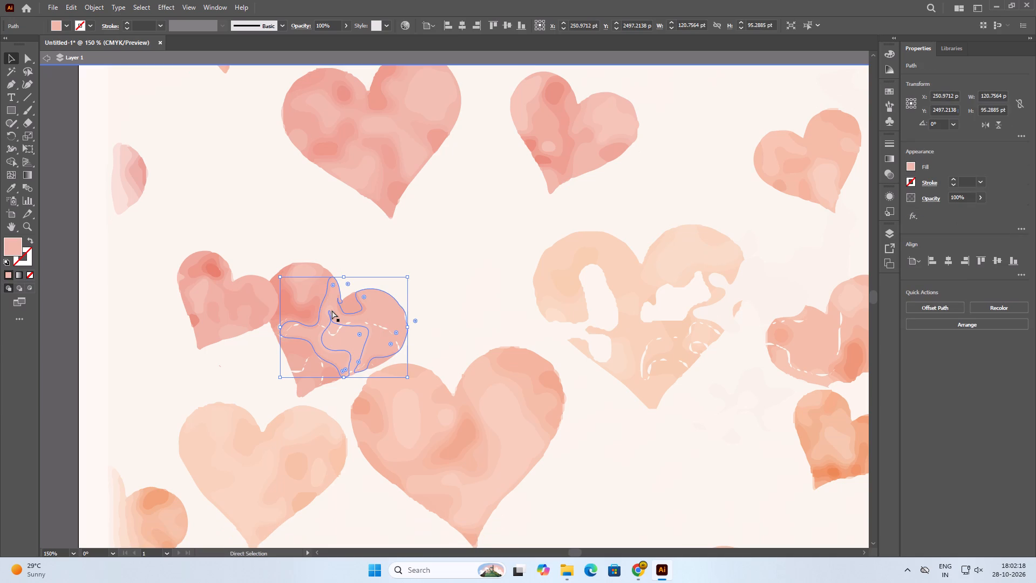
{"action": "key", "text": "ctrl+z"}
{"action": "key", "text": "ctrl+z"}
{"action": "key", "text": "ctrl+z"}
{"action": "key", "text": "ctrl+z"}
{"action": "key", "text": "ctrl+z"}
{"action": "key", "text": "ctrl+z"}
{"action": "key", "text": "ctrl+z"}
{"action": "key", "text": "ctrl+z"}
{"action": "key", "text": "ctrl+z"}
{"action": "key", "text": "ctrl+z"}
{"action": "key", "text": "ctrl+z"}
{"action": "key", "text": "ctrl+z"}
{"action": "key", "text": "ctrl+z"}
{"action": "key", "text": "ctrl+z"}
{"action": "key", "text": "ctrl+z"}
{"action": "key", "text": "ctrl+z"}
{"action": "key", "text": "ctrl+z"}
{"action": "key", "text": "ctrl+z"}
{"action": "key", "text": "ctrl+z"}
{"action": "key", "text": "ctrl+z"}
{"action": "key", "text": "ctrl+z"}
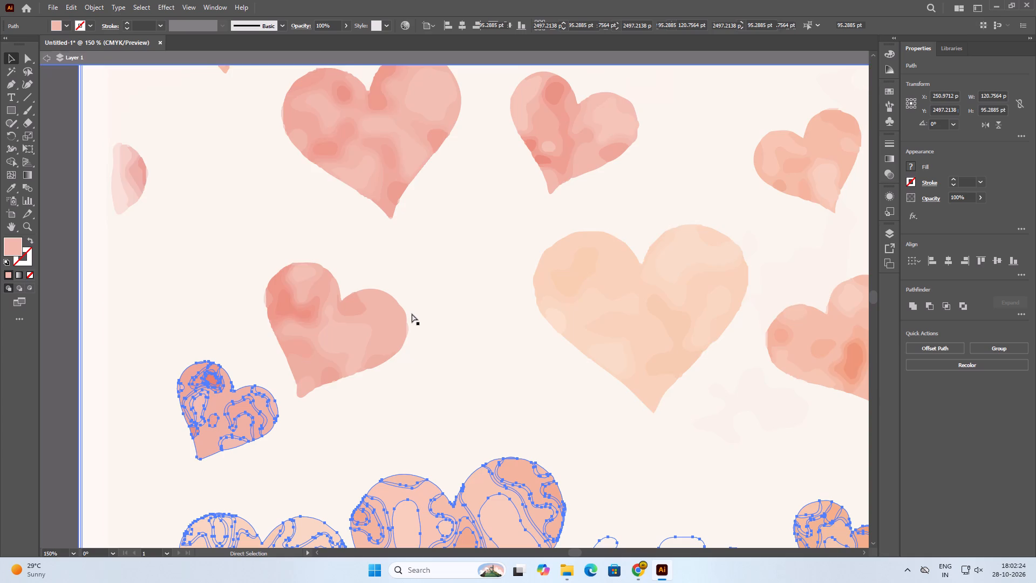
{"action": "key", "text": "ctrl+z"}
{"action": "key", "text": "ctrl+z"}
{"action": "key", "text": "ctrl+z"}
{"action": "key", "text": "ctrl+z"}
{"action": "key", "text": "ctrl+z"}
{"action": "key", "text": "ctrl+z"}
{"action": "key", "text": "ctrl+z"}
{"action": "key", "text": "ctrl+z"}
{"action": "key", "text": "ctrl+z"}
{"action": "key", "text": "ctrl+z"}
{"action": "key", "text": "ctrl+z"}
{"action": "key", "text": "ctrl+z"}
{"action": "key", "text": "ctrl+z"}
{"action": "key", "text": "ctrl+z"}
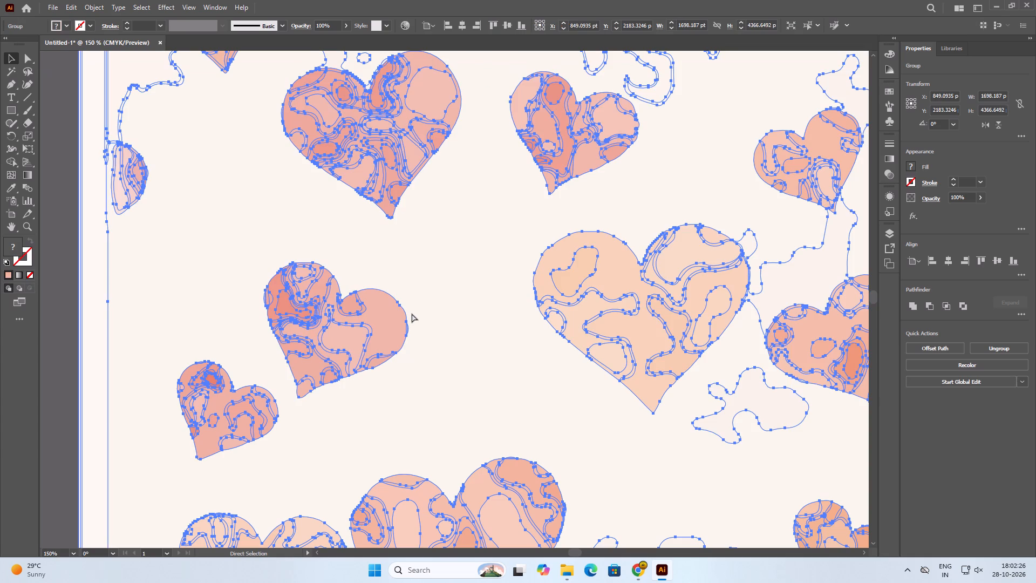
{"action": "key", "text": "ctrl+z"}
{"action": "key", "text": "ctrl+z"}
{"action": "key", "text": "ctrl+z"}
{"action": "key", "text": "ctrl+z"}
{"action": "key", "text": "ctrl+z"}
{"action": "key", "text": "ctrl+z"}
{"action": "key", "text": "ctrl+z"}
{"action": "key", "text": "ctrl+z"}
{"action": "key", "text": "ctrl+z"}
{"action": "scroll", "coordinate": [297, 289], "scroll_direction": "down", "scroll_amount": 4}
{"action": "key", "text": "z"}
{"action": "key", "text": "z"}
{"action": "key", "text": "z"}
{"action": "key", "text": "z"}
{"action": "key", "text": "z"}
{"action": "key", "text": "z"}
{"action": "key", "text": "z"}
{"action": "key", "text": "z"}
{"action": "key", "text": "z"}
{"action": "key", "text": "z"}
{"action": "key", "text": "z"}
{"action": "key", "text": "z"}
{"action": "key", "text": "z"}
{"action": "key", "text": "z"}
{"action": "key", "text": "z"}
{"action": "key", "text": "z"}
{"action": "key", "text": "z"}
{"action": "key", "text": "z"}
{"action": "key", "text": "z"}
{"action": "key", "text": "z"}
{"action": "scroll", "coordinate": [306, 290], "scroll_direction": "down", "scroll_amount": 3, "text": "alt"}
{"action": "scroll", "coordinate": [394, 262], "scroll_direction": "down", "scroll_amount": 6, "text": "alt"}
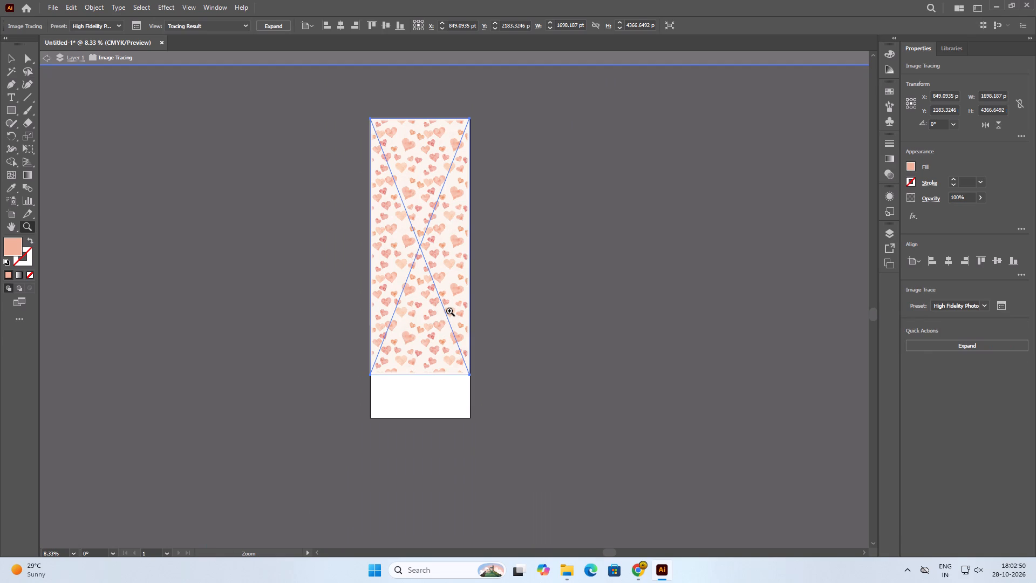
Exit isolation of the Image Tracing object to return to Layer 1, with nothing selected.
{"action": "left_click", "coordinate": [8, 59]}
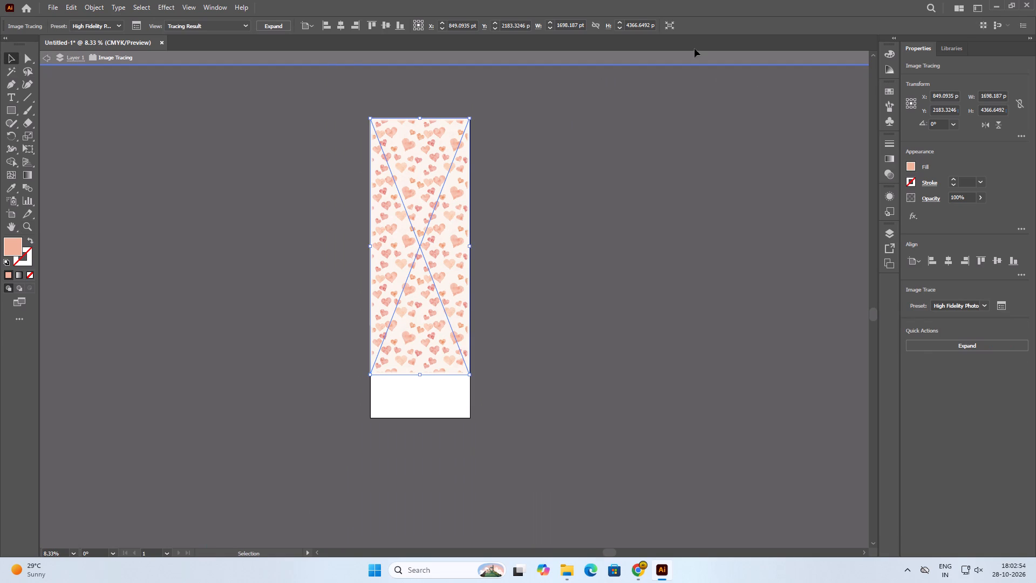
{"action": "left_click", "coordinate": [665, 27]}
{"action": "left_click", "coordinate": [665, 27]}
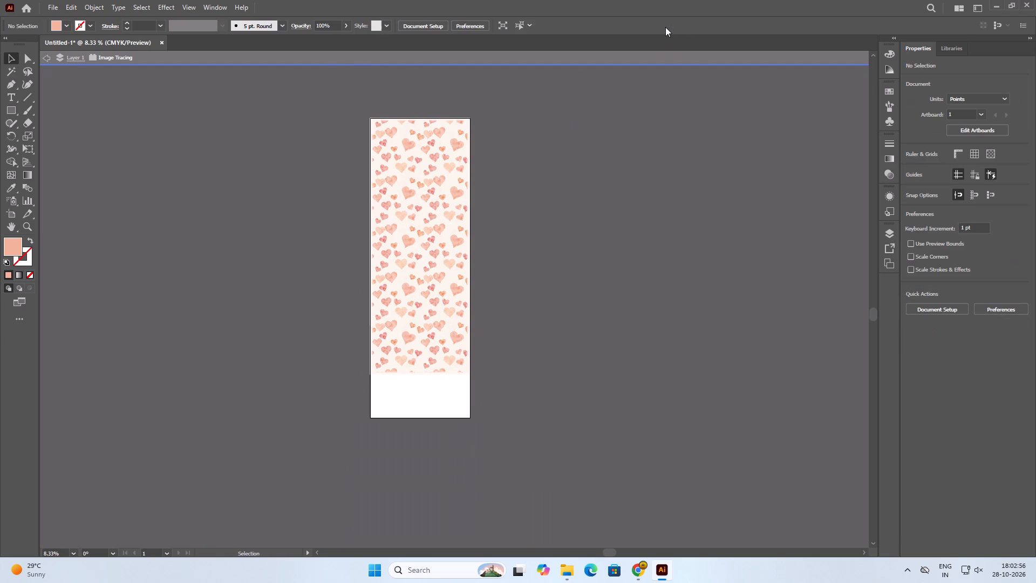
{"action": "left_click", "coordinate": [53, 56]}
{"action": "left_click", "coordinate": [45, 57]}
{"action": "left_click", "coordinate": [547, 343]}
Enable Use Preview Bounds, Scale Corners and Scale Strokes & Effects in the document preferences.
{"action": "left_click", "coordinate": [908, 247]}
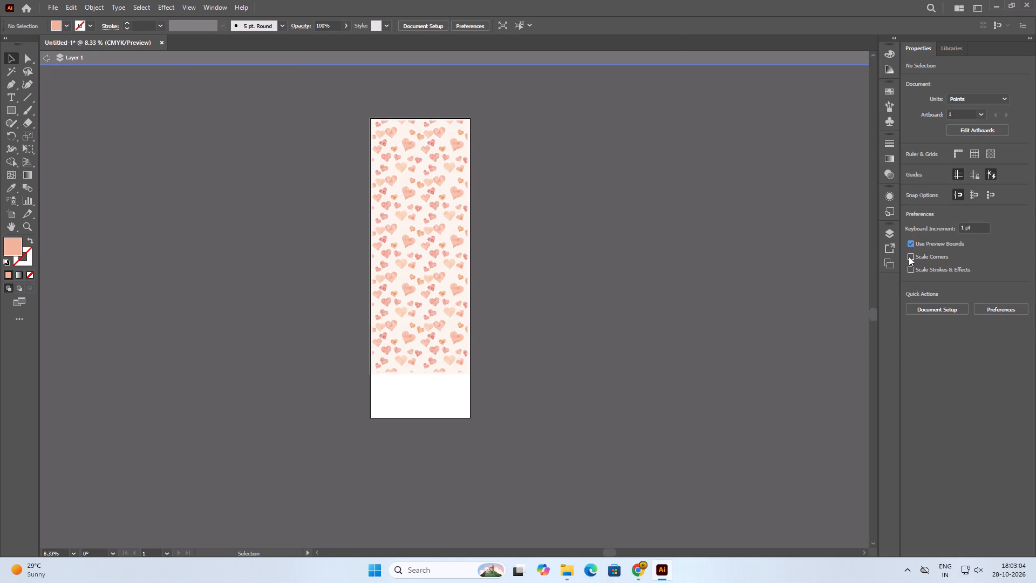
{"action": "left_click", "coordinate": [909, 256]}
{"action": "left_click", "coordinate": [909, 268]}
{"action": "left_click", "coordinate": [786, 315]}
Resize the traced hearts image from its lower corner to about 1740.6 pt wide and 4360.5 pt high.
{"action": "left_click", "coordinate": [363, 316]}
{"action": "left_click", "coordinate": [407, 317]}
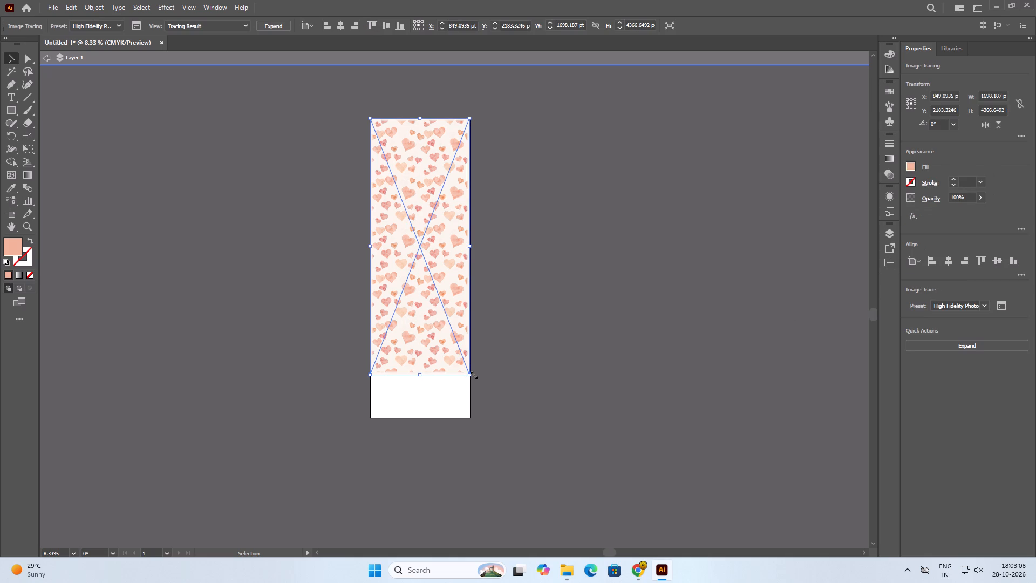
{"action": "left_click_drag", "start_coordinate": [472, 374], "coordinate": [485, 431]}
{"action": "left_click_drag", "start_coordinate": [485, 431], "coordinate": [487, 444]}
{"action": "left_click", "coordinate": [423, 363]}
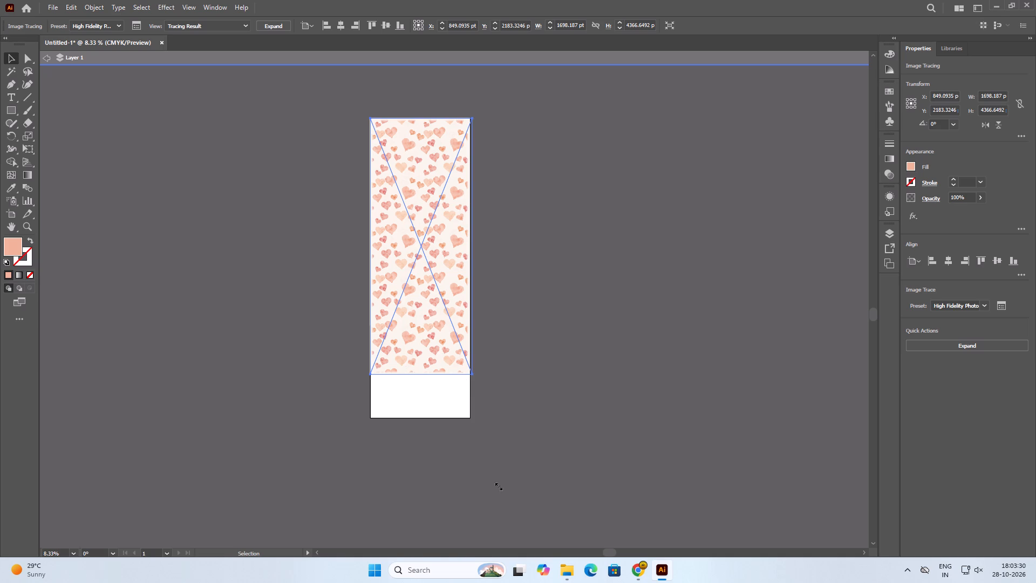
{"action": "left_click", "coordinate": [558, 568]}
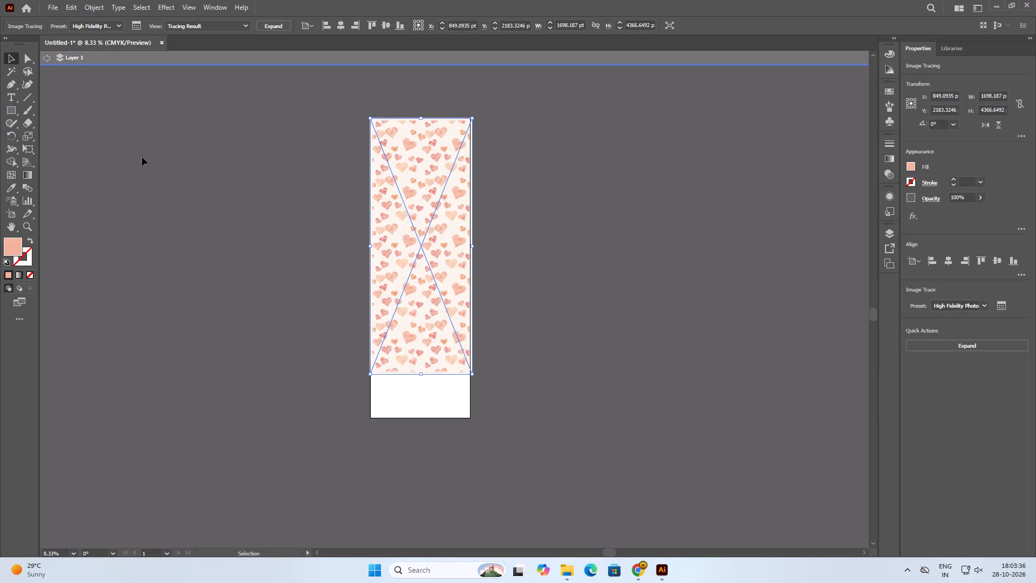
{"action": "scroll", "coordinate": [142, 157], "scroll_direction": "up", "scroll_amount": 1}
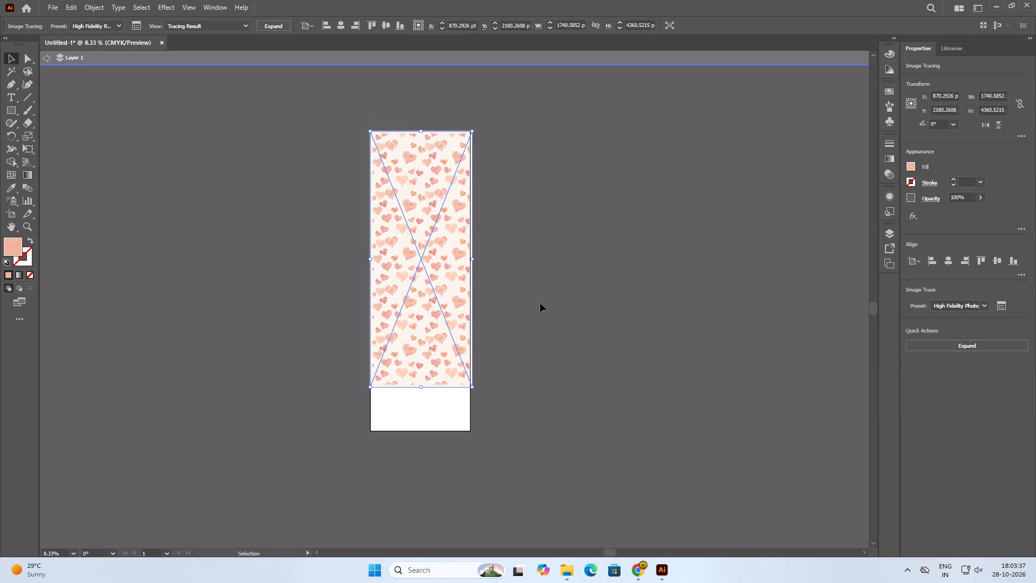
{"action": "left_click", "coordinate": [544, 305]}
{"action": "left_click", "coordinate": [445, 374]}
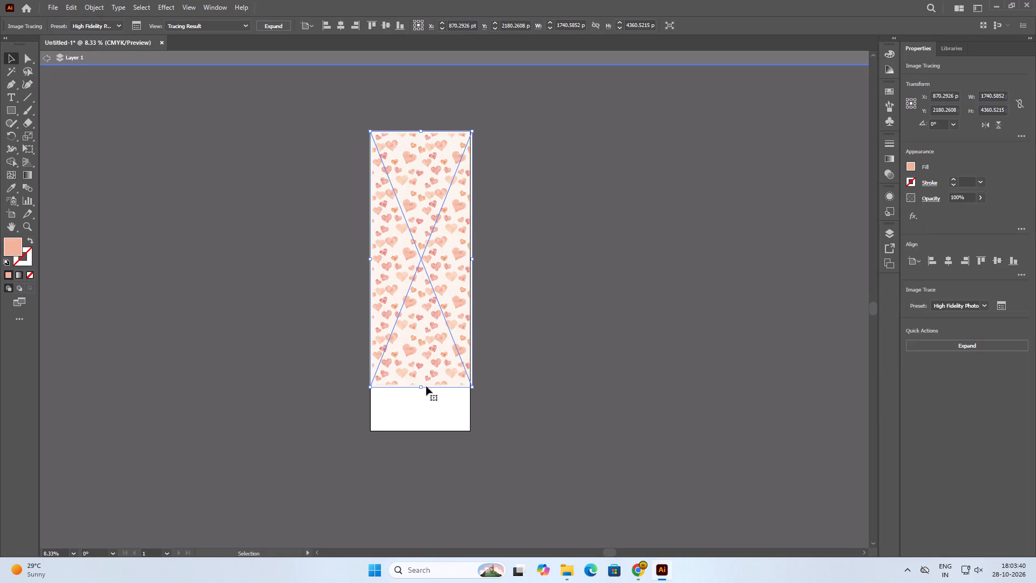
Stretch the traced hearts image down from its bottom edge to cover the empty lower part of the artboard.
{"action": "left_click", "coordinate": [421, 387]}
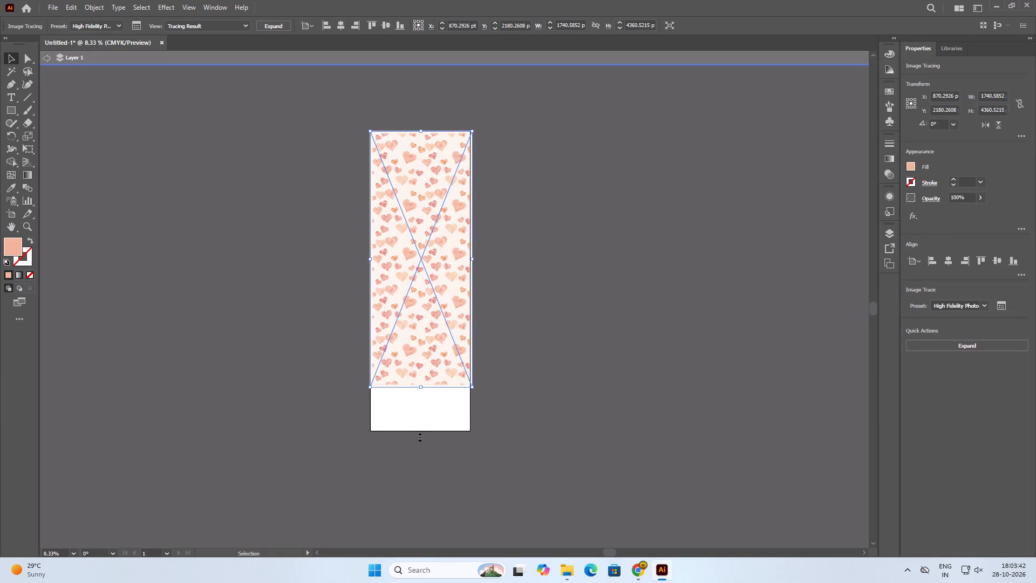
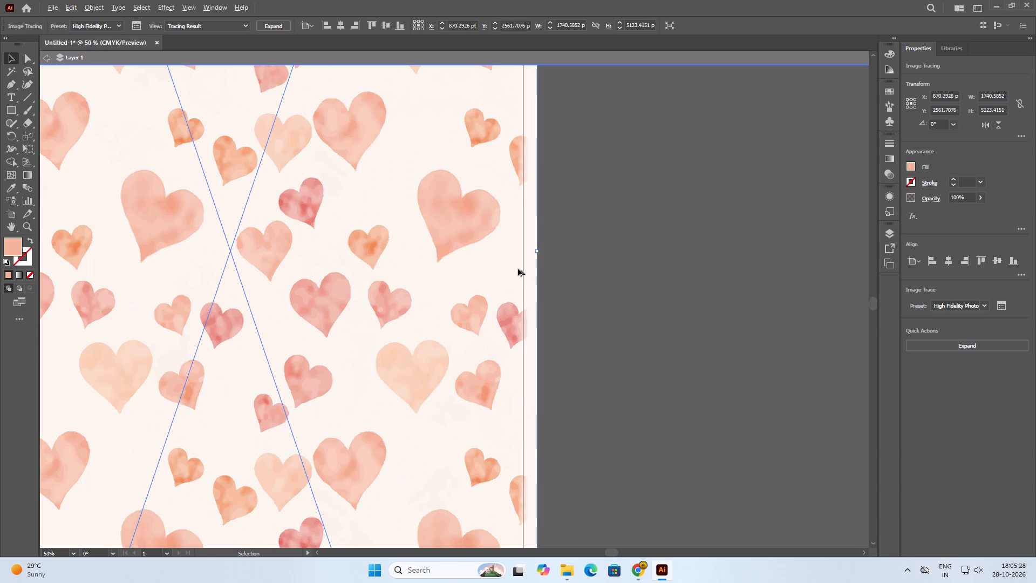
Narrow the traced hearts image from its right side so that its edge meets the artboard's right edge.
{"action": "left_click_drag", "start_coordinate": [538, 251], "coordinate": [530, 254]}
{"action": "left_click_drag", "start_coordinate": [530, 254], "coordinate": [524, 246]}
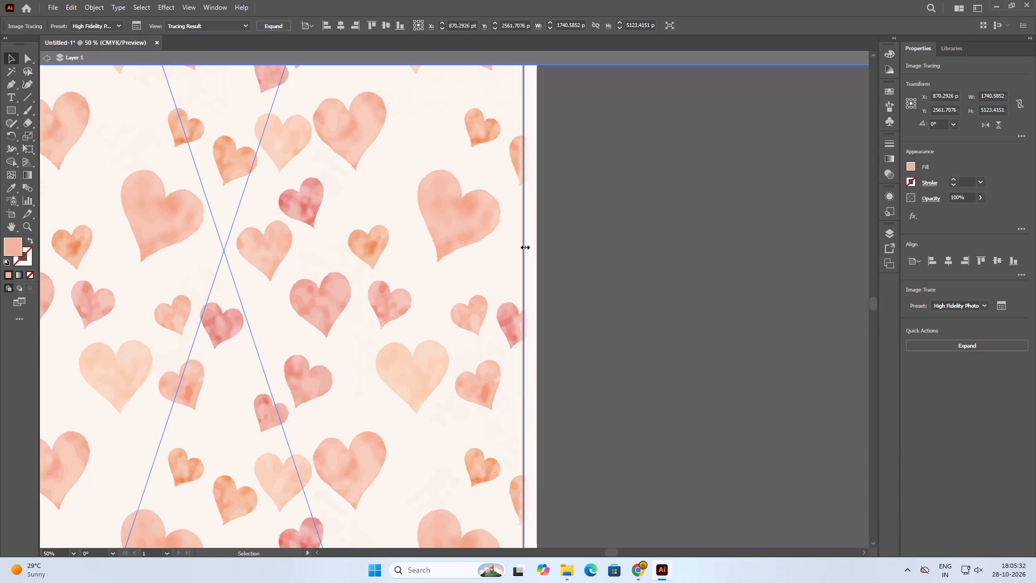
{"action": "left_click_drag", "start_coordinate": [524, 246], "coordinate": [523, 248]}
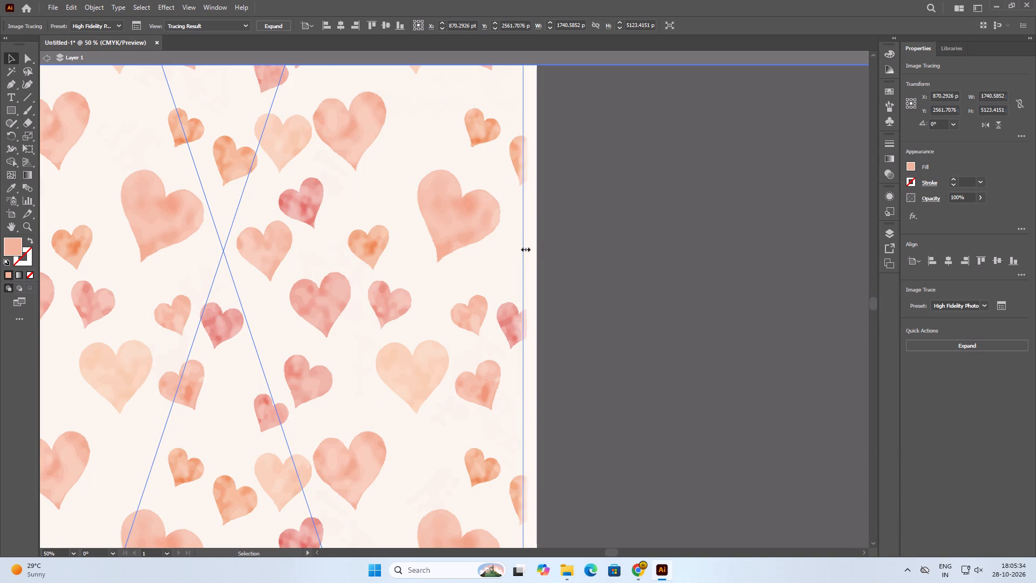
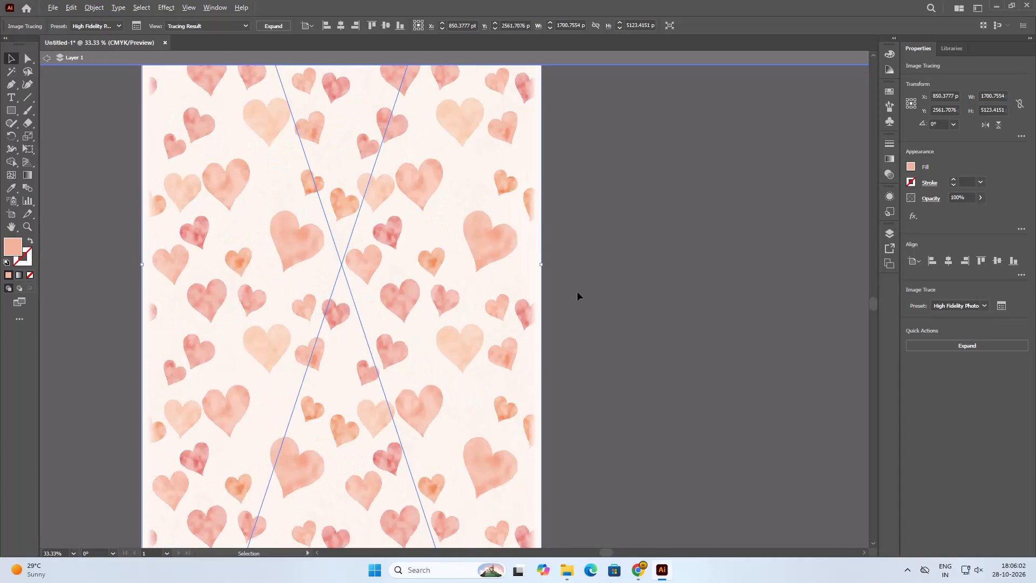
Centre the traced hearts image horizontally and vertically on the artboard, and leave isolation mode.
{"action": "scroll", "coordinate": [577, 292], "scroll_direction": "down", "scroll_amount": 2, "text": "alt"}
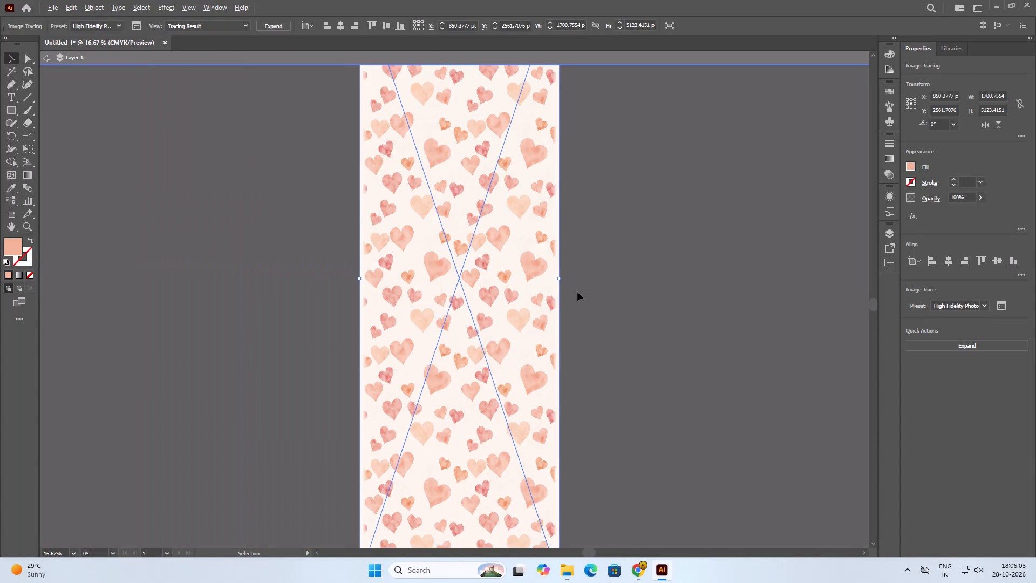
{"action": "scroll", "coordinate": [471, 284], "scroll_direction": "down", "scroll_amount": 2, "text": "alt"}
{"action": "left_click", "coordinate": [557, 279]}
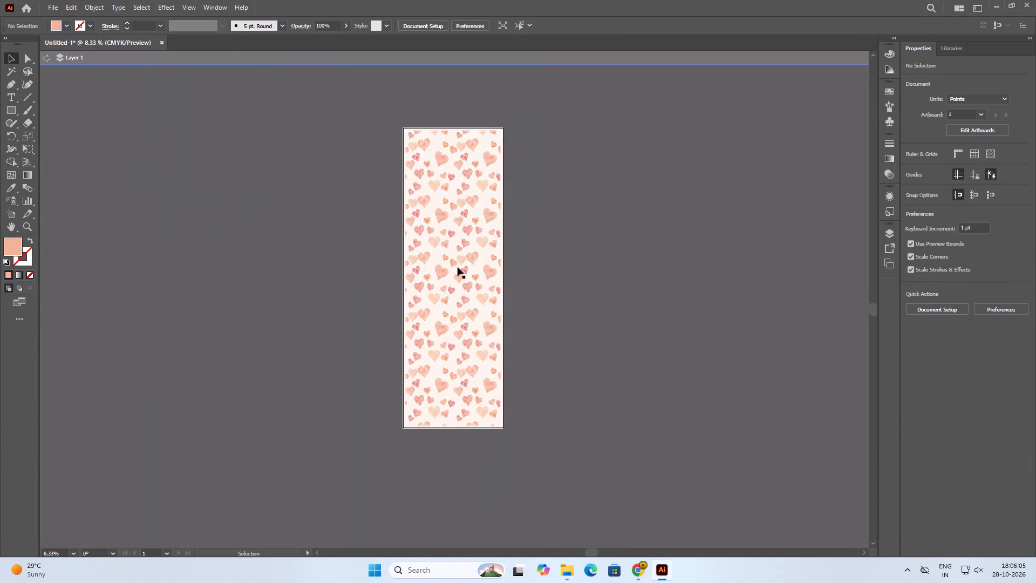
{"action": "left_click", "coordinate": [434, 246]}
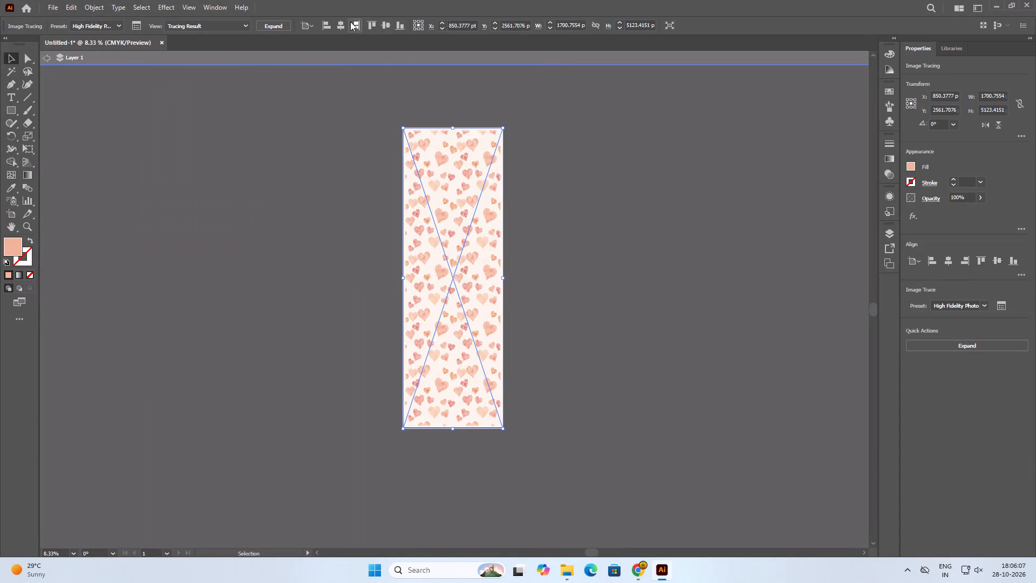
{"action": "left_click", "coordinate": [344, 23]}
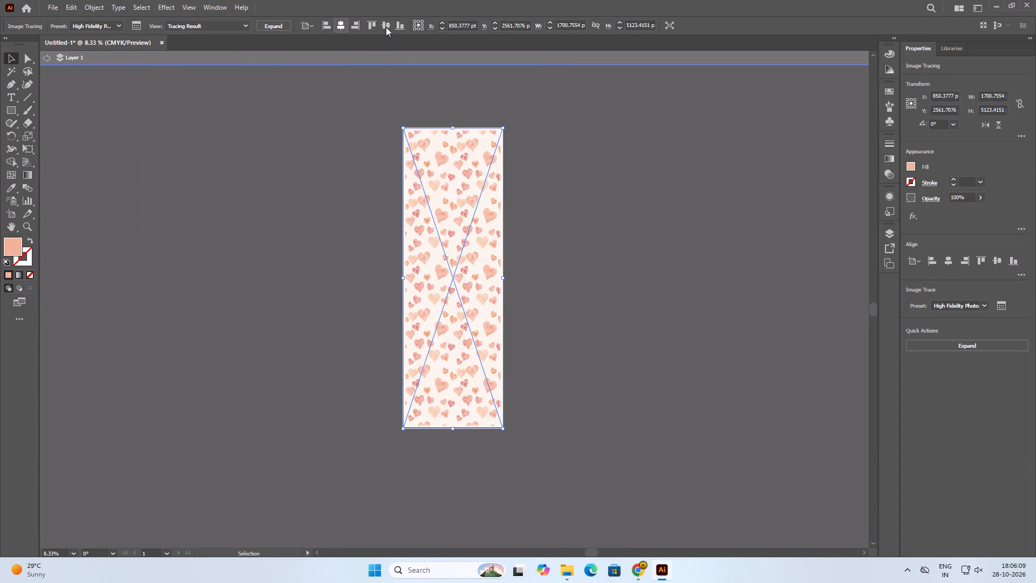
{"action": "left_click", "coordinate": [386, 27]}
{"action": "left_click", "coordinate": [47, 58]}
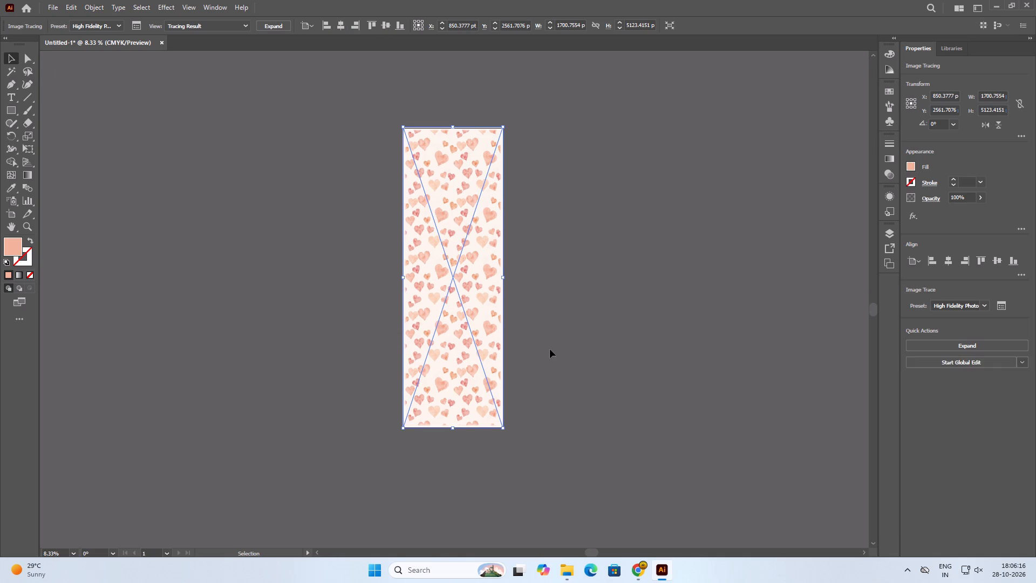
{"action": "left_click", "coordinate": [554, 322]}
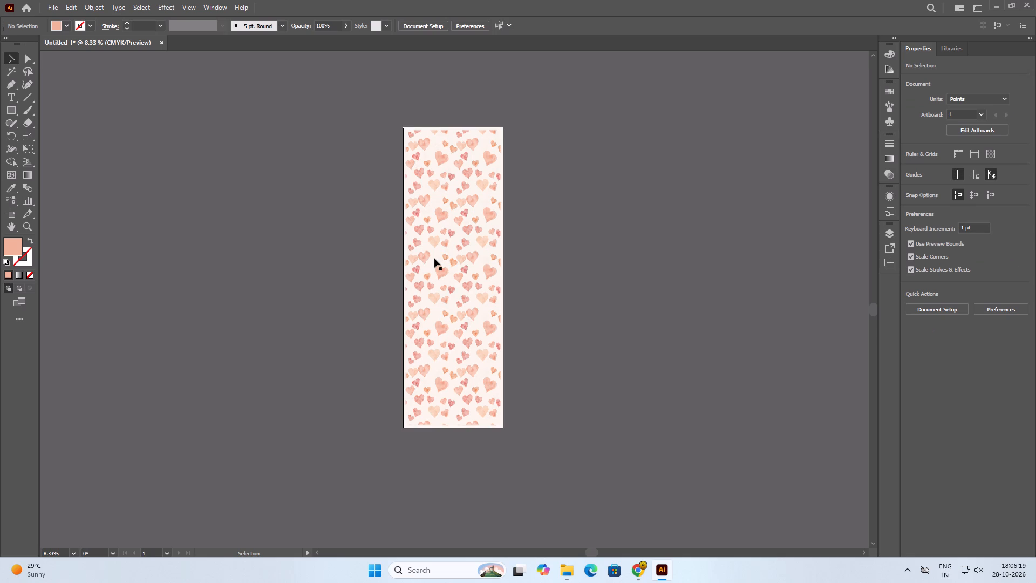
Resize the traced hearts image to a width of 60 cm and a height of 180 cm.
{"action": "left_click", "coordinate": [434, 259]}
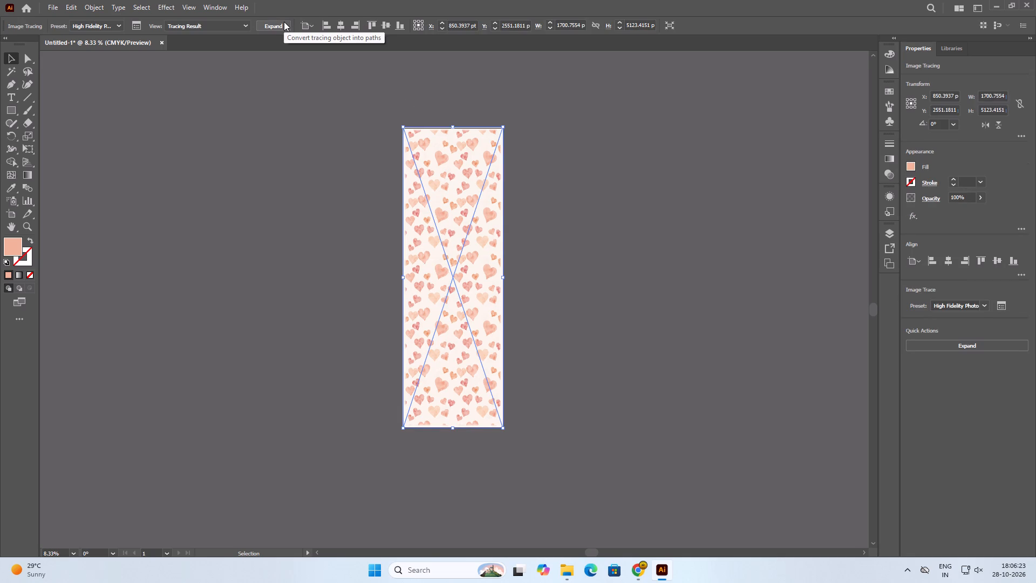
{"action": "left_click", "coordinate": [637, 256]}
{"action": "left_click", "coordinate": [458, 209]}
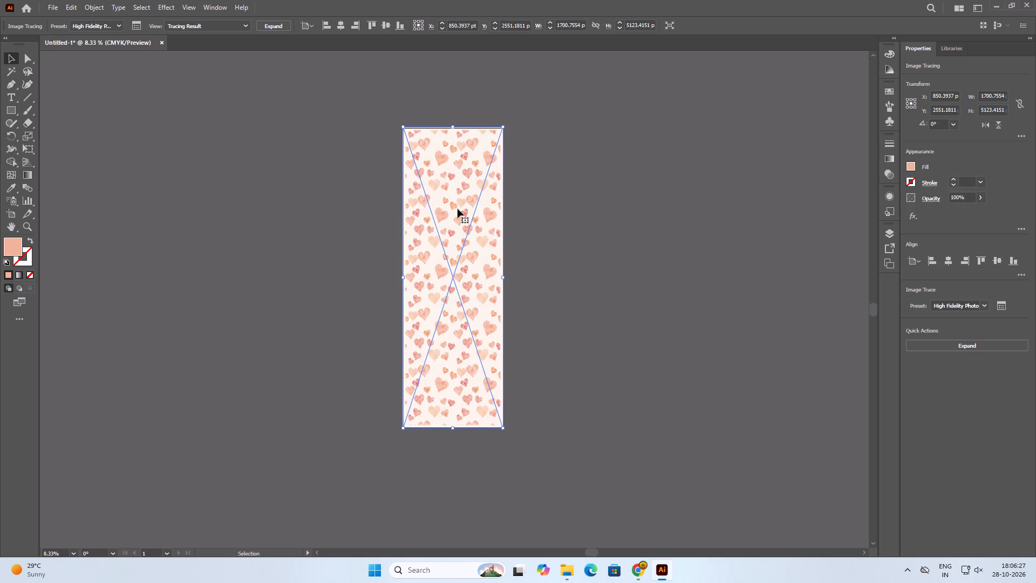
{"action": "left_click", "coordinate": [558, 25]}
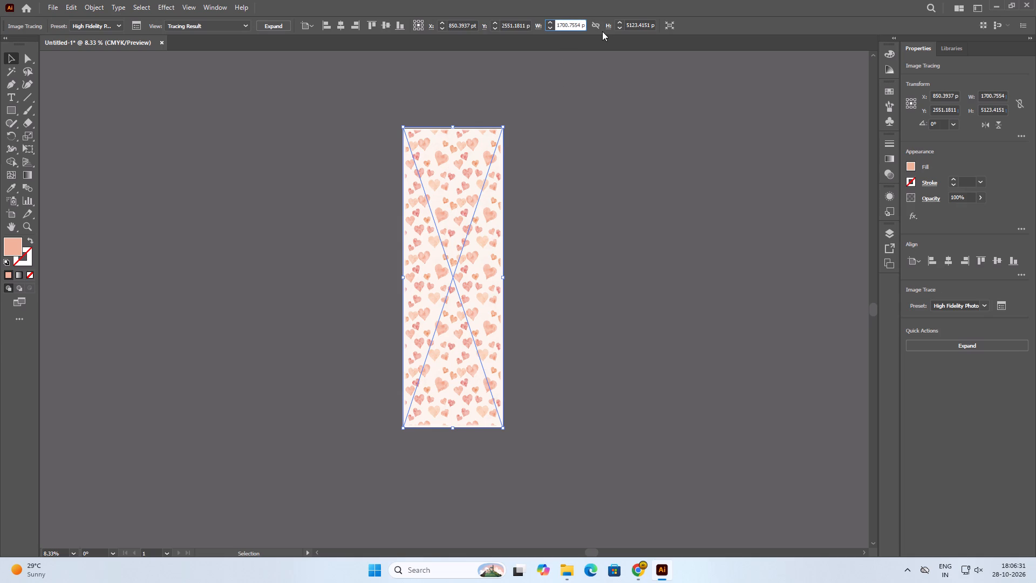
{"action": "key", "text": "ctrl+a"}
{"action": "type", "text": "60"}
{"action": "type", "text": "CM"}
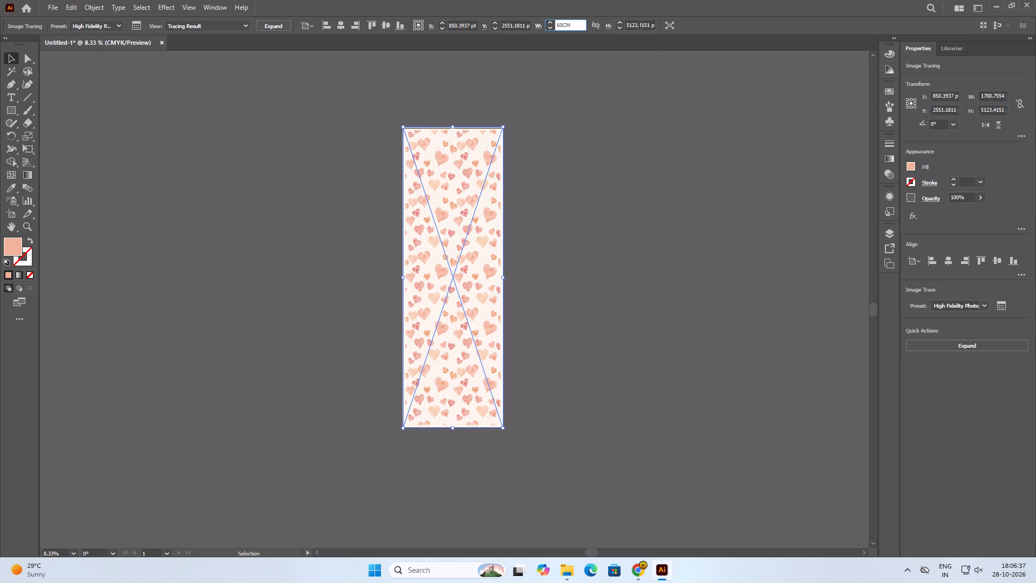
{"action": "left_click_drag", "start_coordinate": [626, 24], "coordinate": [677, 24]}
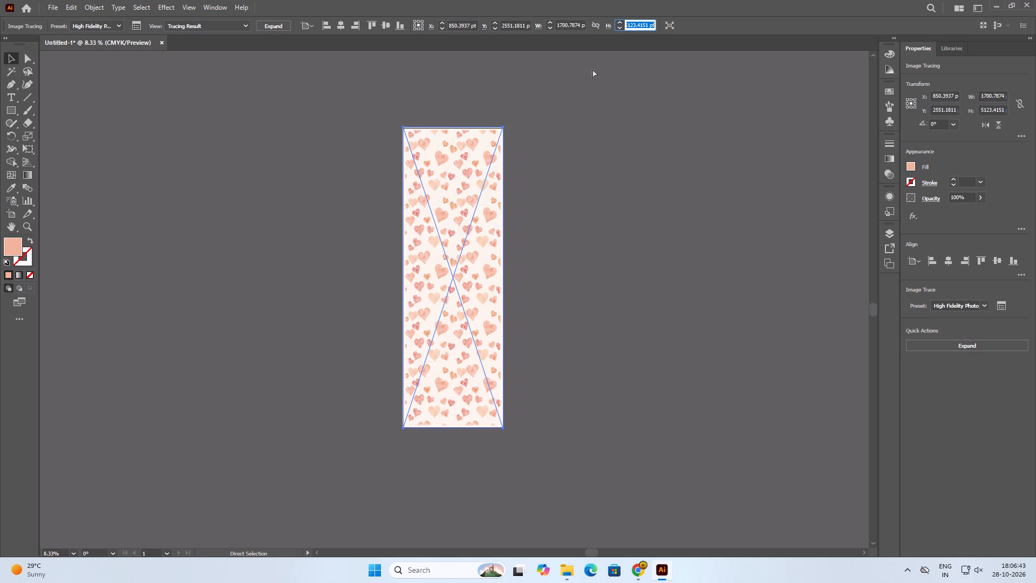
{"action": "key", "text": "ctrl+a"}
{"action": "type", "text": "180"}
{"action": "type", "text": "CM"}
{"action": "key", "text": "Return"}
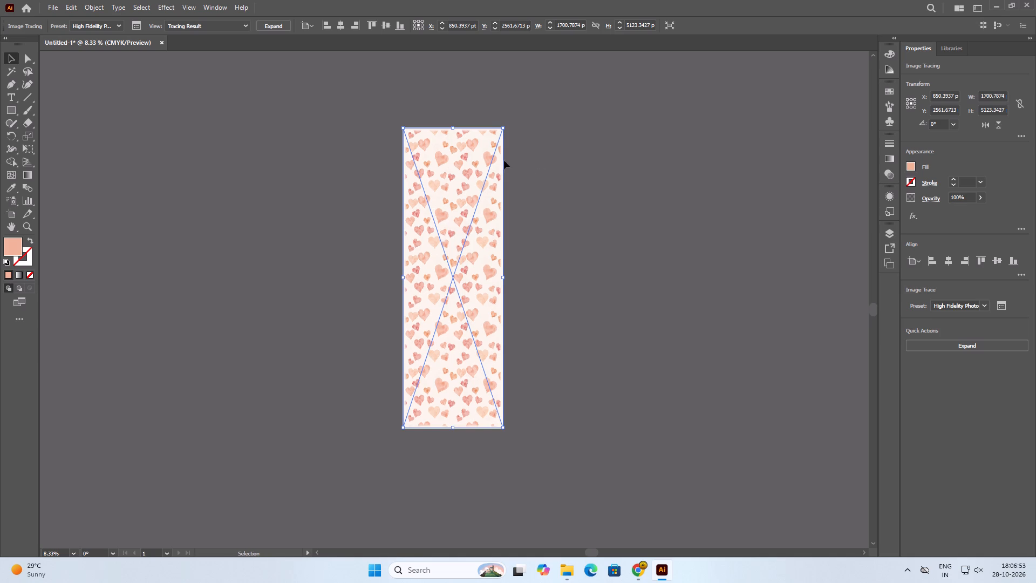
Expand the traced hearts image into editable vector artwork.
{"action": "left_click", "coordinate": [617, 223]}
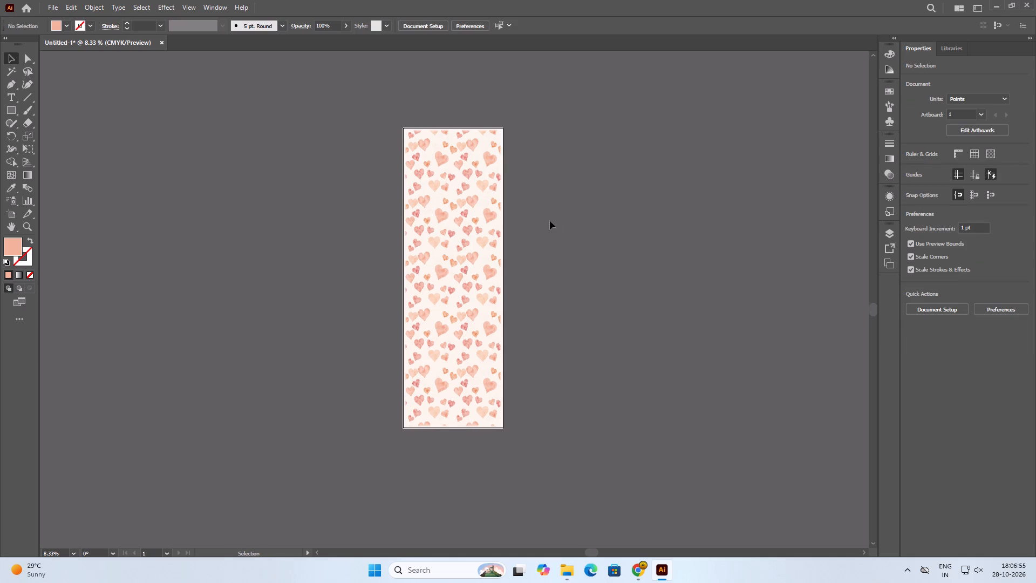
{"action": "left_click", "coordinate": [458, 221]}
{"action": "scroll", "coordinate": [525, 294], "scroll_direction": "up", "scroll_amount": 3}
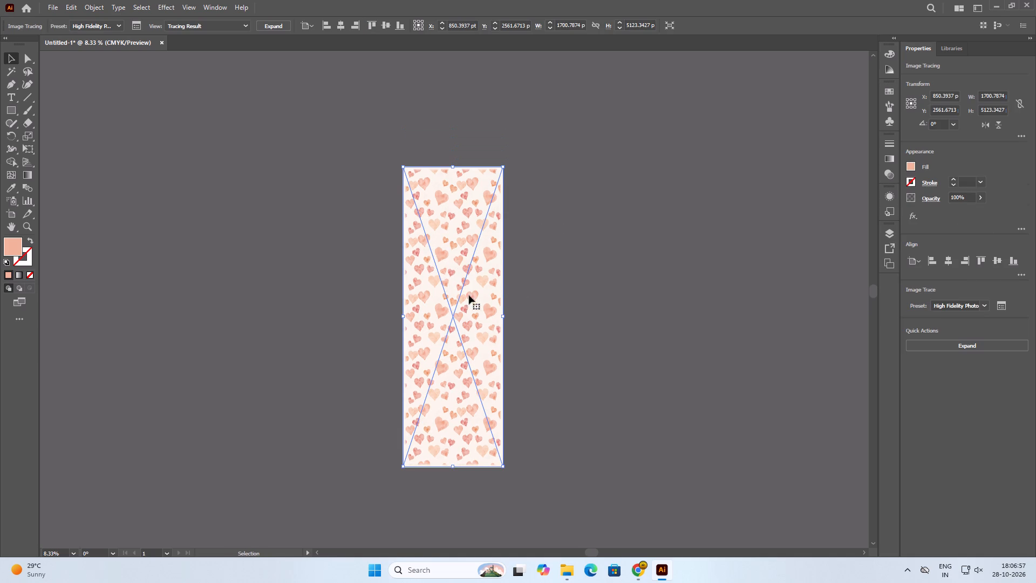
{"action": "left_click", "coordinate": [275, 29]}
{"action": "left_click", "coordinate": [656, 296]}
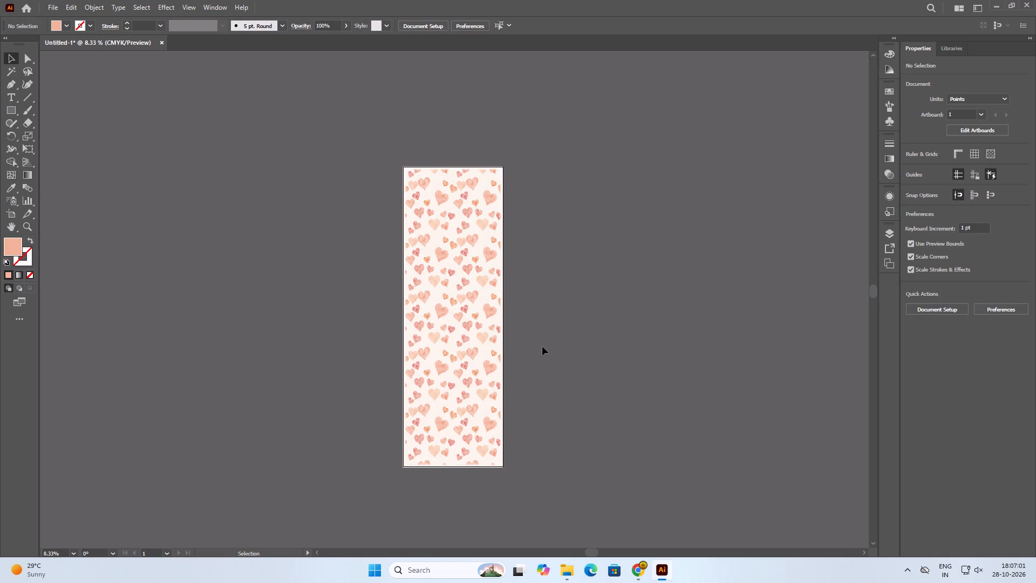
Select all the artwork on the artboard and group it.
{"action": "scroll", "coordinate": [536, 352], "scroll_direction": "up", "scroll_amount": 3, "text": "alt"}
{"action": "scroll", "coordinate": [433, 253], "scroll_direction": "down", "scroll_amount": 1, "text": "alt"}
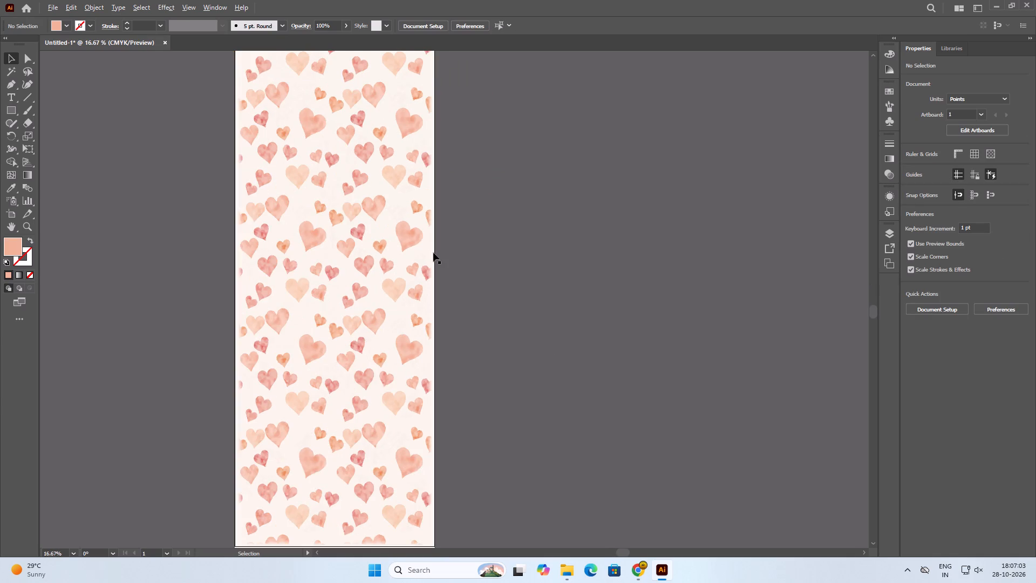
{"action": "scroll", "coordinate": [432, 253], "scroll_direction": "down", "scroll_amount": 1, "text": "alt"}
{"action": "scroll", "coordinate": [379, 256], "scroll_direction": "down", "scroll_amount": 1, "text": "alt"}
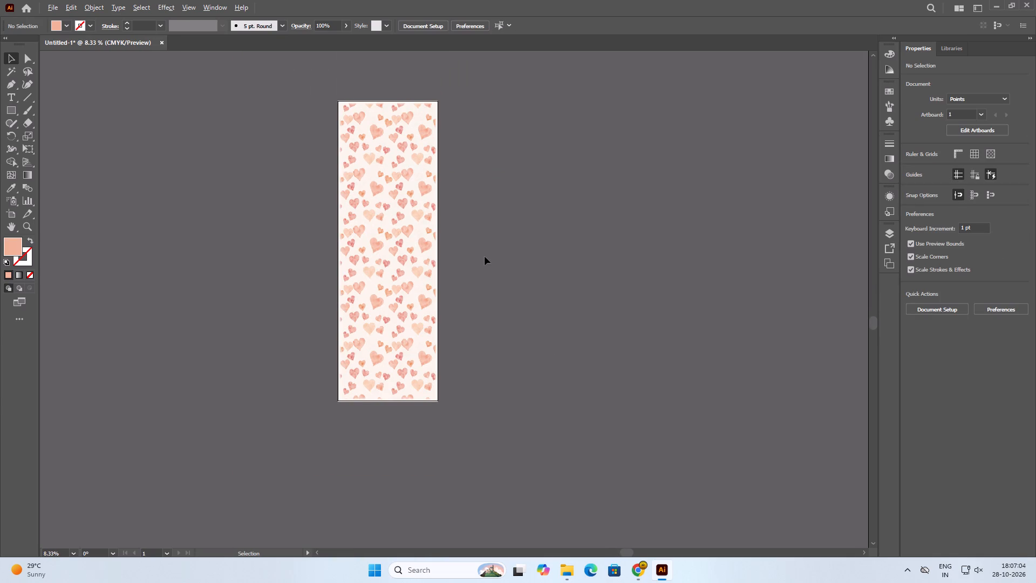
{"action": "left_click", "coordinate": [485, 256]}
{"action": "key", "text": "ctrl+a"}
{"action": "key", "text": "ctrl+g"}
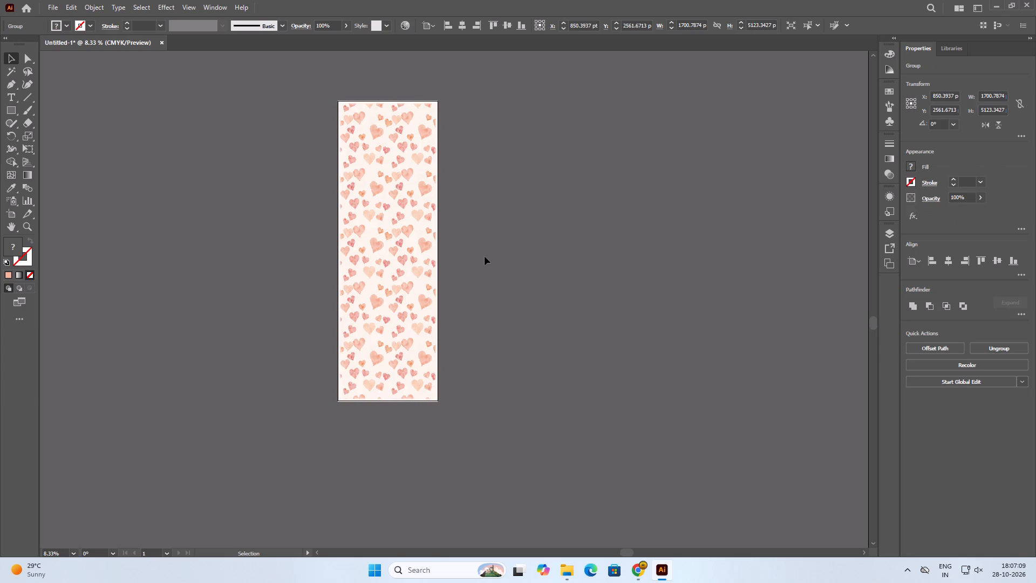
Begin a Save As, switch to File Explorer and copy the name of the DI-hearts-painterly-v1 image in Downloads.
{"action": "key", "text": "ctrl+shift+s"}
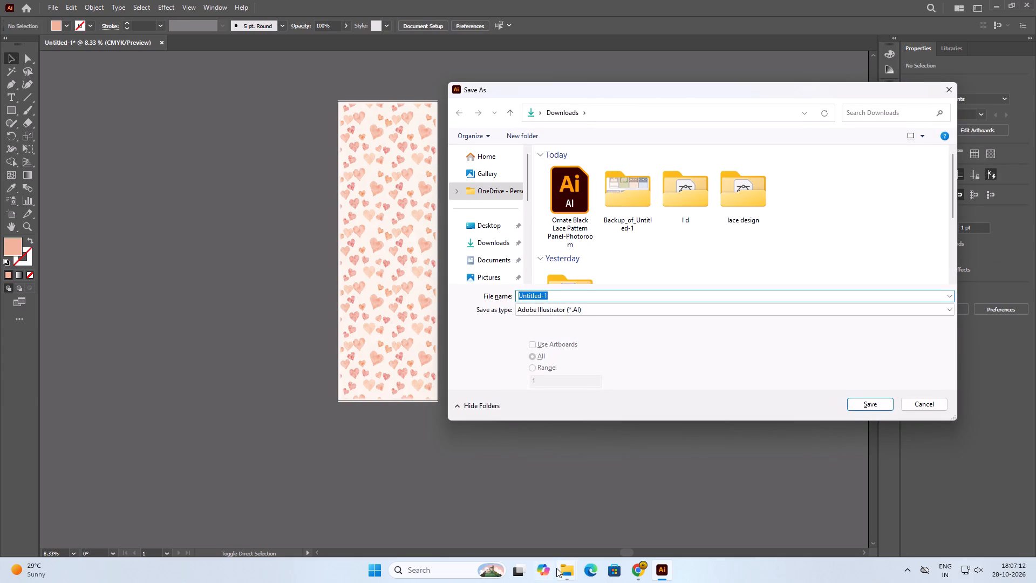
{"action": "left_click", "coordinate": [596, 520]}
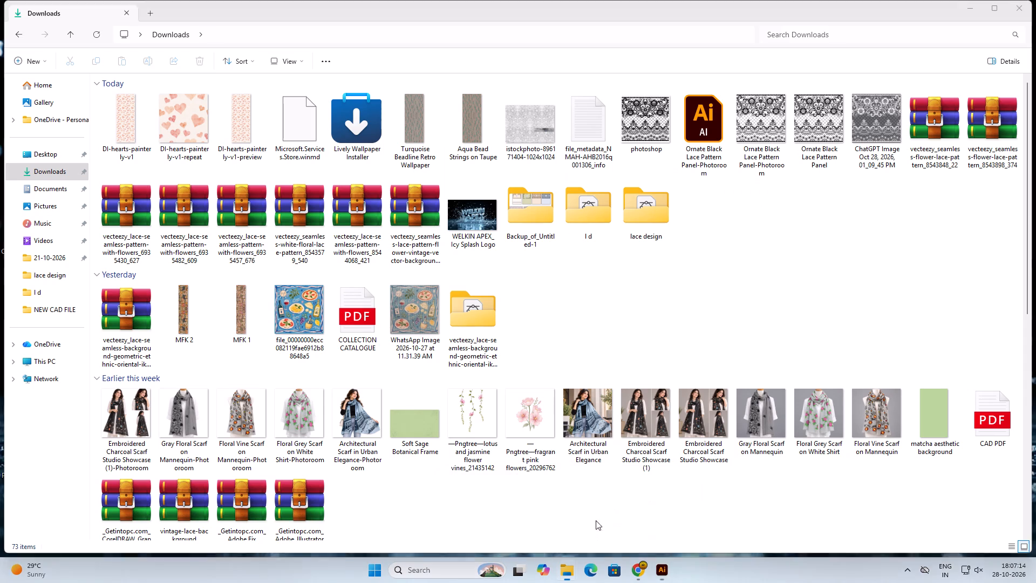
{"action": "left_click", "coordinate": [118, 151]}
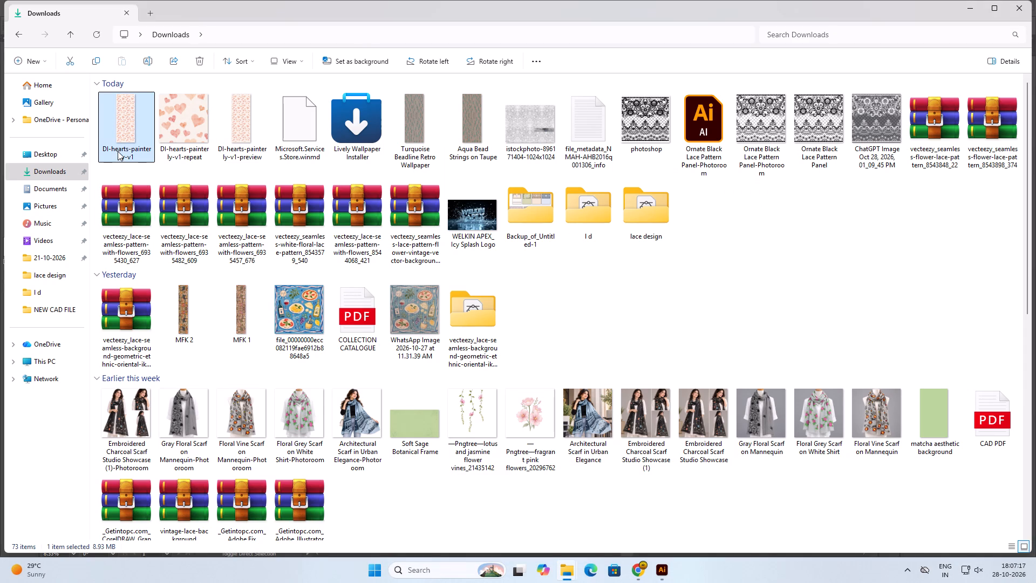
{"action": "left_click", "coordinate": [121, 150]}
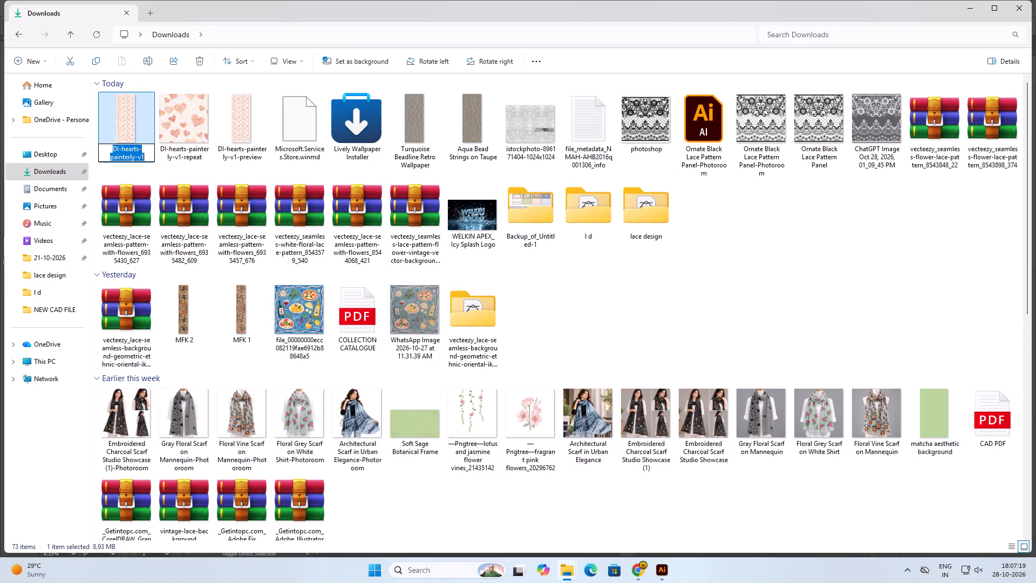
{"action": "key", "text": "ctrl+c"}
Return to Illustrator and choose the NEW CAD FILE folder as the save location.
{"action": "left_click", "coordinate": [653, 570]}
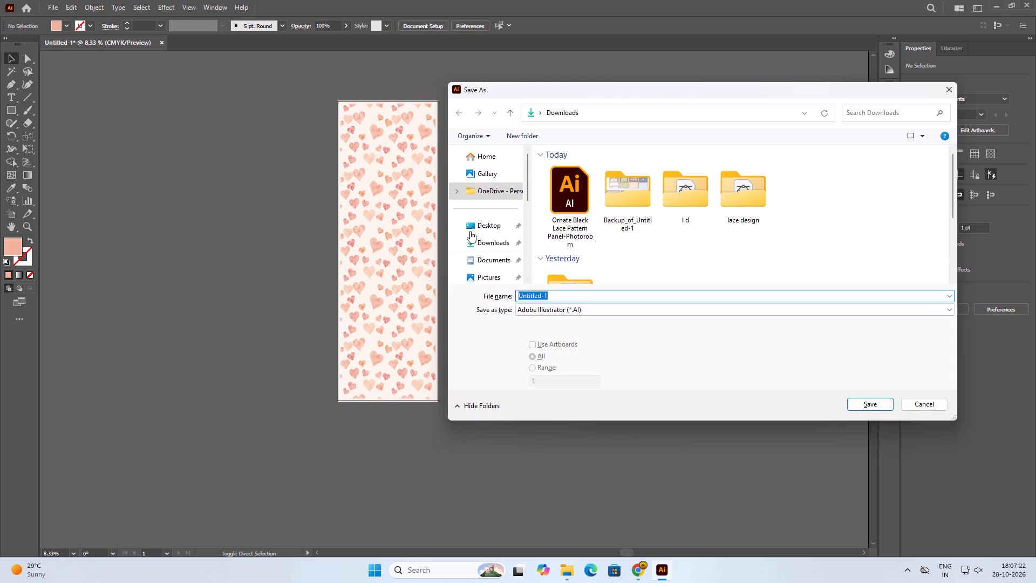
{"action": "scroll", "coordinate": [486, 245], "scroll_direction": "down", "scroll_amount": 3}
{"action": "left_click", "coordinate": [485, 220]}
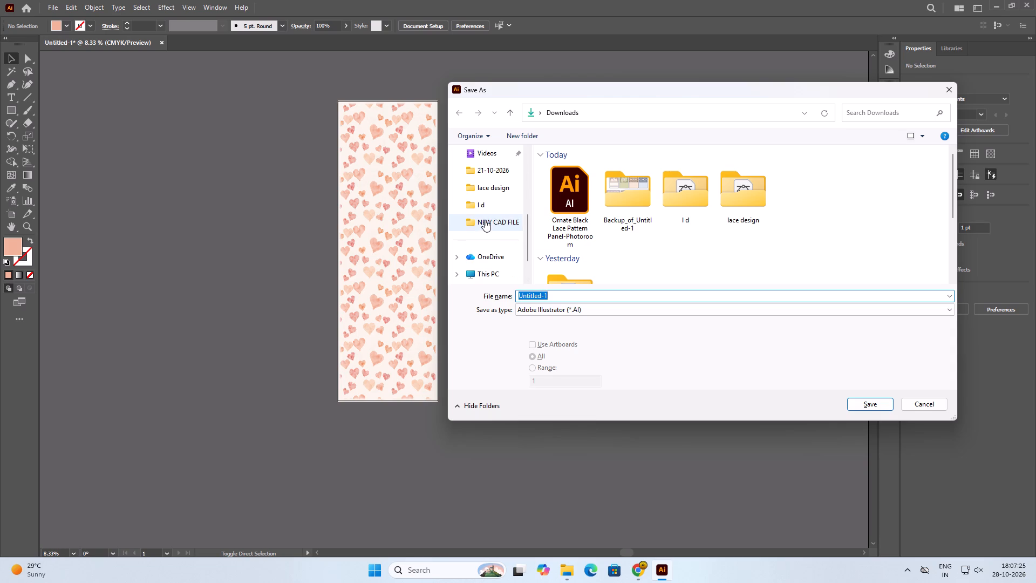
{"action": "scroll", "coordinate": [616, 226], "scroll_direction": "down", "scroll_amount": 11}
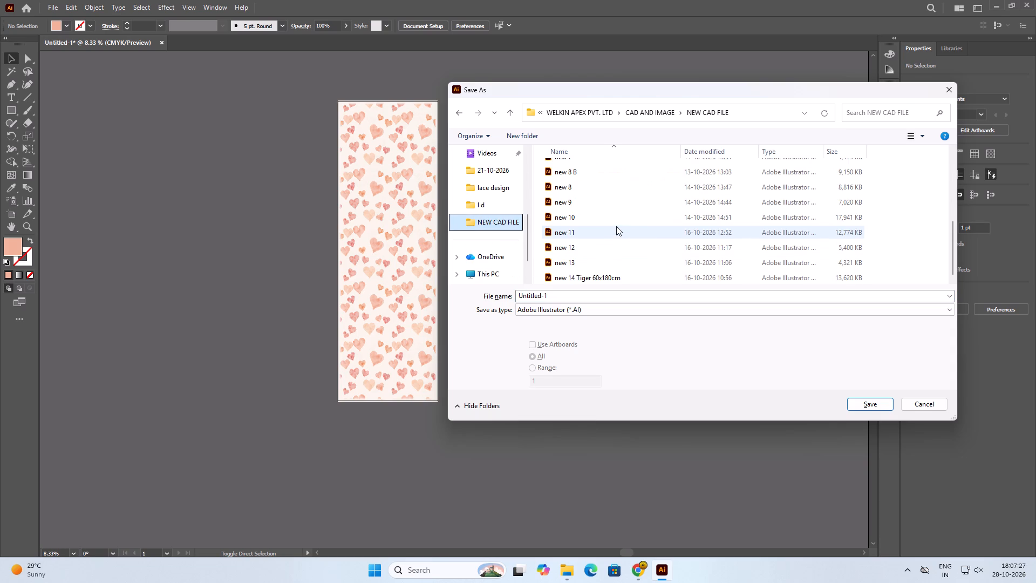
Name the file DI-hearts 60X180CM and save it in Illustrator 2020 format with the existing save options.
{"action": "left_click", "coordinate": [560, 295]}
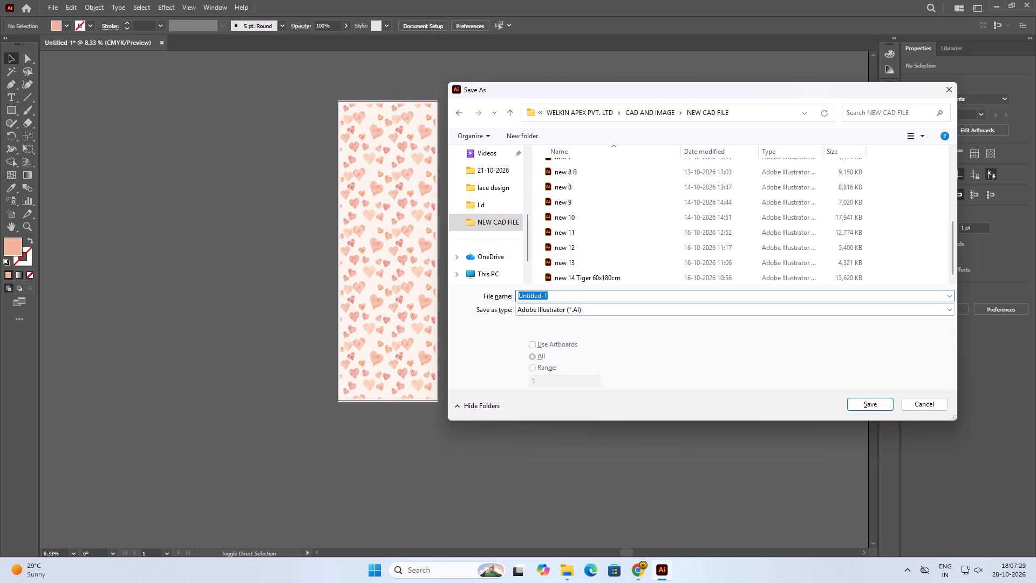
{"action": "key", "text": "ctrl+v"}
{"action": "key", "text": "space"}
{"action": "left_click", "coordinate": [591, 297]}
{"action": "left_click_drag", "start_coordinate": [591, 297], "coordinate": [543, 291]}
{"action": "key", "text": "BackSpace"}
{"action": "key", "text": "space"}
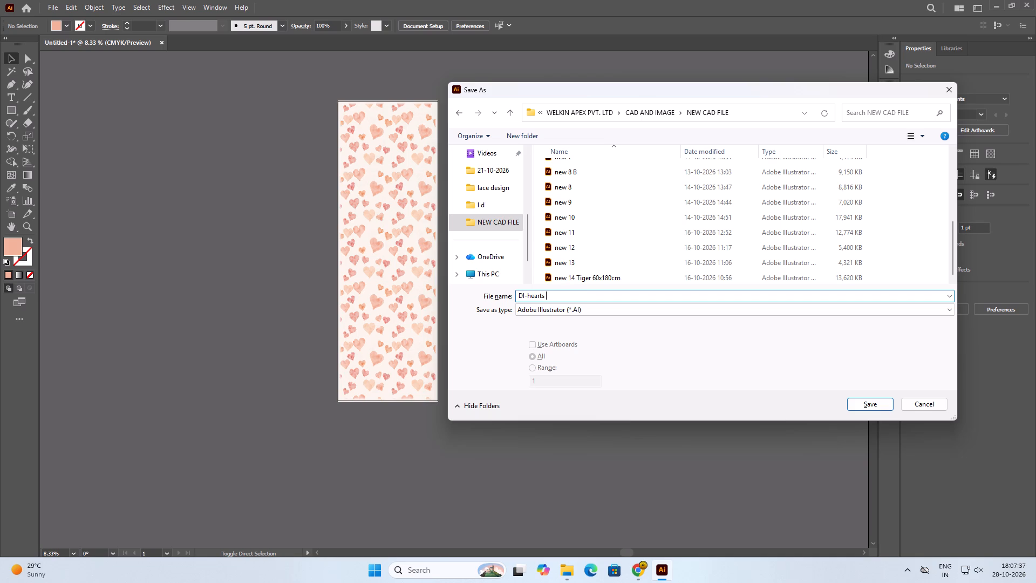
{"action": "type", "text": "60"}
{"action": "key", "text": "x"}
{"action": "type", "text": "180"}
{"action": "type", "text": "CM"}
{"action": "key", "text": "Return"}
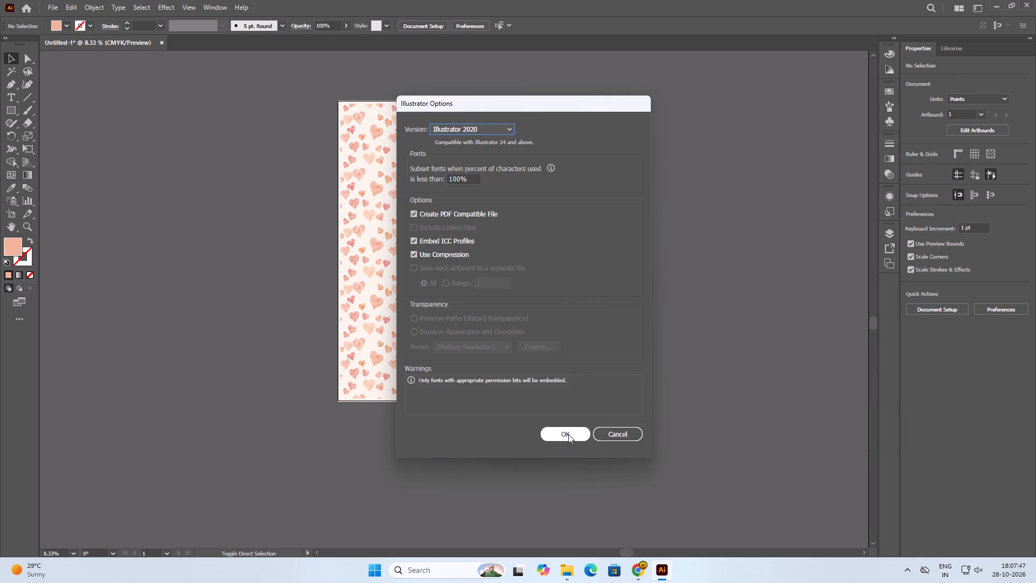
{"action": "left_click", "coordinate": [568, 434]}
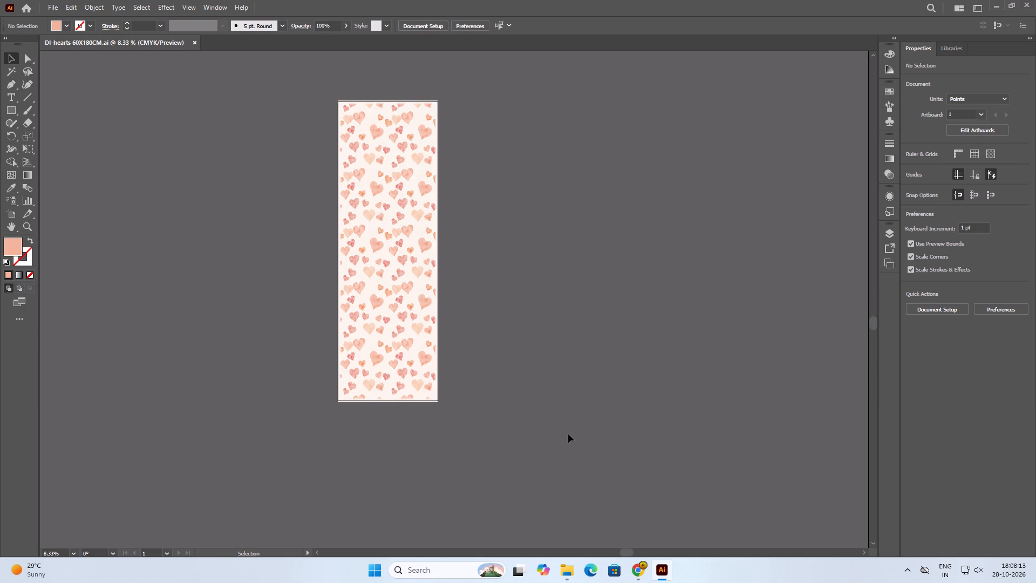
Switch to File Explorer and check the NEW CAD FILE folder for the saved DI-hearts 60X180CM Illustrator file.
{"action": "left_click", "coordinate": [572, 579]}
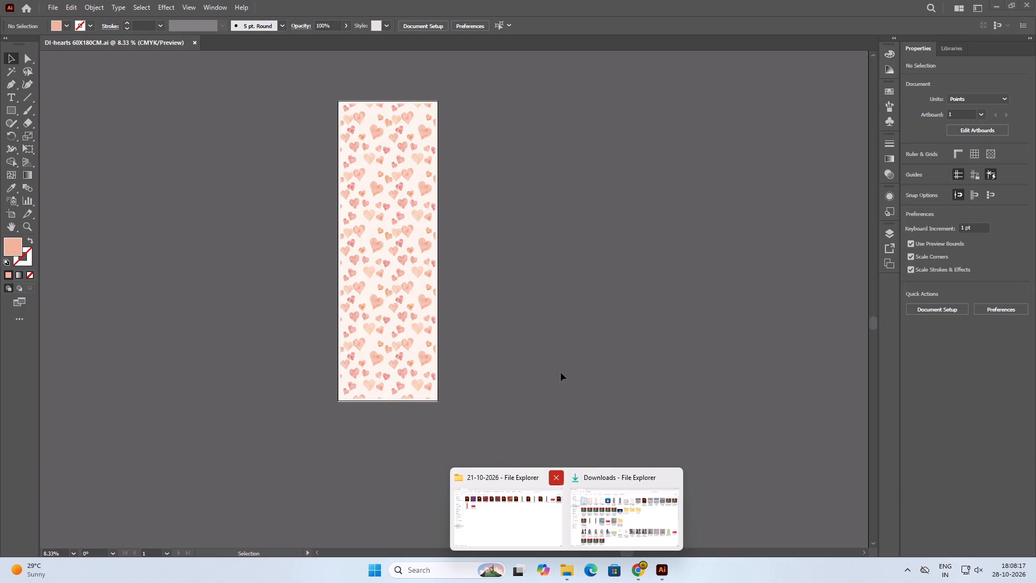
{"action": "left_click", "coordinate": [172, 388]}
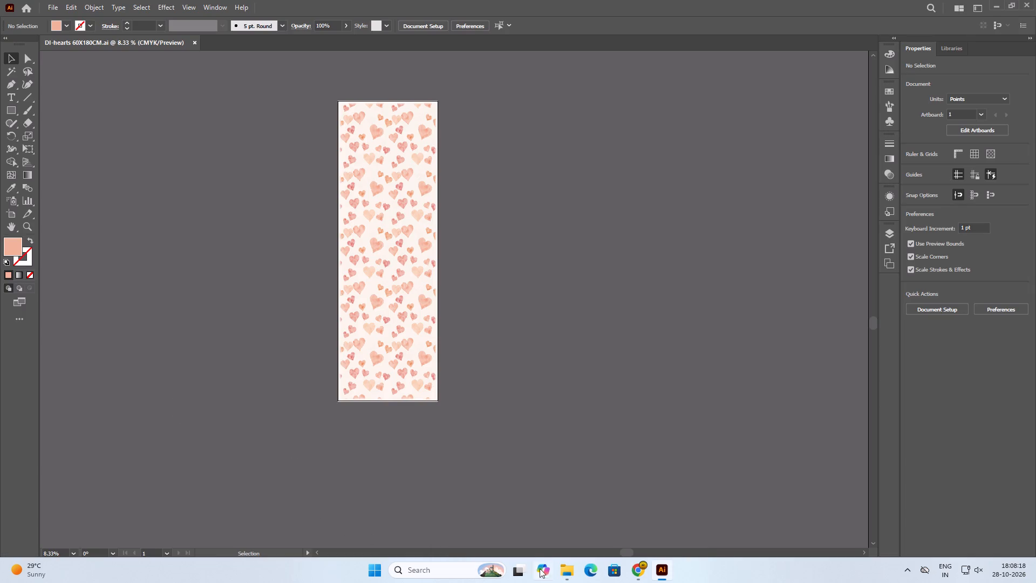
{"action": "left_click", "coordinate": [565, 571]}
{"action": "left_click", "coordinate": [638, 514]}
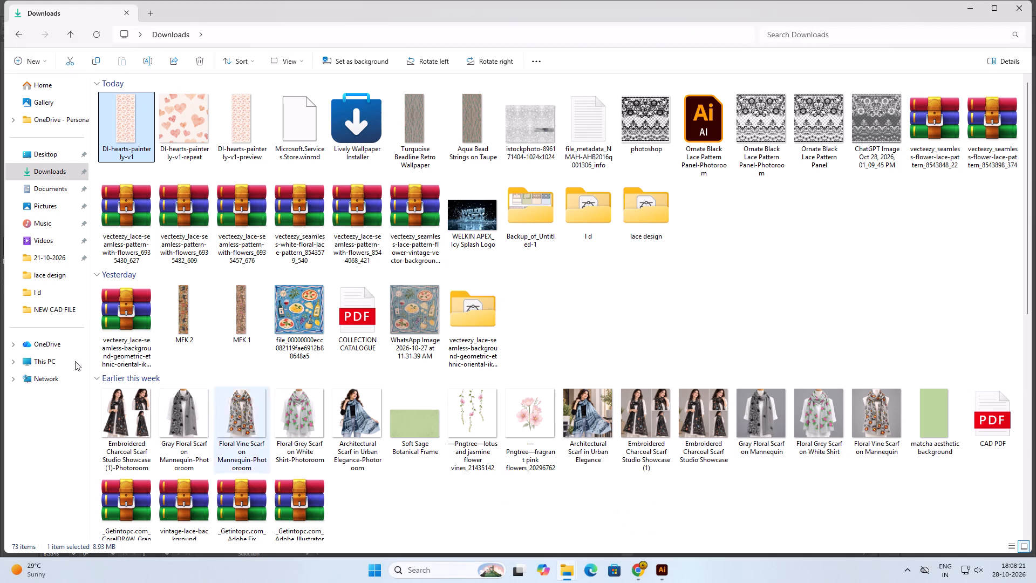
{"action": "left_click", "coordinate": [38, 315]}
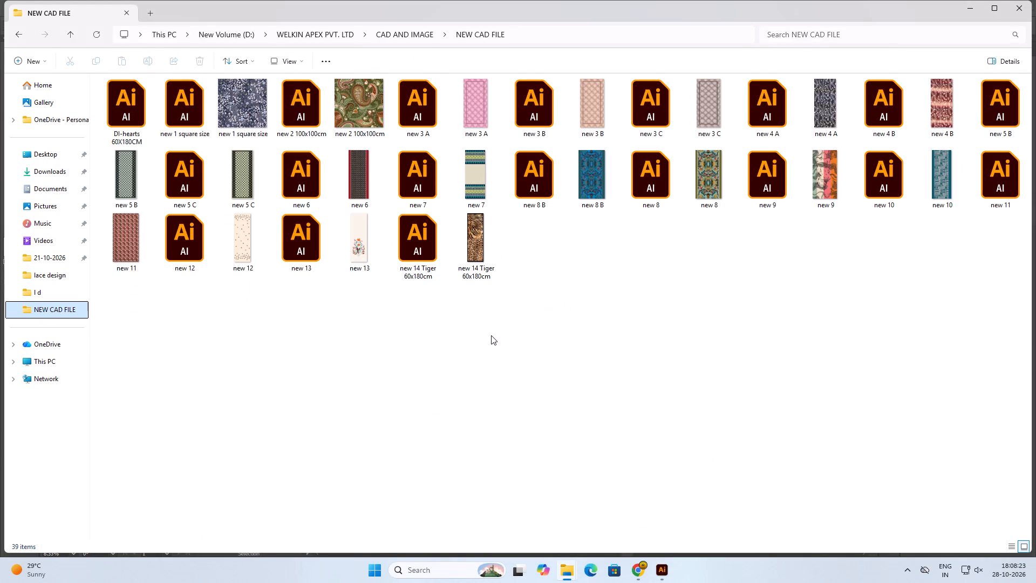
{"action": "left_click", "coordinate": [491, 335]}
{"action": "left_click", "coordinate": [719, 302]}
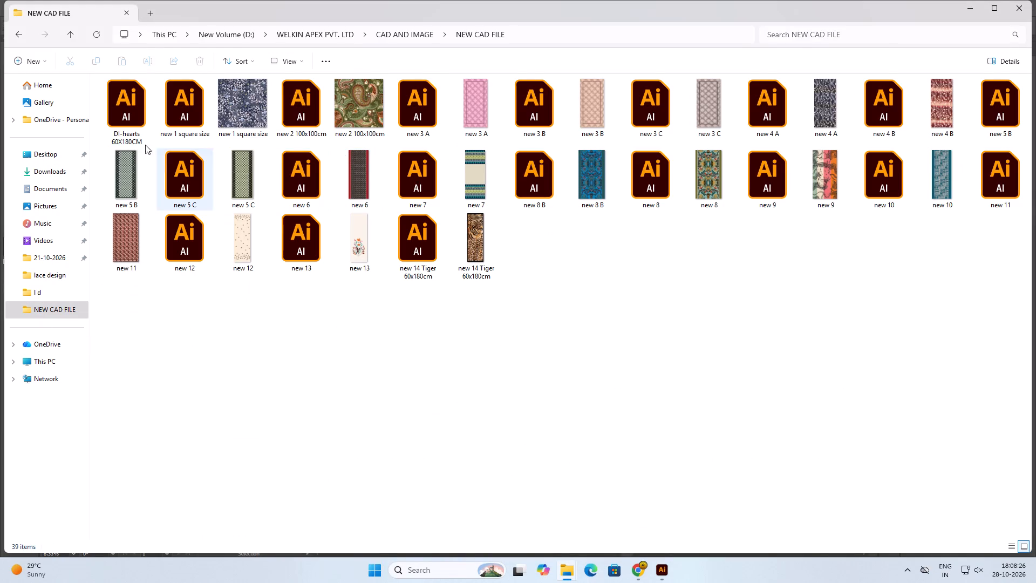
{"action": "left_click", "coordinate": [134, 132]}
{"action": "left_click", "coordinate": [294, 388]}
Return to Illustrator and export the artwork as the CMYK JPEG DI-hearts 60X180CM in NEW CAD FILE at High (300 ppi).
{"action": "left_click", "coordinate": [653, 581]}
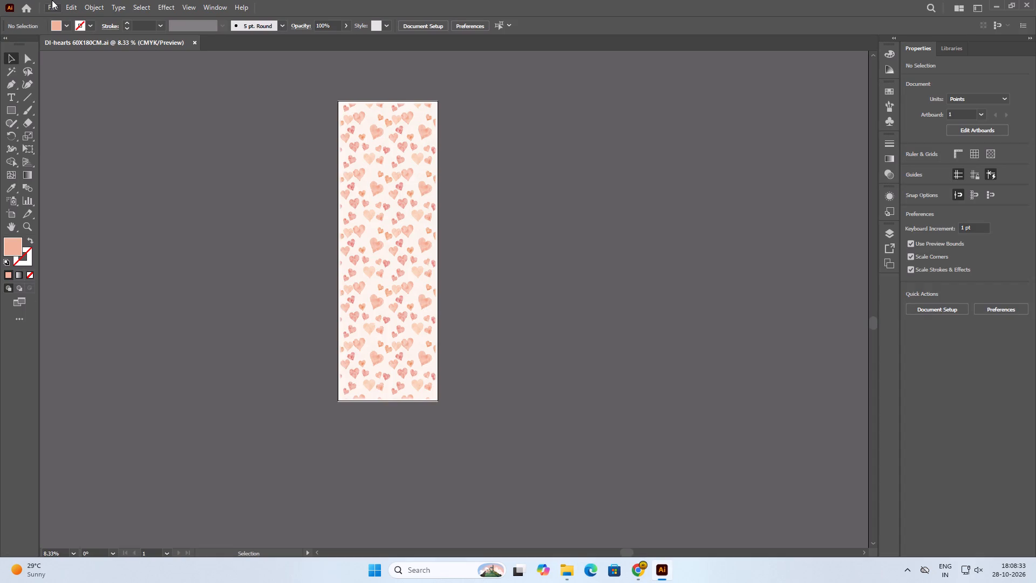
{"action": "left_click", "coordinate": [52, 0]}
{"action": "left_click", "coordinate": [106, 245]}
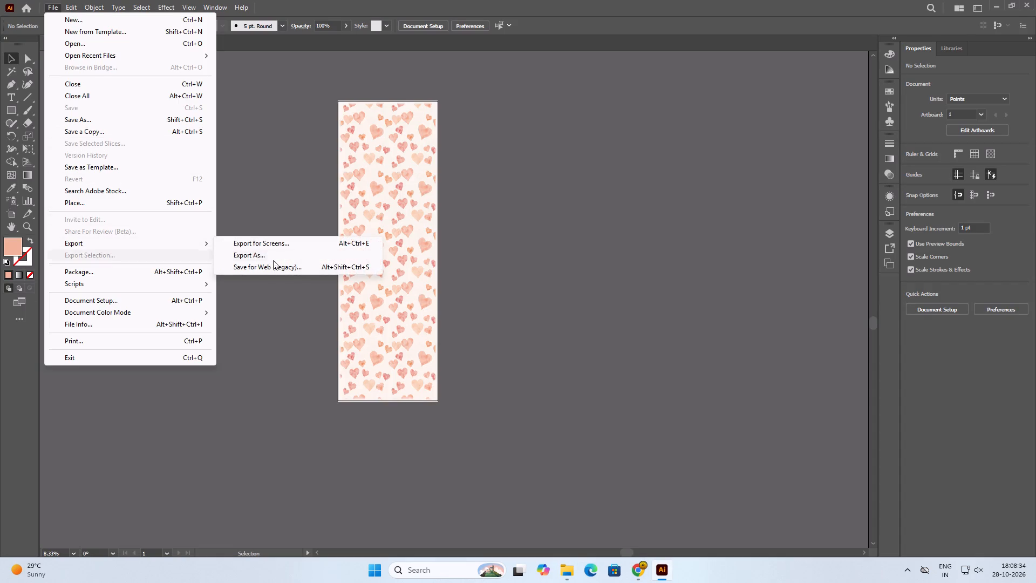
{"action": "left_click", "coordinate": [311, 261]}
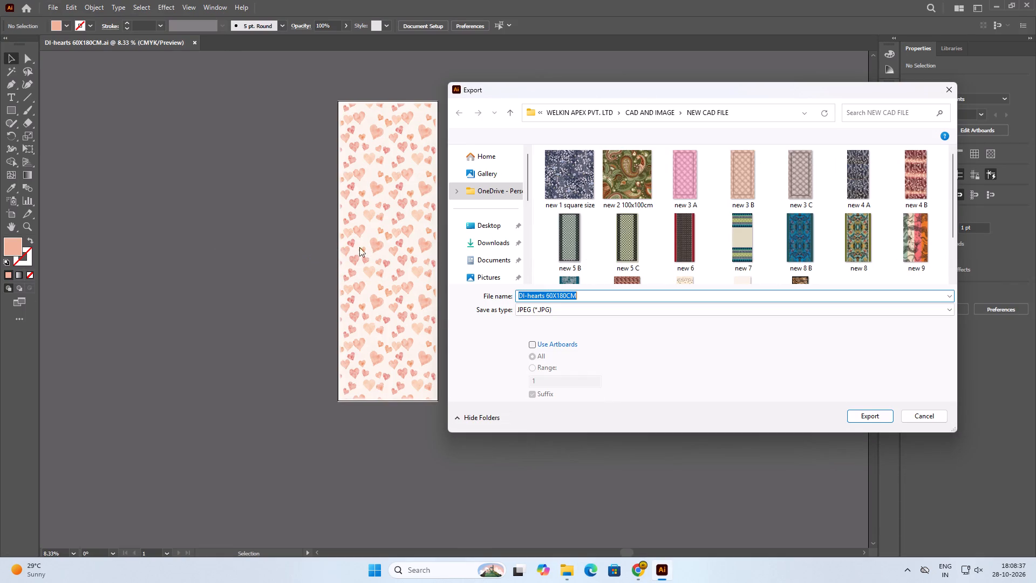
{"action": "left_click", "coordinate": [871, 415]}
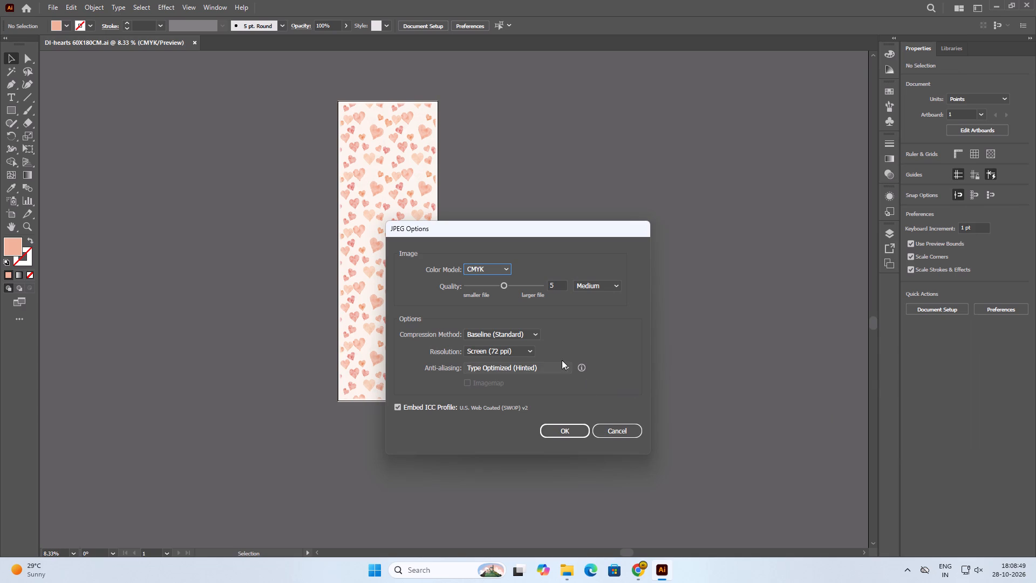
{"action": "left_click", "coordinate": [531, 351]}
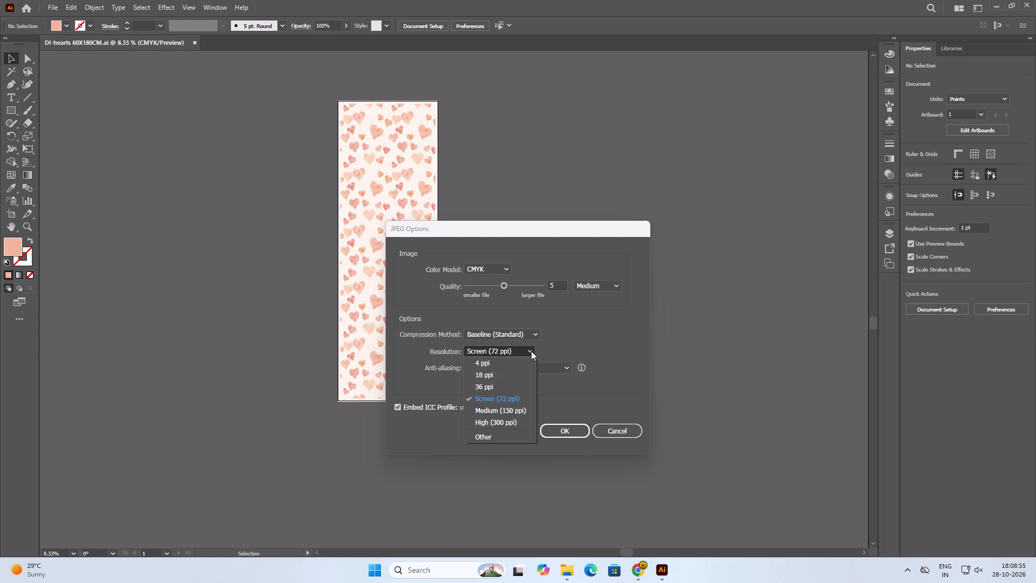
{"action": "left_click", "coordinate": [502, 423]}
{"action": "left_click", "coordinate": [553, 429]}
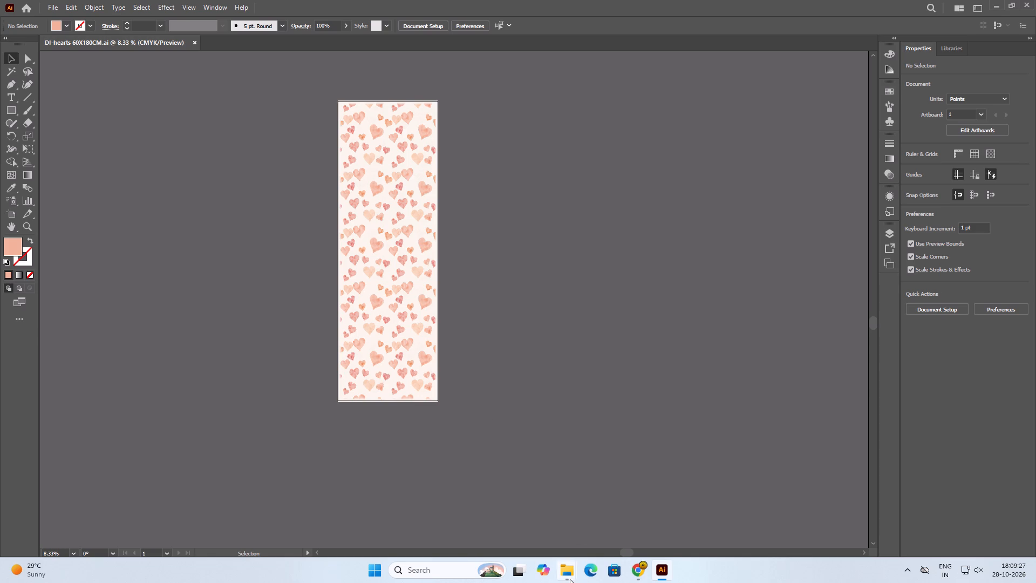
In File Explorer, compare the exported DI-hearts 60X180CM JPEG side by side with the DI-hearts-painterly-v1 TIFF from Downloads, then close both images.
{"action": "left_click", "coordinate": [629, 538]}
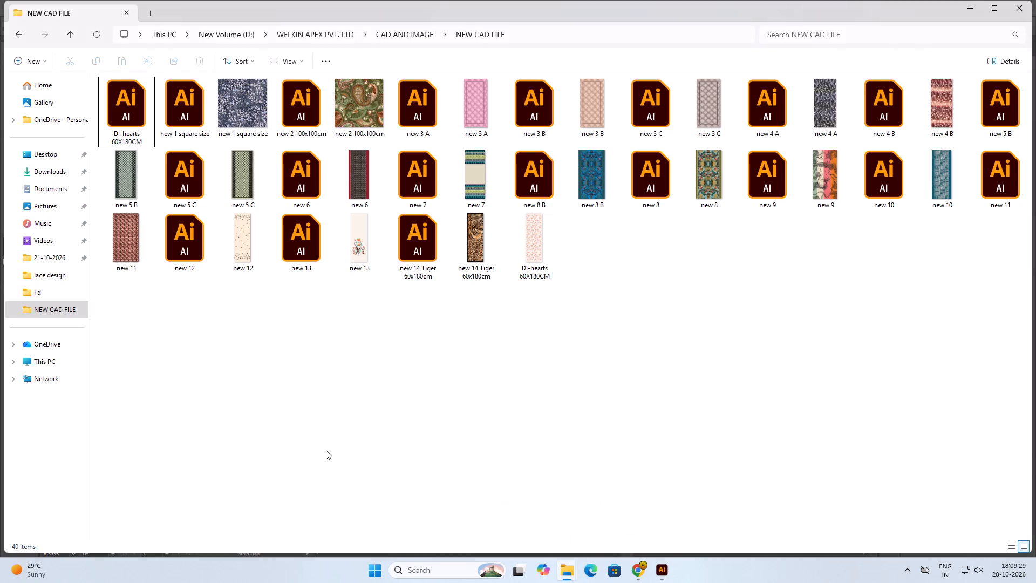
{"action": "left_click", "coordinate": [319, 429]}
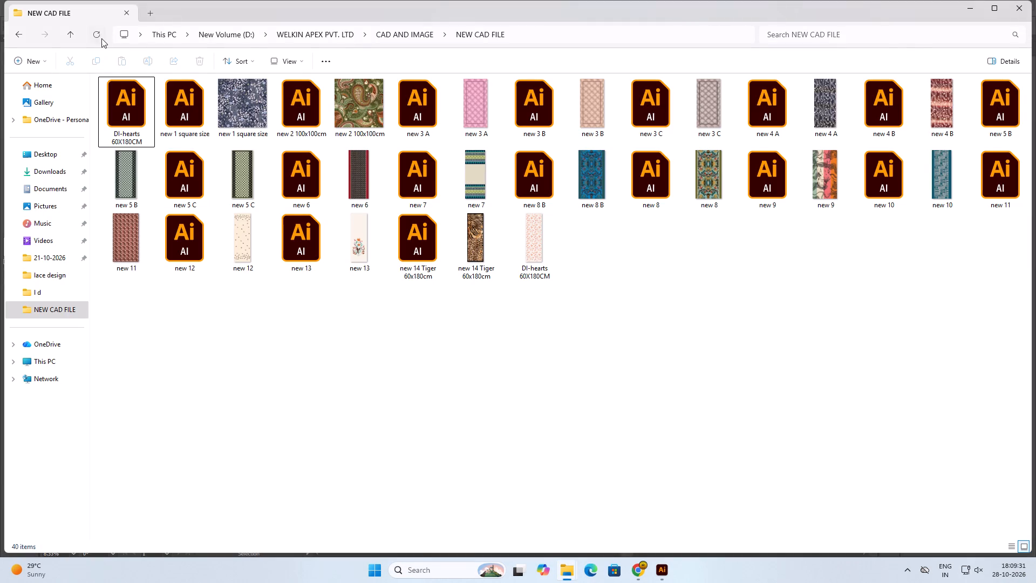
{"action": "left_click", "coordinate": [100, 37]}
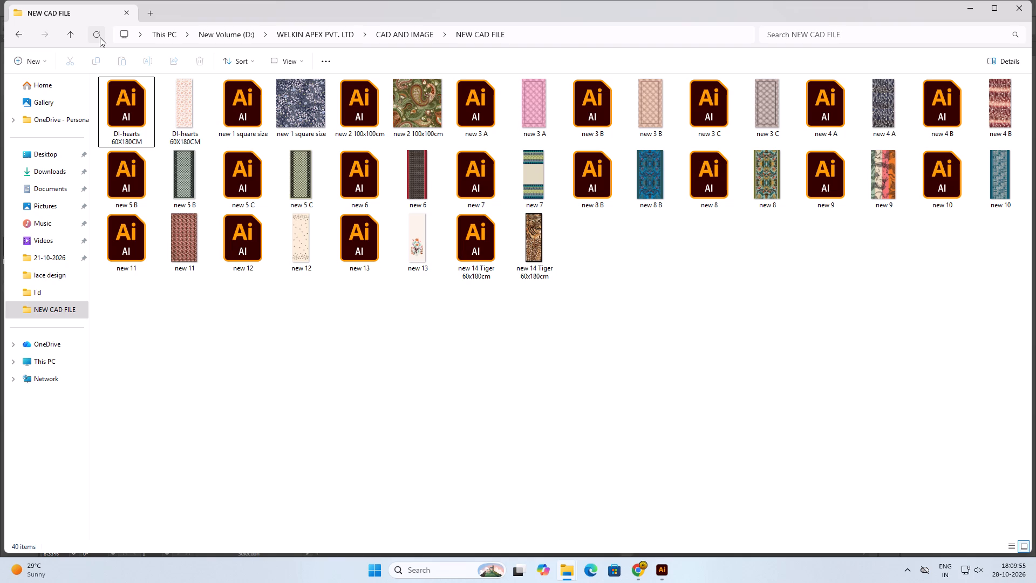
{"action": "left_click", "coordinate": [291, 392]}
{"action": "double_click", "coordinate": [170, 117]}
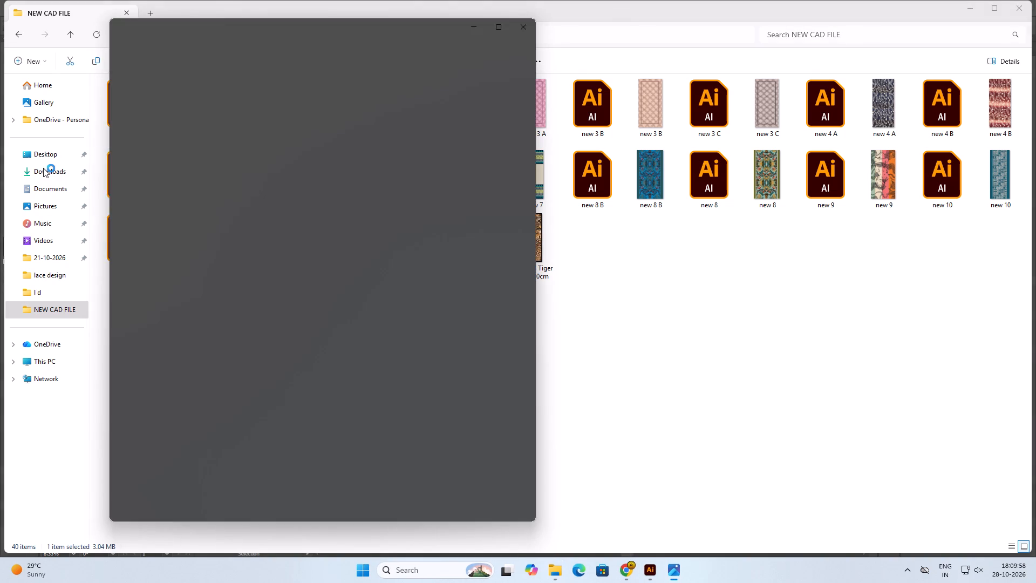
{"action": "left_click", "coordinate": [42, 170]}
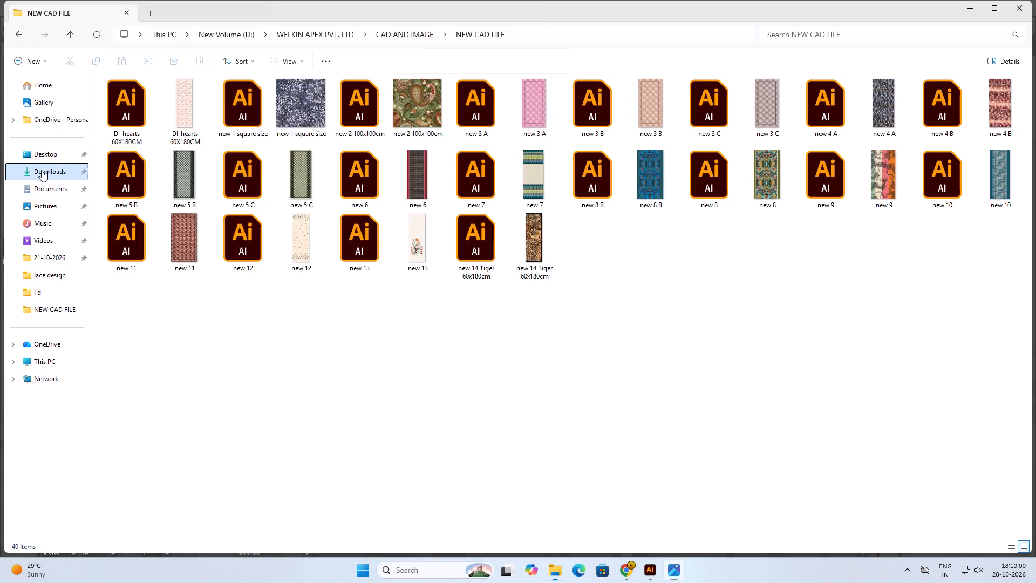
{"action": "double_click", "coordinate": [132, 125]}
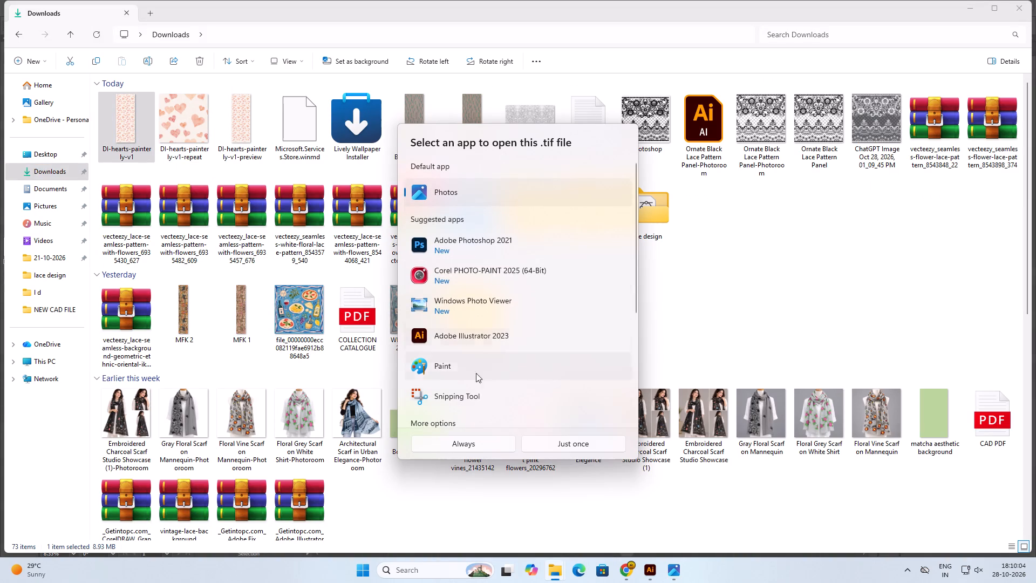
{"action": "left_click", "coordinate": [587, 449]}
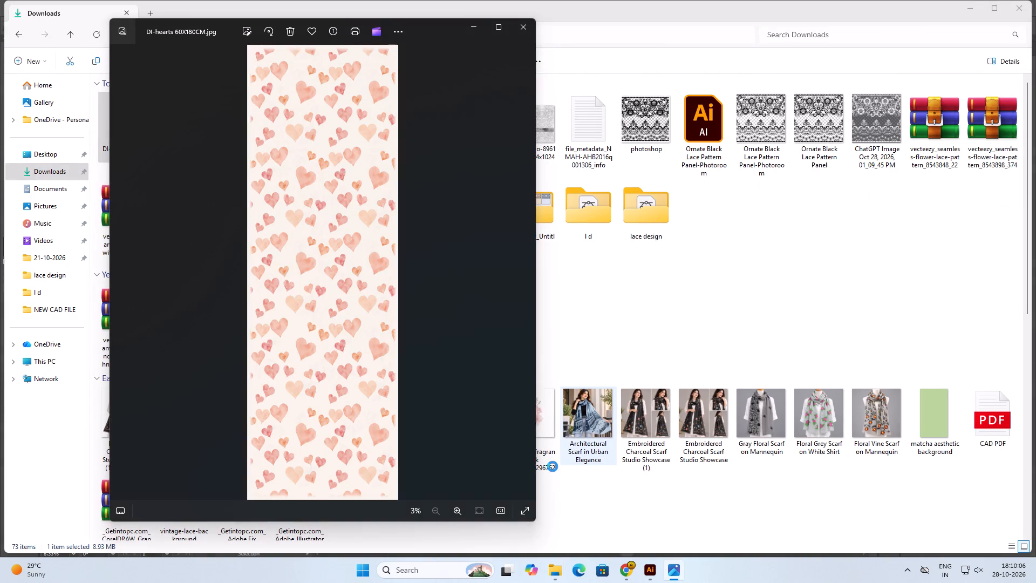
{"action": "left_click_drag", "start_coordinate": [452, 49], "coordinate": [725, 54]}
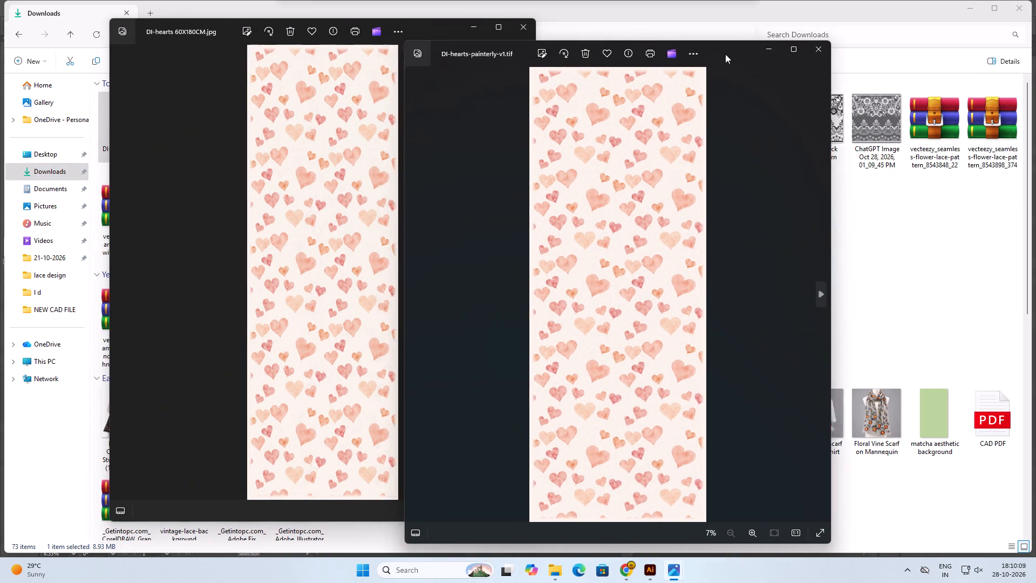
{"action": "left_click_drag", "start_coordinate": [725, 54], "coordinate": [759, 32]}
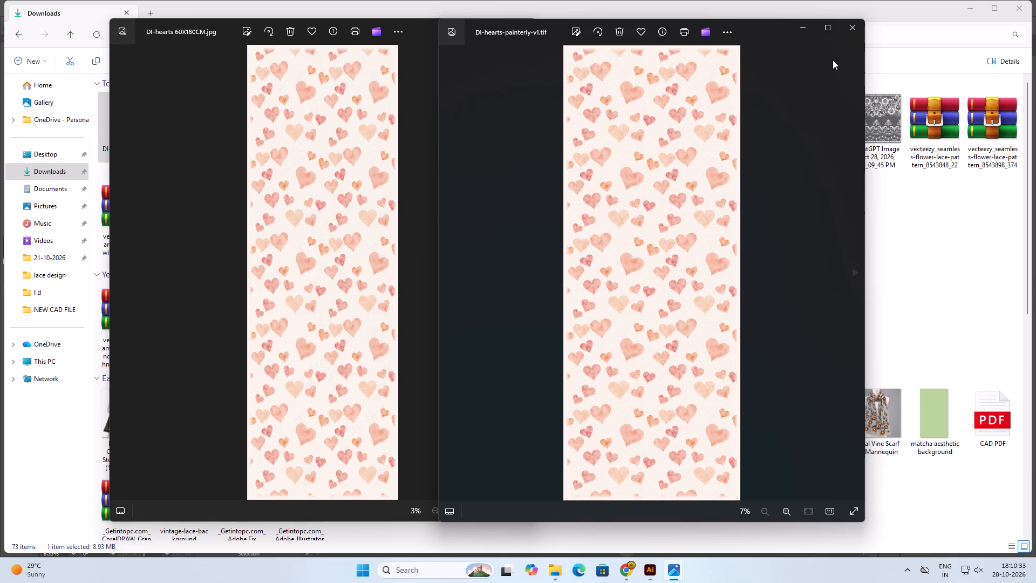
{"action": "left_click", "coordinate": [844, 30]}
{"action": "left_click", "coordinate": [495, 76]}
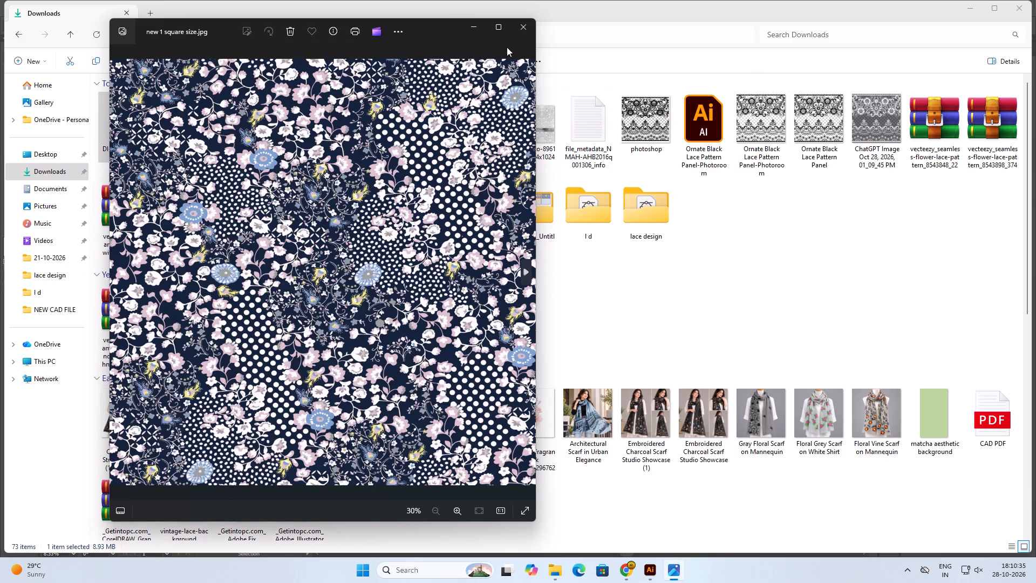
{"action": "left_click", "coordinate": [515, 31]}
{"action": "left_click", "coordinate": [611, 293]}
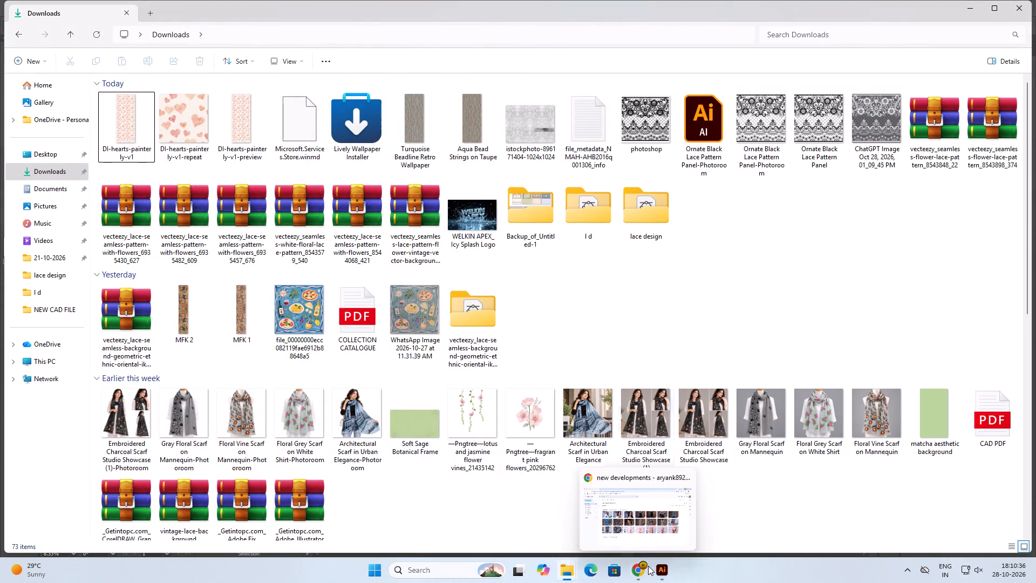
Return to Illustrator and undo the most recent edits to the hearts artwork.
{"action": "left_click", "coordinate": [653, 581]}
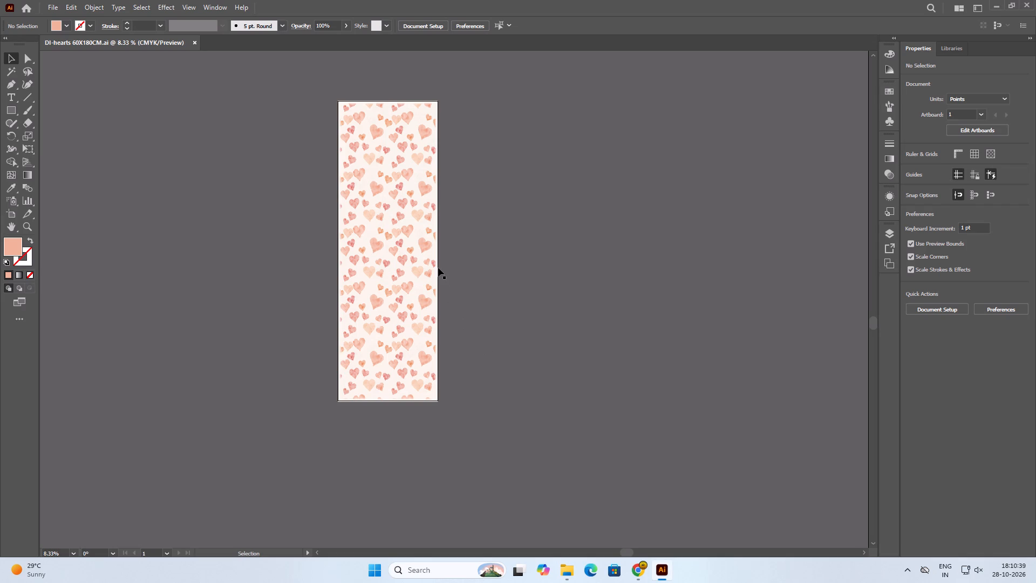
{"action": "left_click", "coordinate": [457, 236]}
{"action": "key", "text": "ctrl+z"}
{"action": "key", "text": "ctrl+z"}
{"action": "key", "text": "ctrl+z"}
{"action": "key", "text": "ctrl+z"}
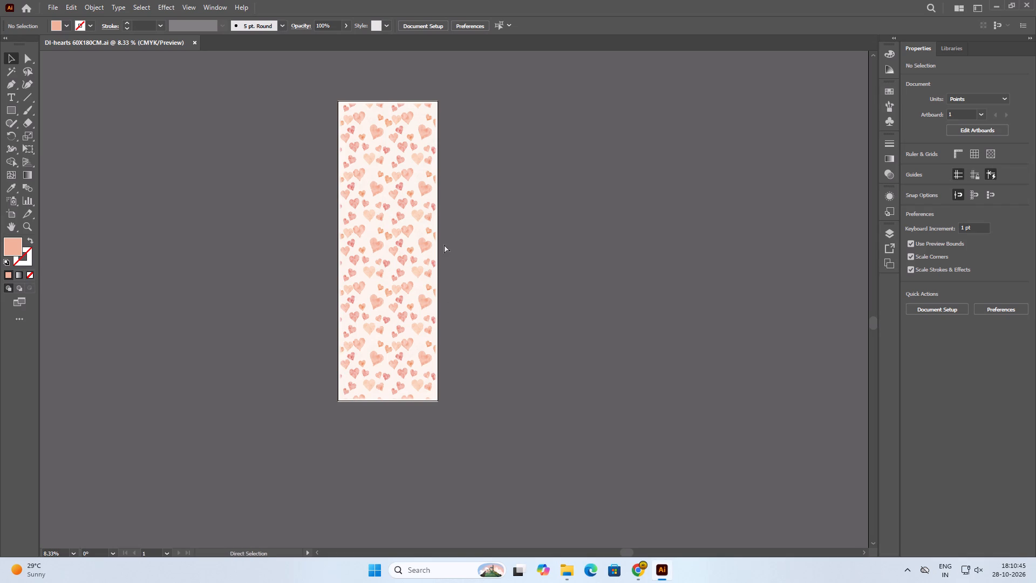
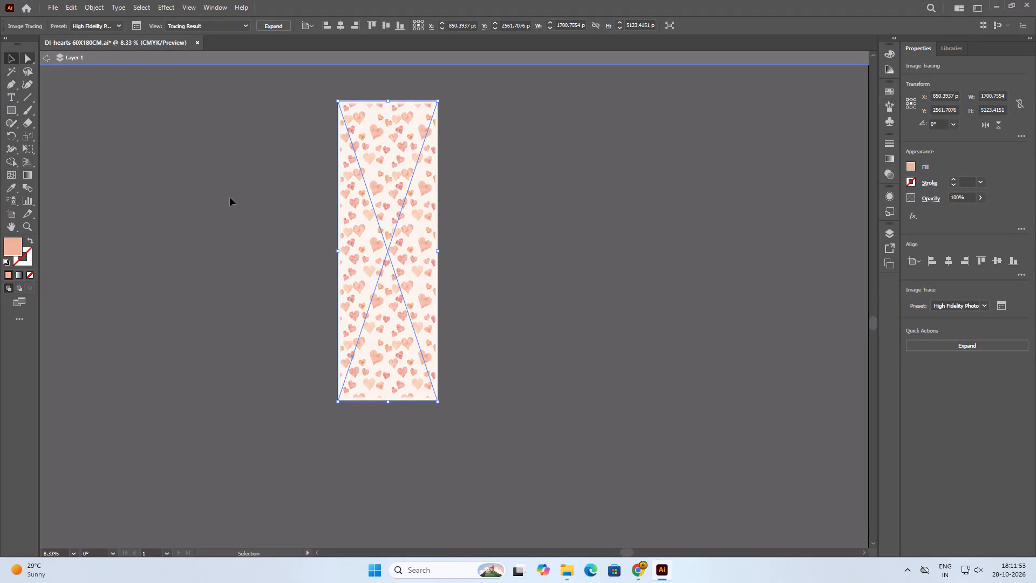
Undo the hearts artwork edits through the image trace and placement, back to the blank artboard before its height change.
{"action": "key", "text": "ctrl+z"}
{"action": "key", "text": "ctrl+z"}
{"action": "key", "text": "ctrl+z"}
{"action": "key", "text": "ctrl+z"}
{"action": "key", "text": "ctrl+z"}
{"action": "key", "text": "ctrl+z"}
{"action": "key", "text": "ctrl+z"}
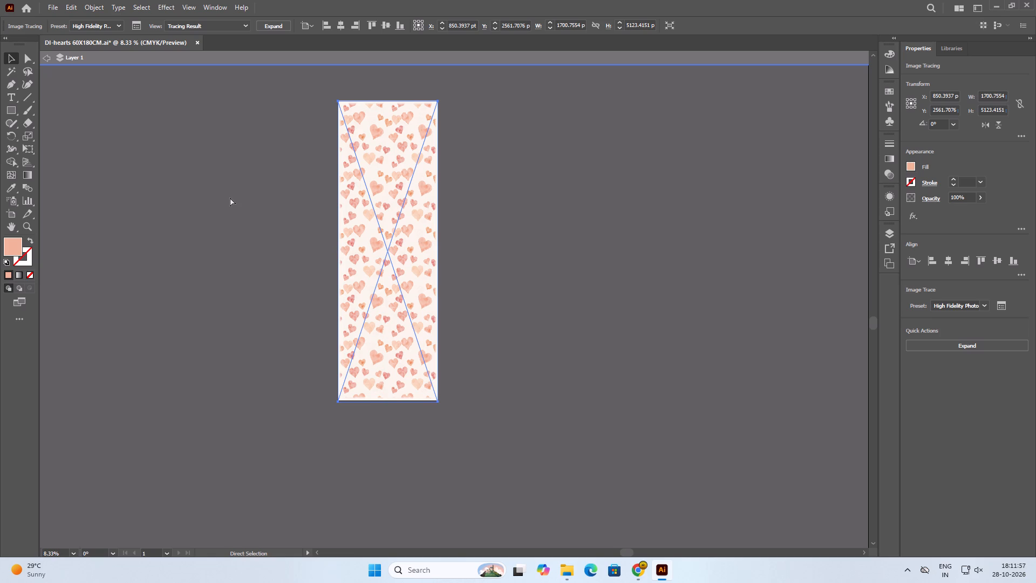
{"action": "key", "text": "ctrl+z"}
{"action": "key", "text": "ctrl+z"}
{"action": "key", "text": "ctrl+z"}
{"action": "key", "text": "ctrl+z"}
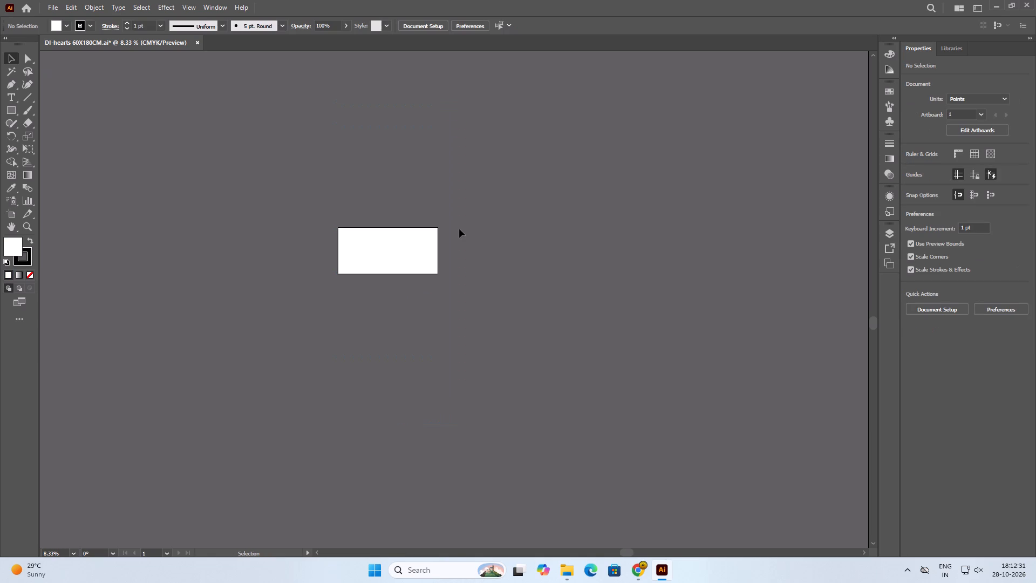
{"action": "left_click", "coordinate": [415, 232]}
Redo the artboard height change, image placement and resizing until the linked hearts image again spans the artboard's width.
{"action": "key", "text": "ctrl+shift+z"}
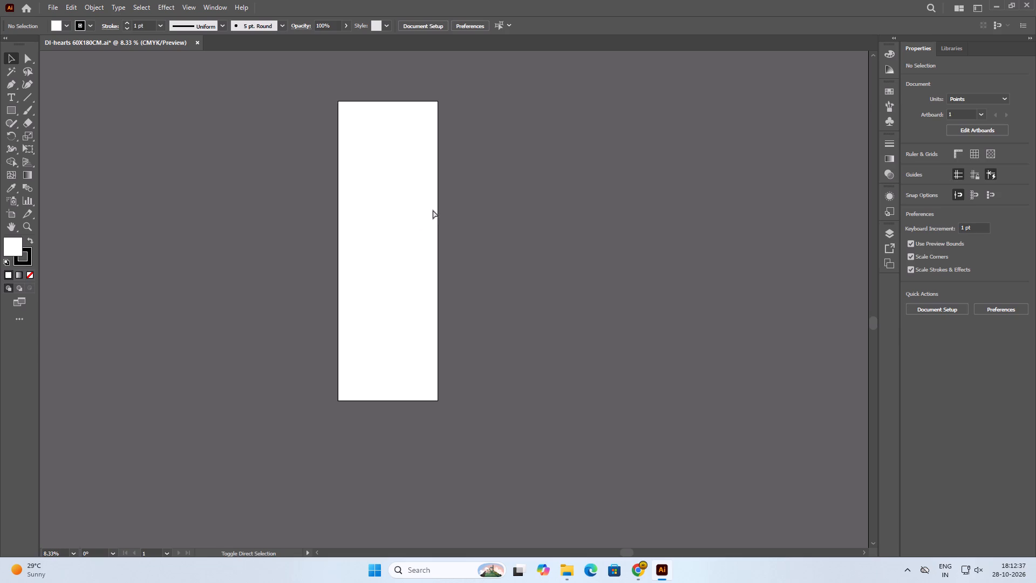
{"action": "key", "text": "ctrl+shift+z"}
{"action": "key", "text": "ctrl+shift+z"}
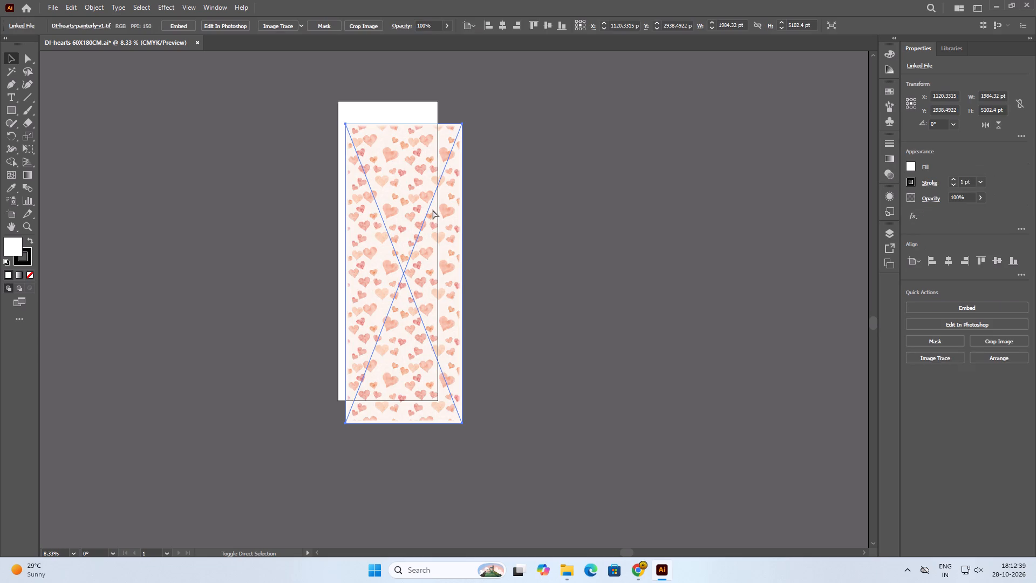
{"action": "key", "text": "ctrl+shift+z"}
{"action": "key", "text": "ctrl+shift+z"}
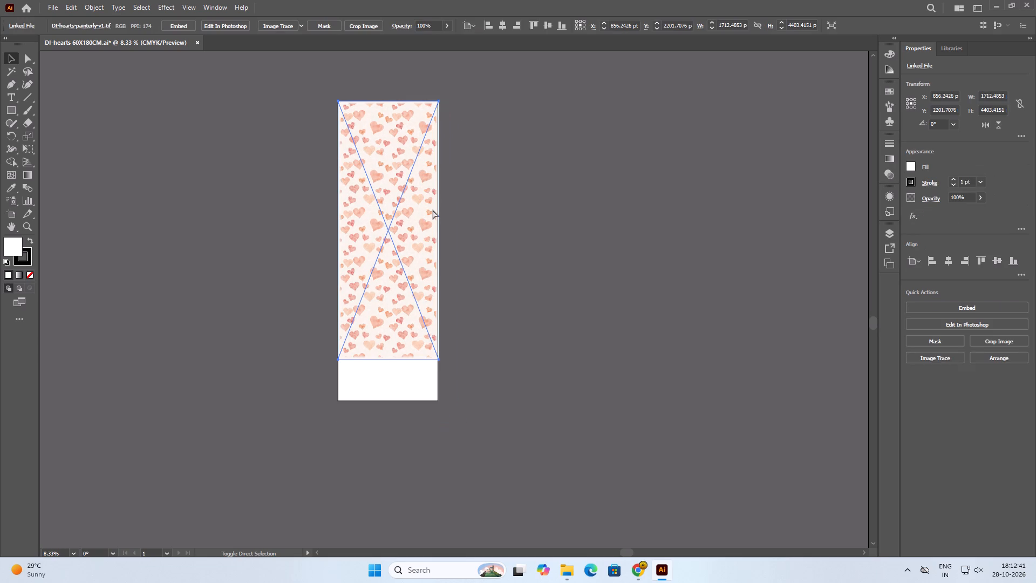
{"action": "key", "text": "ctrl+shift+z"}
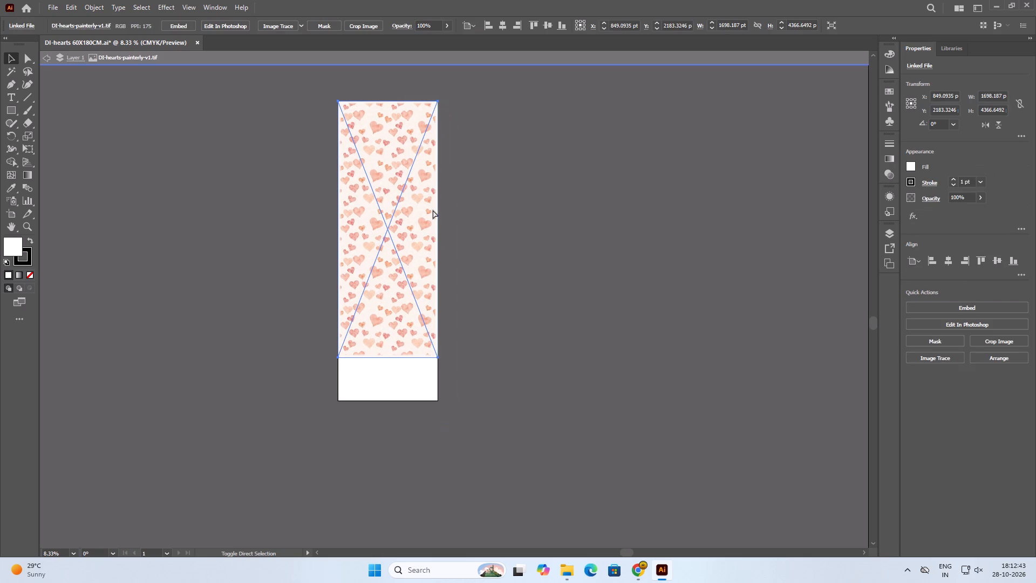
{"action": "left_click", "coordinate": [449, 233]}
{"action": "key", "text": "z"}
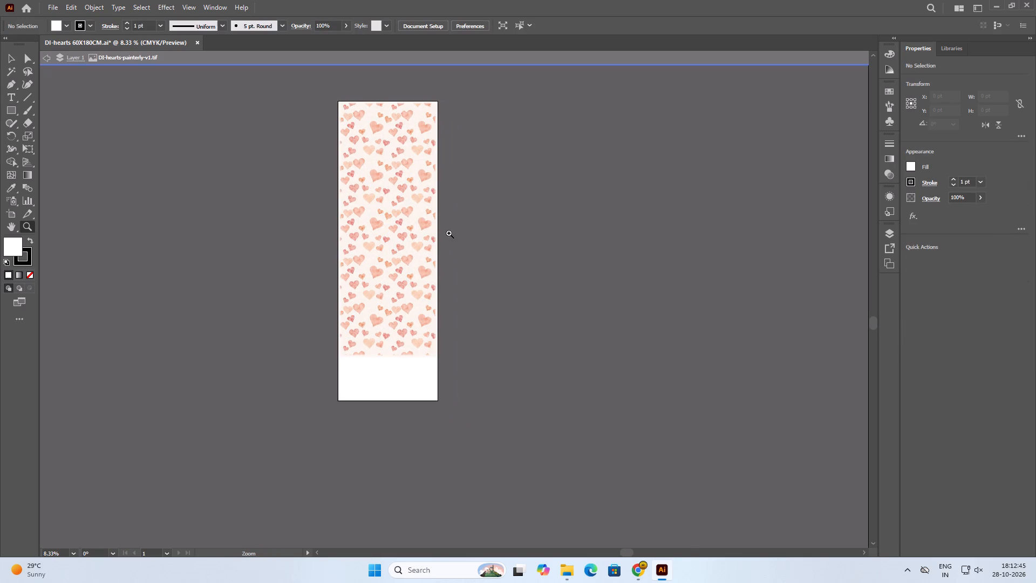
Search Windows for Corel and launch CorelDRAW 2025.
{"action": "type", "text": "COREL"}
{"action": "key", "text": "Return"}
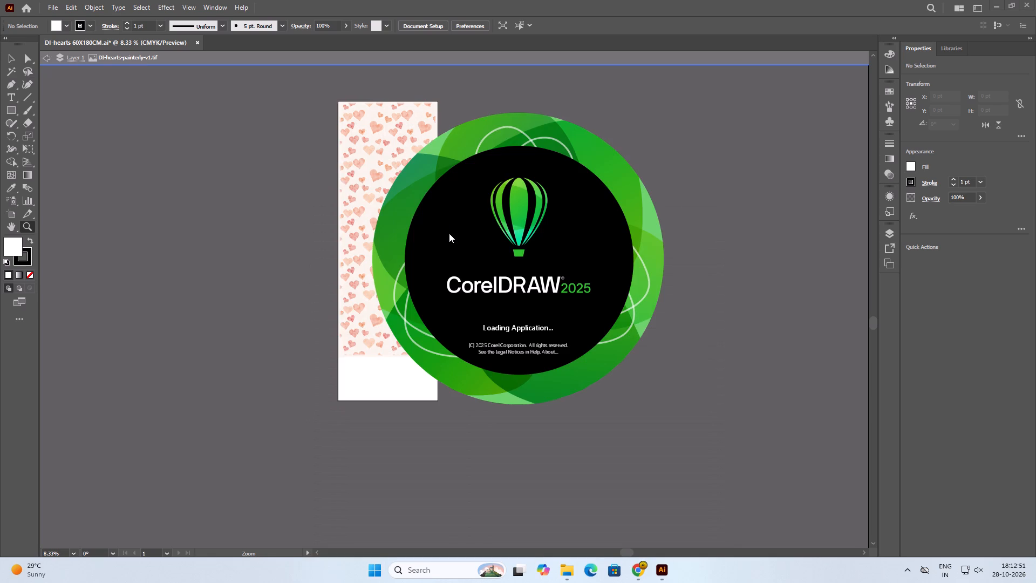
Open Windows Network Connections, disable the Ethernet connection, and close the CorelDRAW startup message window.
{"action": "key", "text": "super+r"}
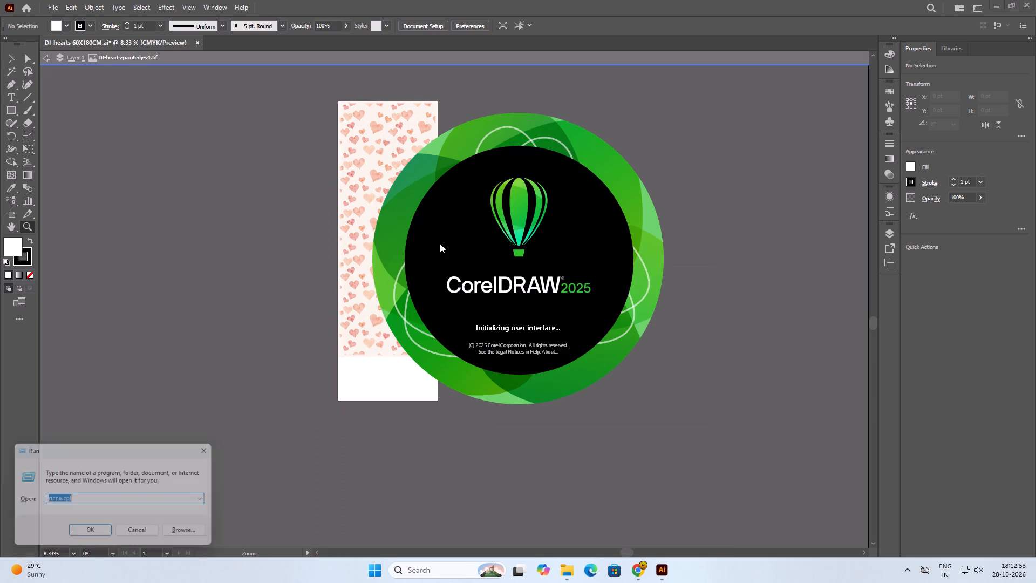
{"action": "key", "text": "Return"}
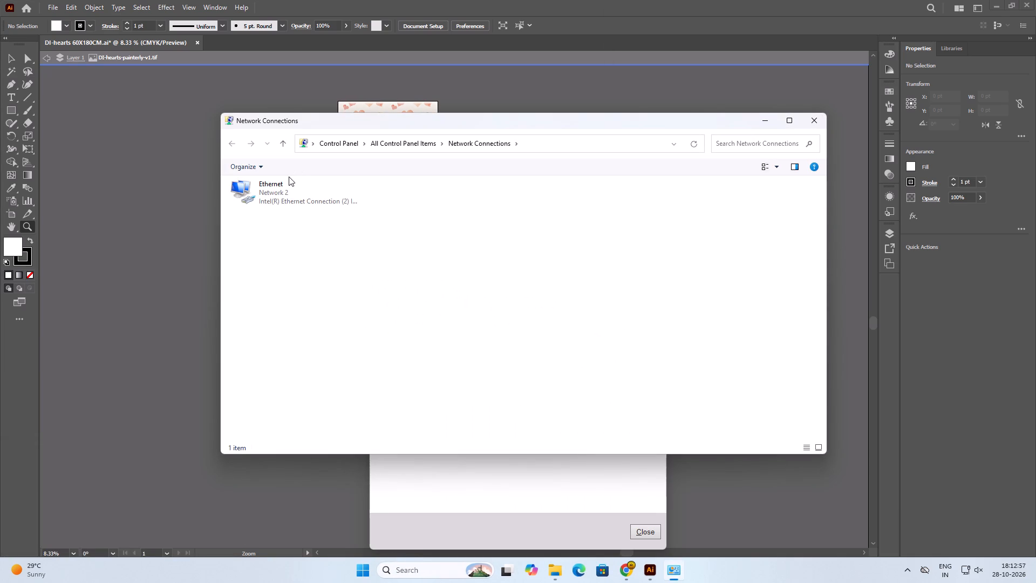
{"action": "double_click", "coordinate": [286, 192]}
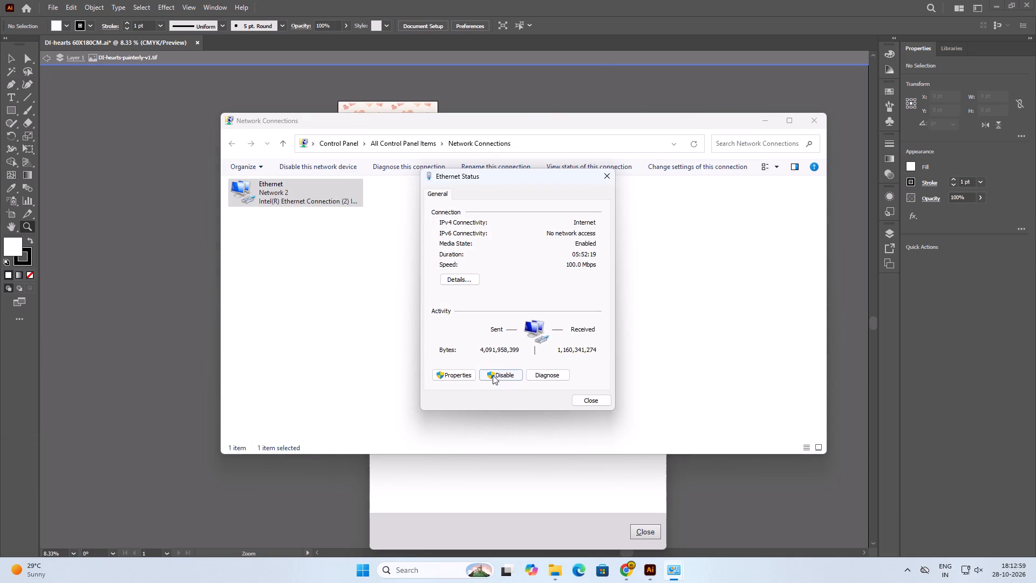
{"action": "left_click", "coordinate": [493, 375]}
{"action": "left_click", "coordinate": [650, 534]}
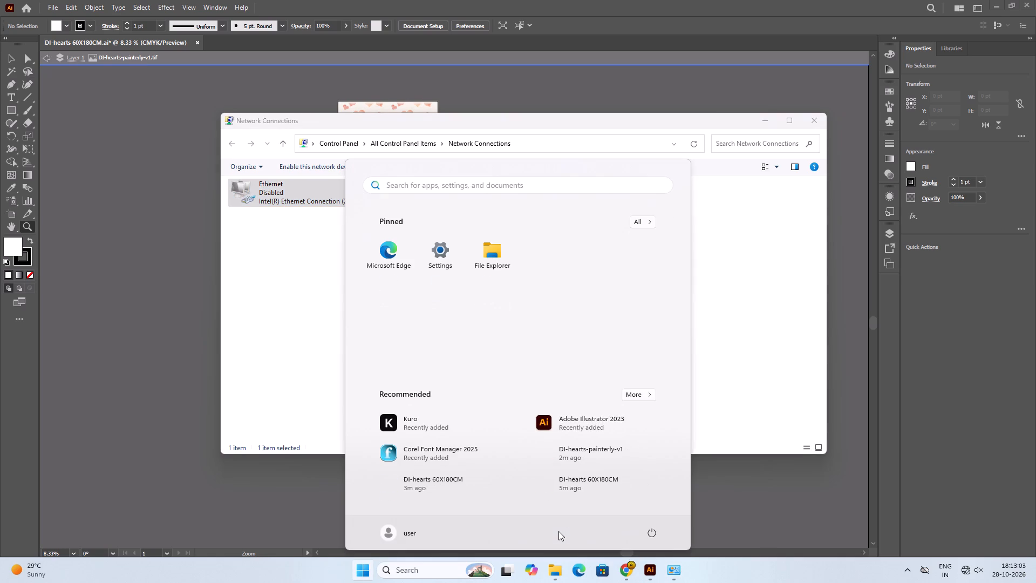
Launch CorelDRAW 2025 again and decline opening the Auto-Backup files.
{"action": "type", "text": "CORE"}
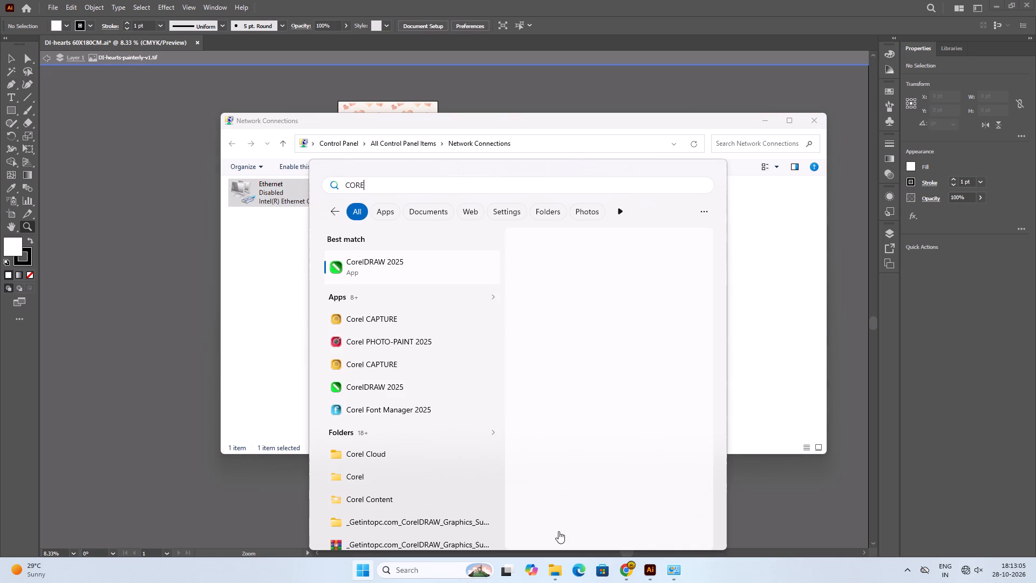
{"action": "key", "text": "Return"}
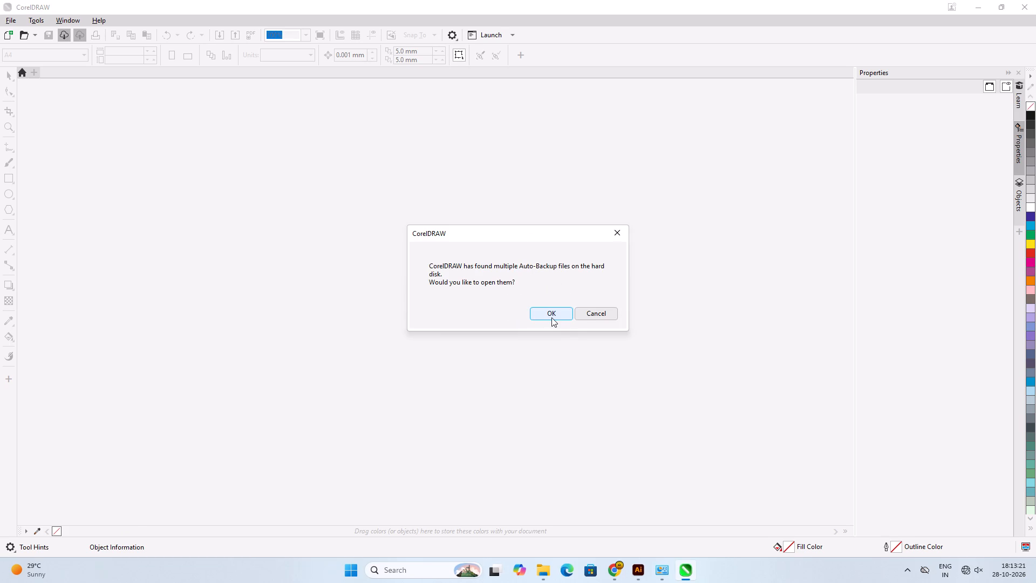
{"action": "left_click", "coordinate": [584, 317]}
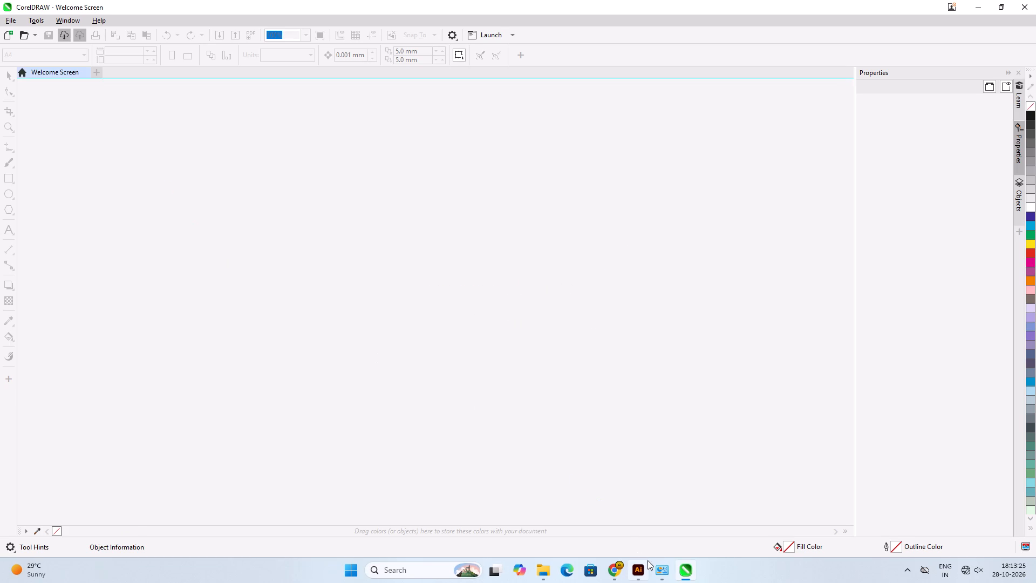
Switch to Network Connections, re-enable the Ethernet connection, and minimize the window.
{"action": "left_click", "coordinate": [657, 572]}
{"action": "double_click", "coordinate": [278, 195]}
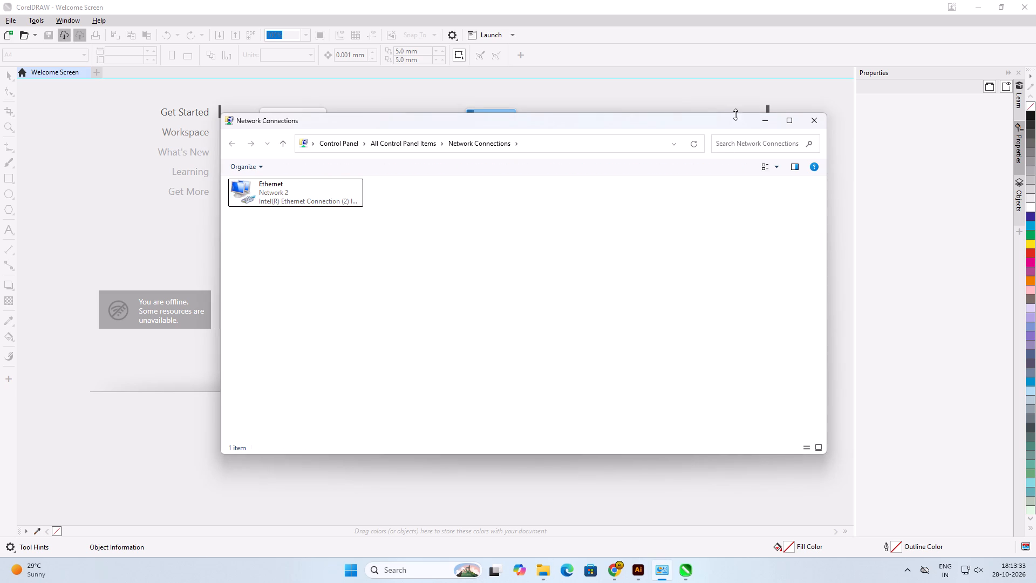
{"action": "left_click", "coordinate": [759, 119]}
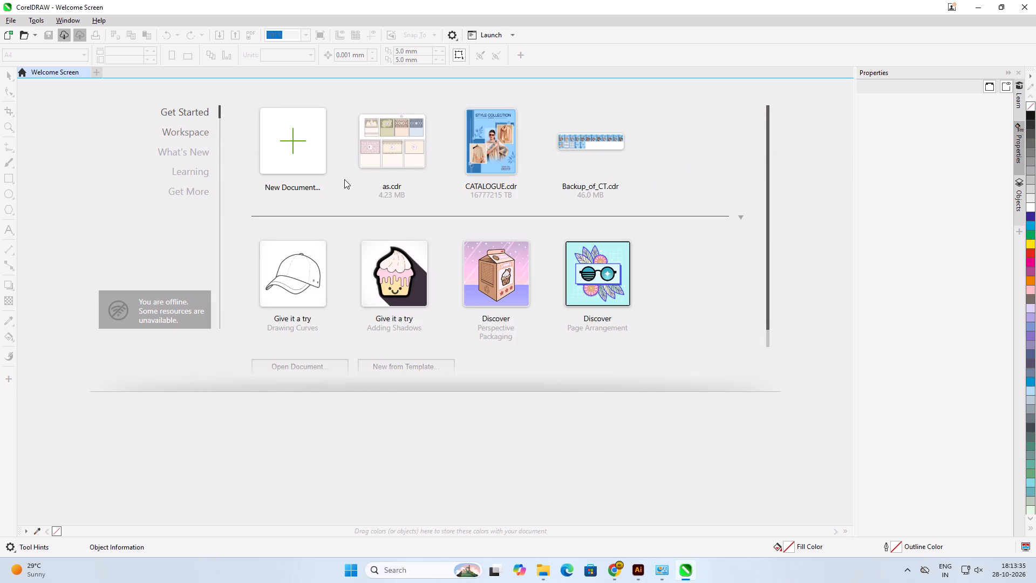
Create a new CorelDRAW document 60 cm wide and 180 cm high, and close the message window.
{"action": "left_click", "coordinate": [291, 145]}
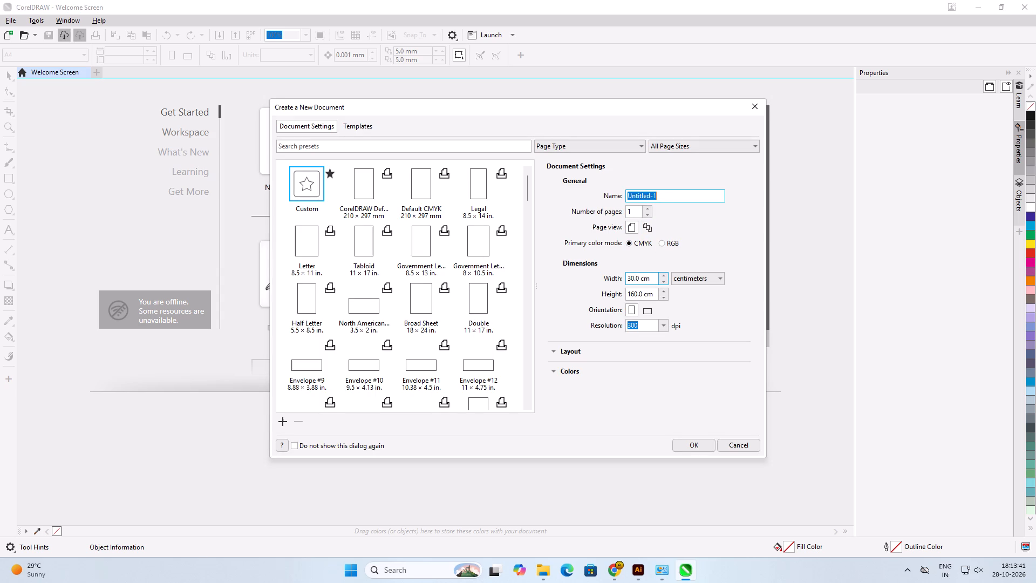
{"action": "left_click_drag", "start_coordinate": [639, 275], "coordinate": [596, 277]}
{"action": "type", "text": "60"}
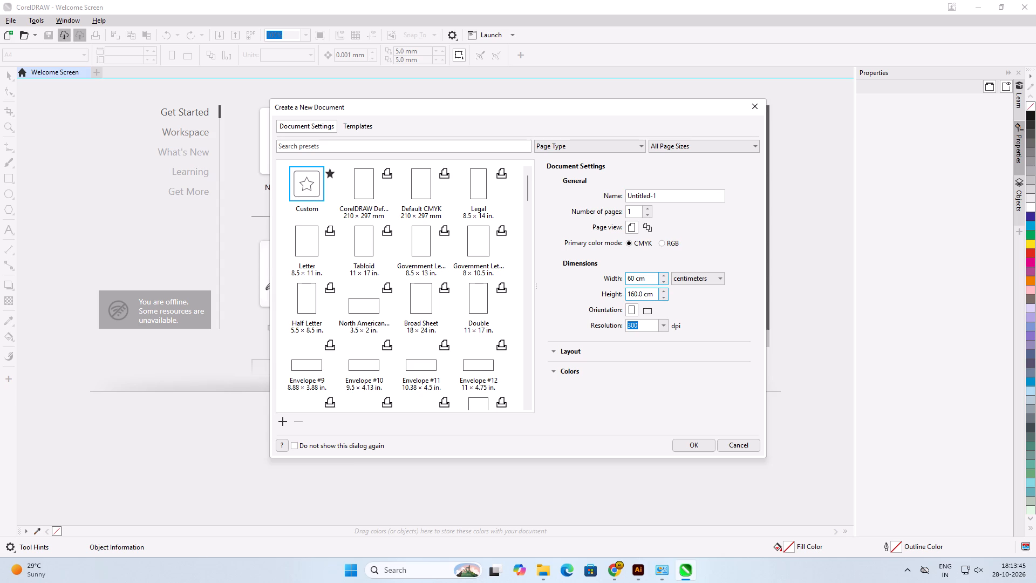
{"action": "left_click_drag", "start_coordinate": [640, 293], "coordinate": [621, 300]}
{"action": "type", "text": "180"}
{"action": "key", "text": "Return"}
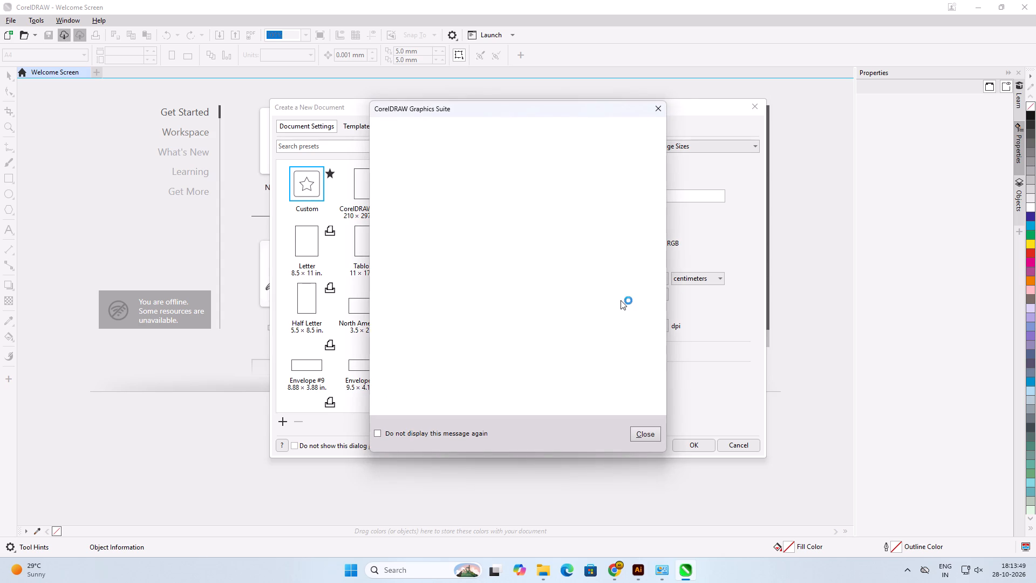
{"action": "left_click", "coordinate": [646, 433]}
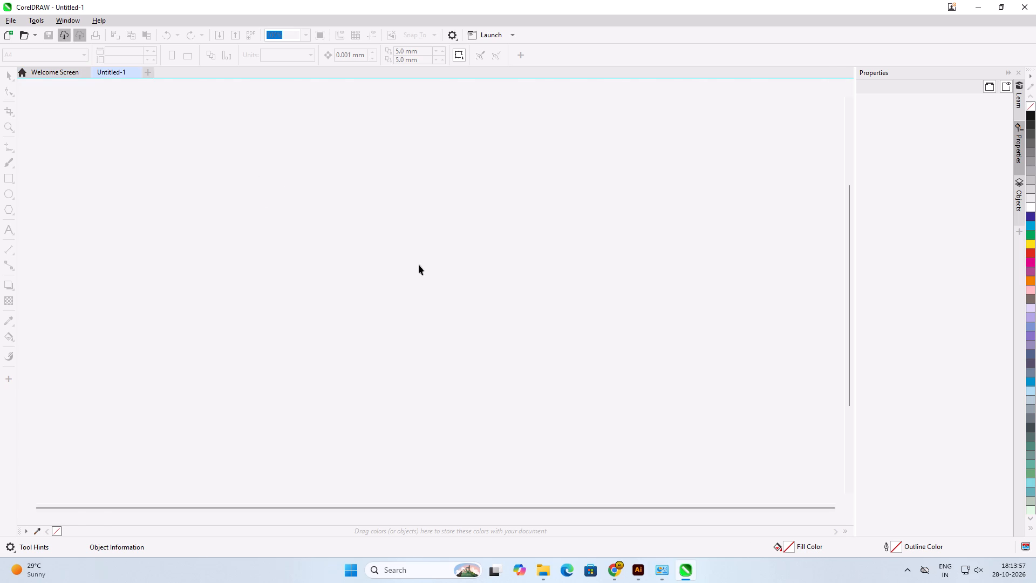
Import DI-hearts-painterly-v1.tif from Downloads at its original size and place it beside the page.
{"action": "left_click", "coordinate": [542, 296]}
{"action": "key", "text": "ctrl+i"}
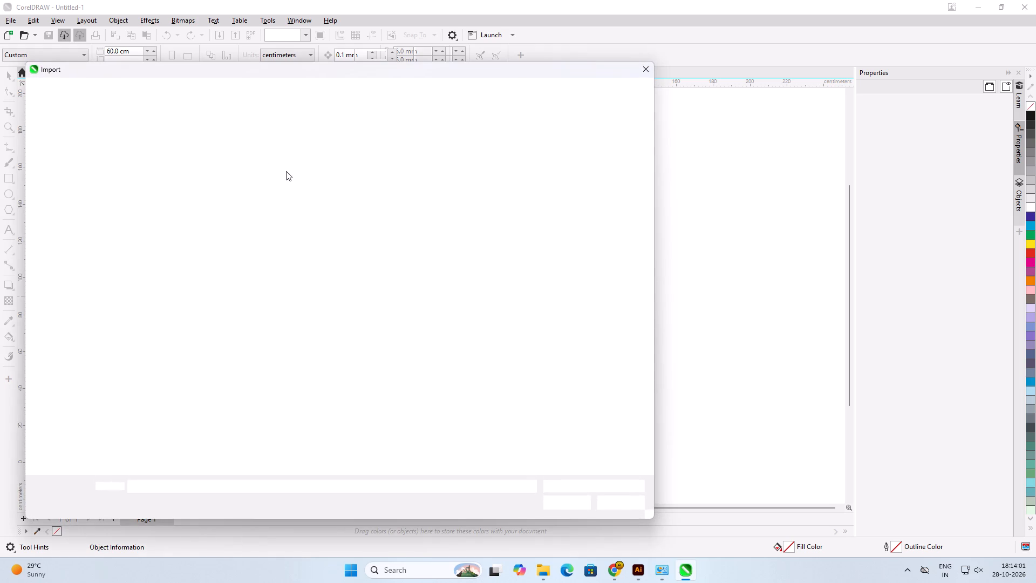
{"action": "left_click", "coordinate": [47, 227]}
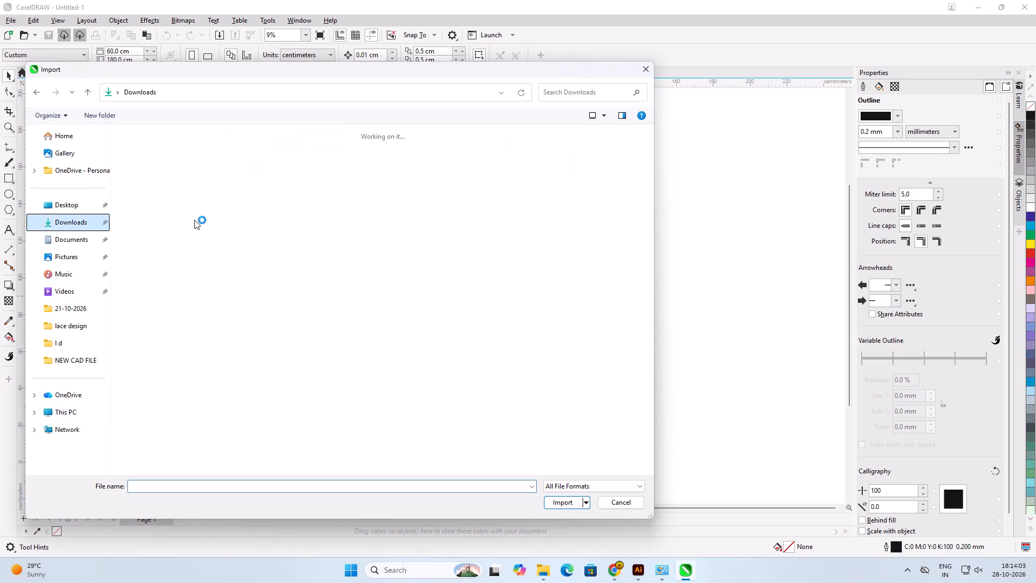
{"action": "double_click", "coordinate": [154, 177]}
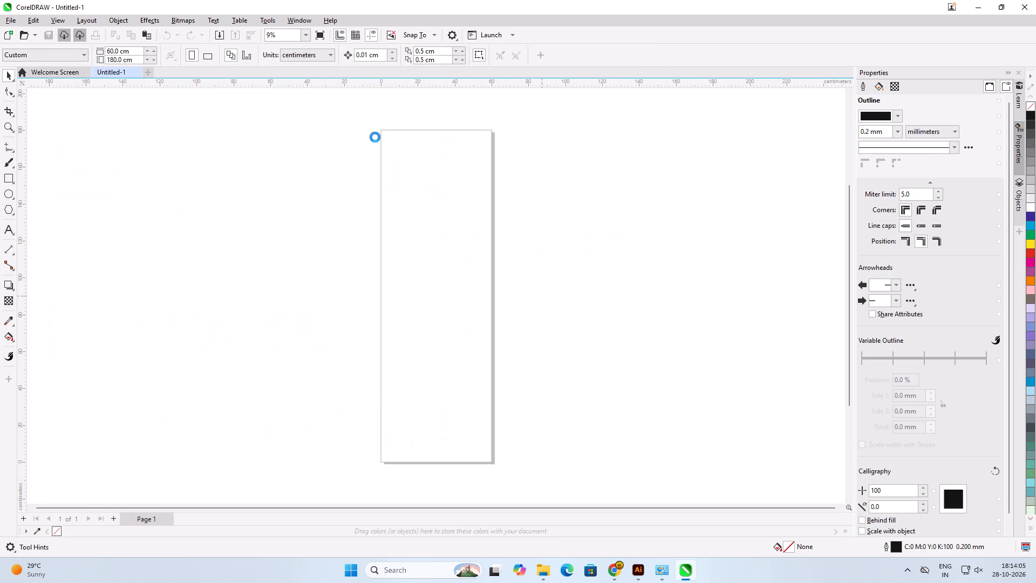
{"action": "left_click", "coordinate": [381, 131]}
{"action": "left_click", "coordinate": [266, 183]}
{"action": "left_click_drag", "start_coordinate": [469, 249], "coordinate": [662, 256]}
{"action": "left_click", "coordinate": [253, 254]}
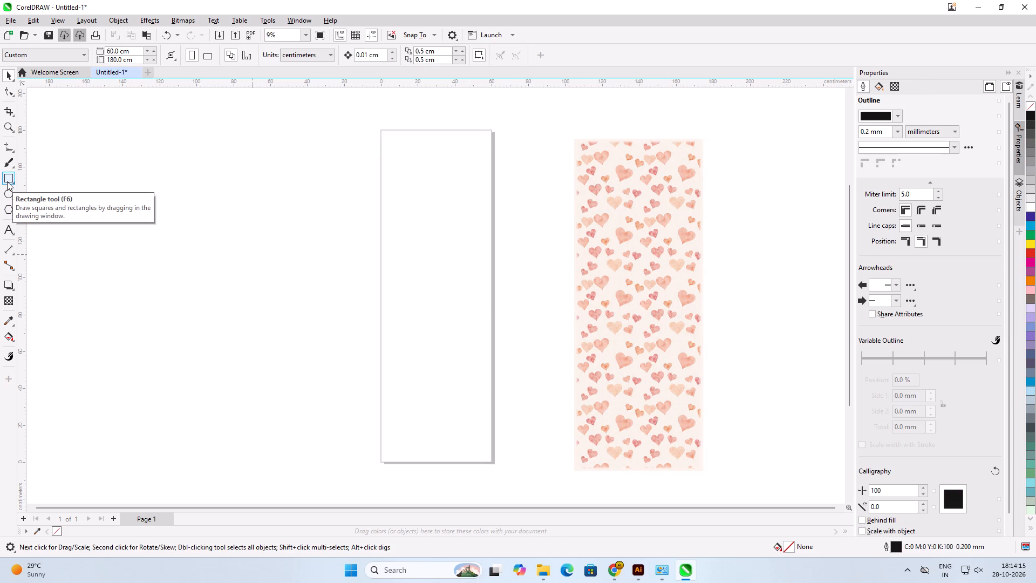
Centre the imported hearts image on the page.
{"action": "left_click", "coordinate": [649, 263]}
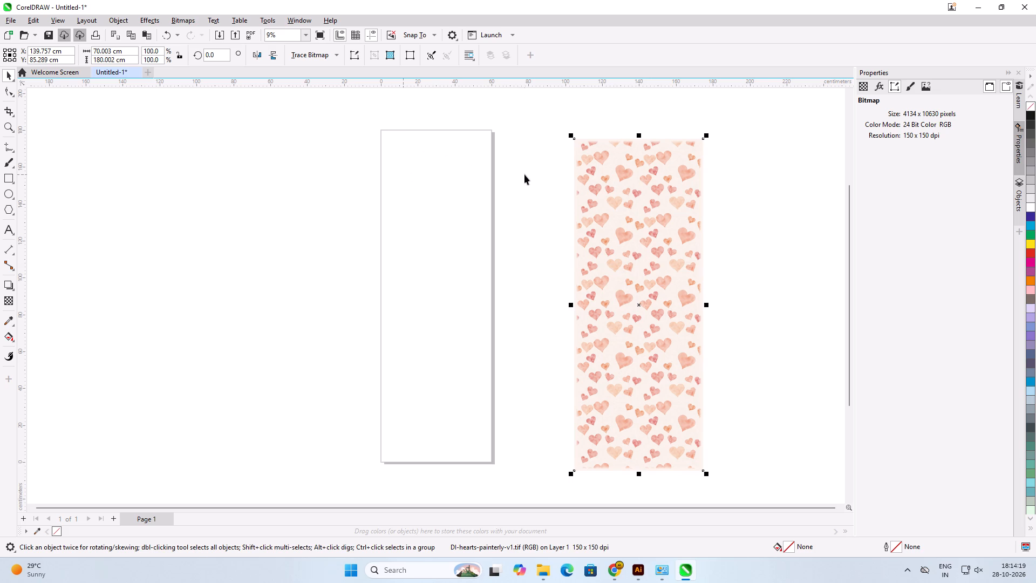
{"action": "key", "text": "p"}
{"action": "left_click", "coordinate": [283, 187]}
{"action": "left_click", "coordinate": [419, 215]}
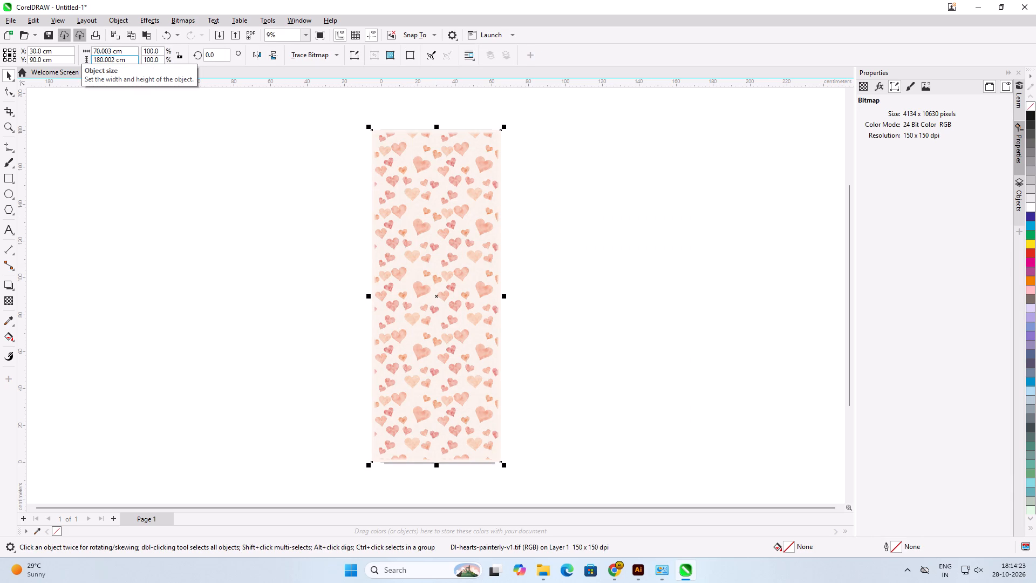
Lock the hearts image's proportions and set its width to 60 cm.
{"action": "left_click", "coordinate": [180, 56]}
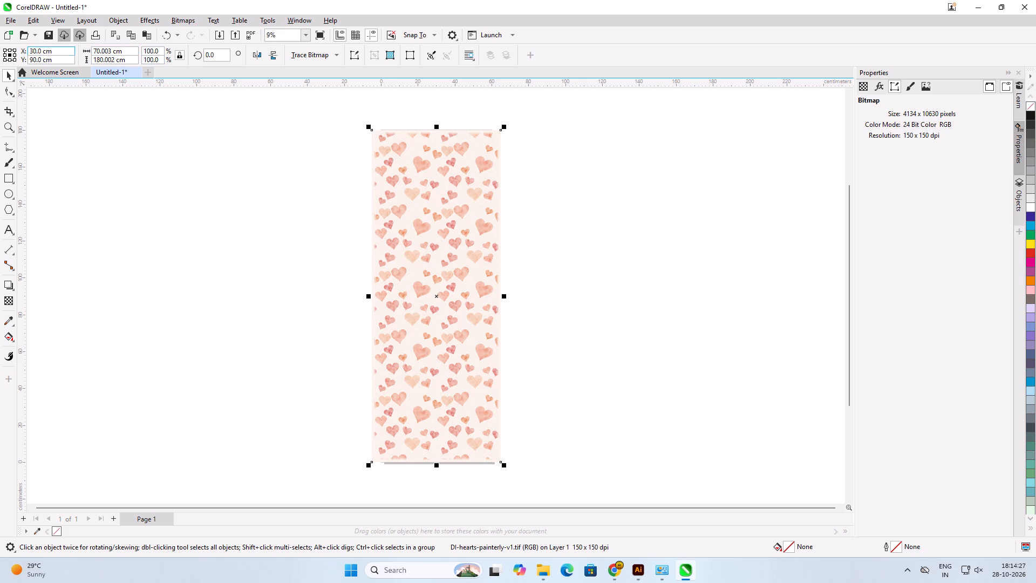
{"action": "left_click_drag", "start_coordinate": [112, 50], "coordinate": [77, 50]}
{"action": "type", "text": "60"}
{"action": "key", "text": "Return"}
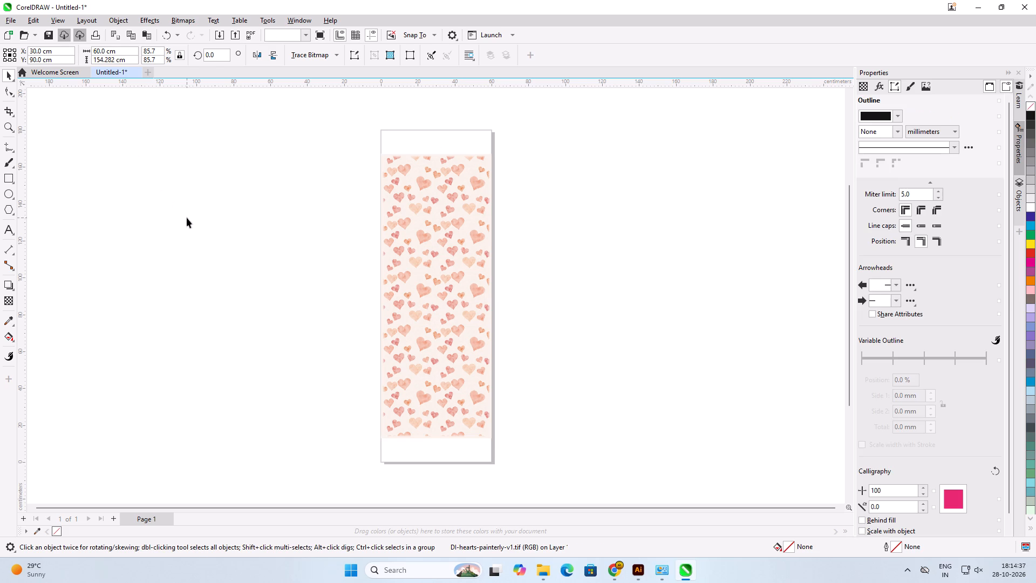
Align the hearts image with the top edge of the page.
{"action": "left_click", "coordinate": [406, 259]}
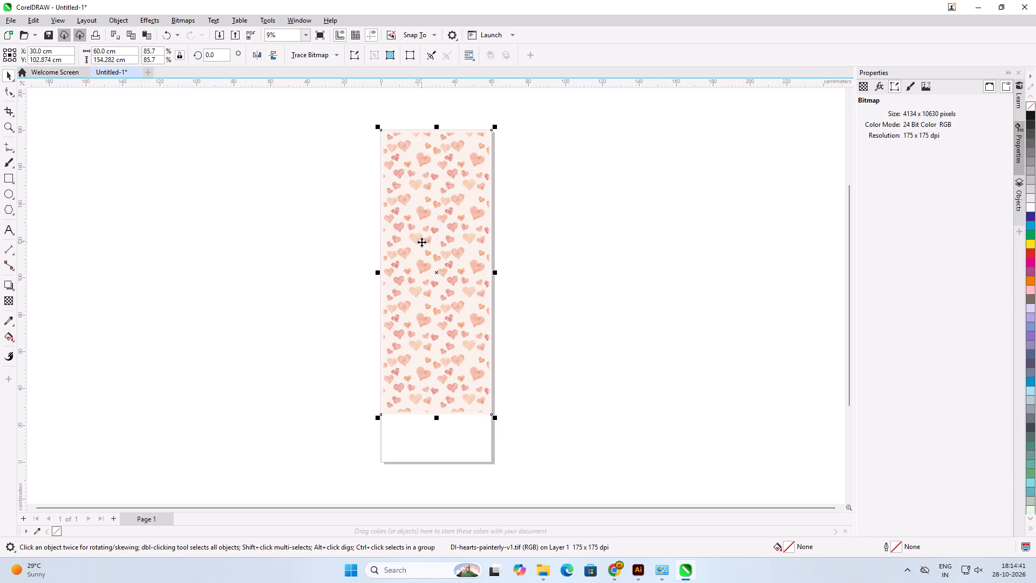
{"action": "left_click", "coordinate": [76, 180]}
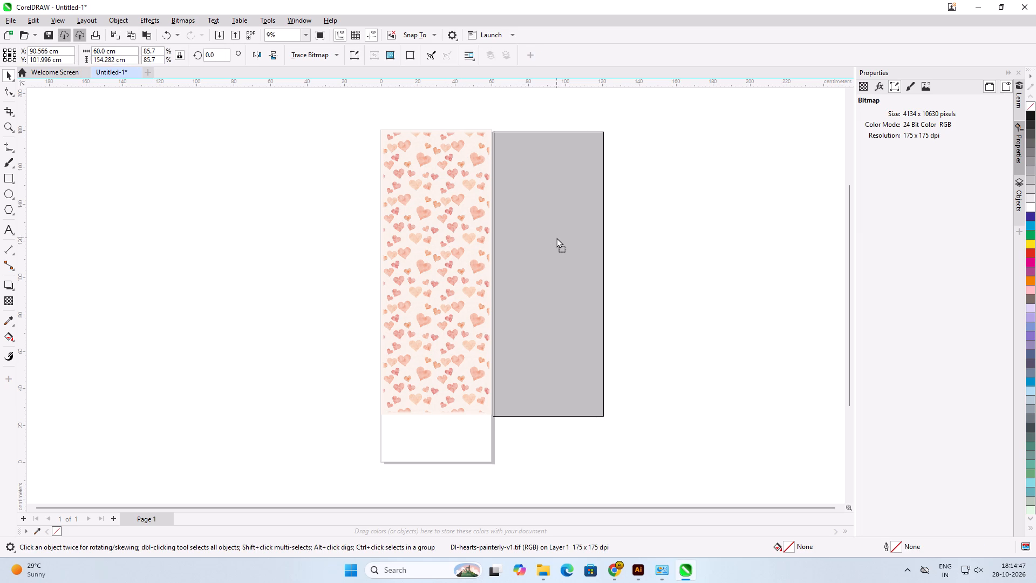
Duplicate the hearts image just beyond the page's right edge, level with the original.
{"action": "right_click", "coordinate": [560, 238], "text": "shift"}
{"action": "left_click", "coordinate": [673, 257]}
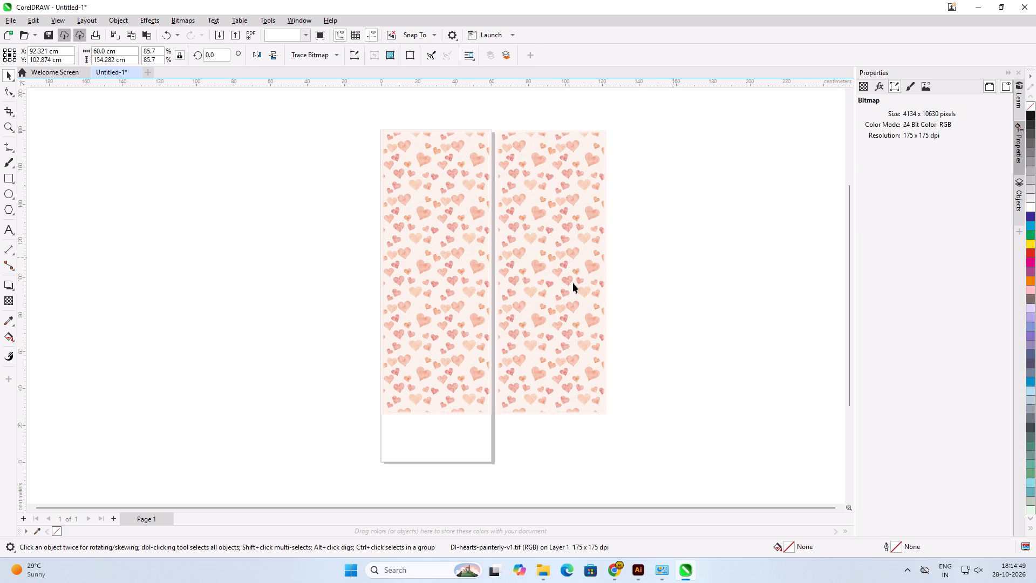
{"action": "left_click", "coordinate": [556, 285]}
Add a node partway down the left edge of the duplicate hearts image, at about the 100 cm height.
{"action": "scroll", "coordinate": [539, 343], "scroll_direction": "up", "scroll_amount": 3}
{"action": "scroll", "coordinate": [502, 308], "scroll_direction": "up", "scroll_amount": 5}
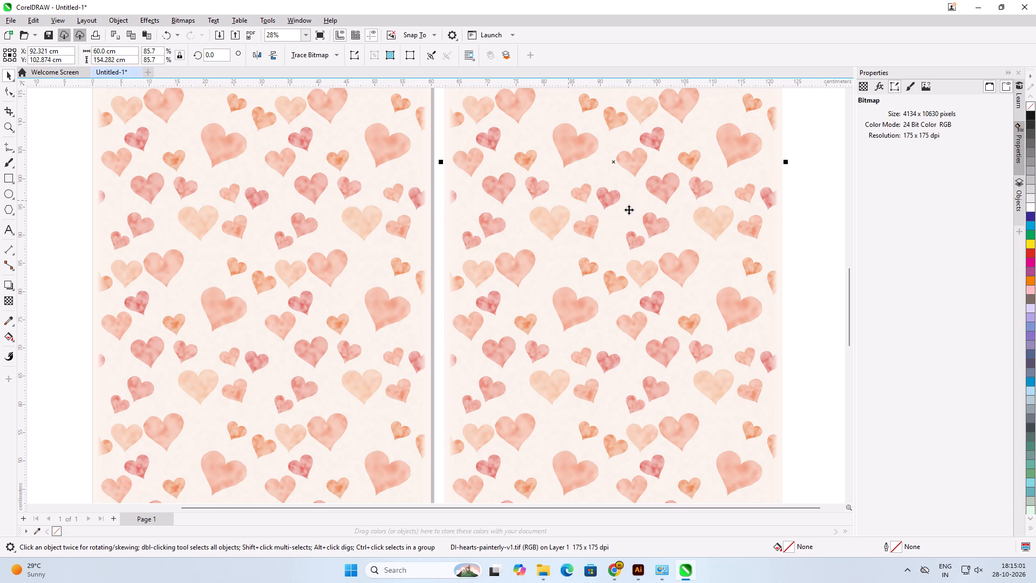
{"action": "left_click", "coordinate": [536, 211]}
{"action": "left_click", "coordinate": [8, 89]}
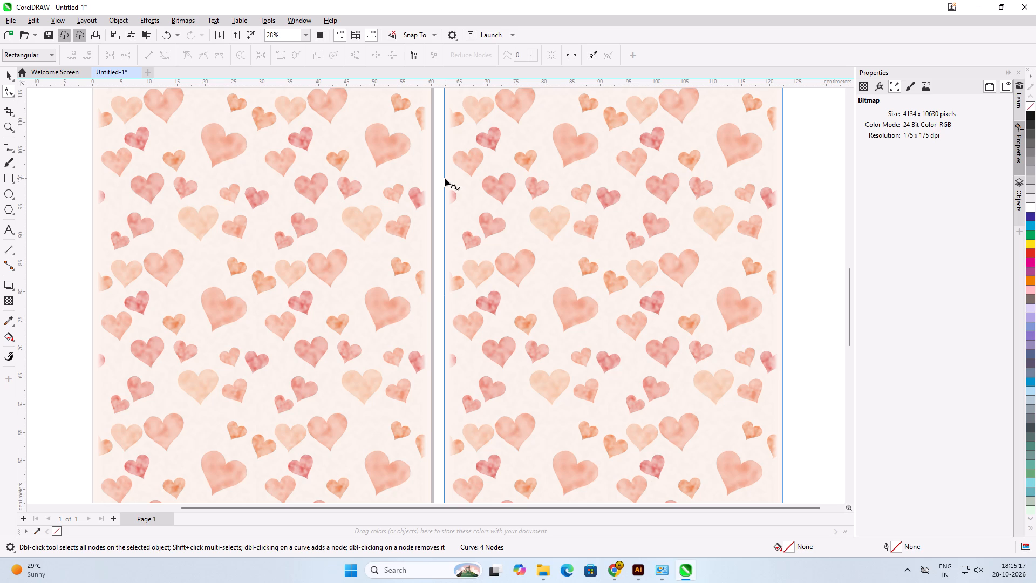
{"action": "left_click", "coordinate": [445, 178]}
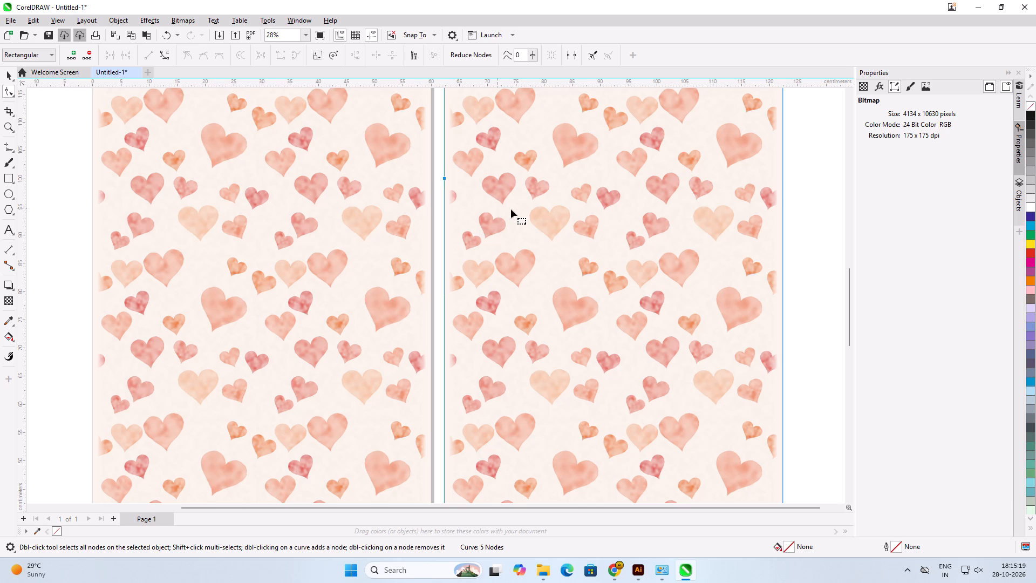
{"action": "double_click", "coordinate": [504, 211]}
{"action": "double_click", "coordinate": [504, 211]}
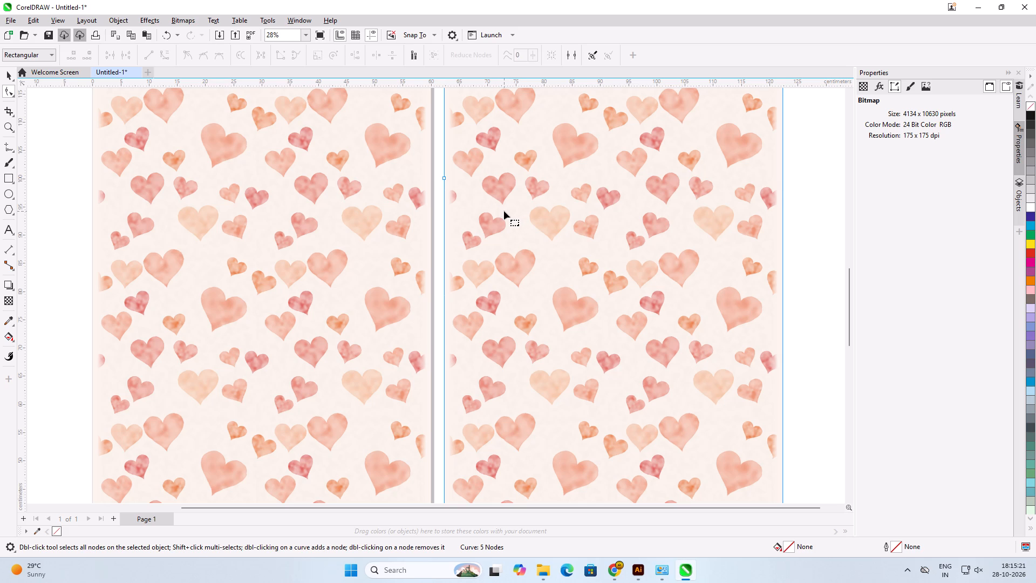
Add two more nodes above it and pull them inward to start a cut line running between the heart rows.
{"action": "double_click", "coordinate": [444, 161]}
{"action": "left_click_drag", "start_coordinate": [444, 160], "coordinate": [521, 220]}
{"action": "double_click", "coordinate": [514, 177]}
{"action": "left_click_drag", "start_coordinate": [514, 177], "coordinate": [594, 203]}
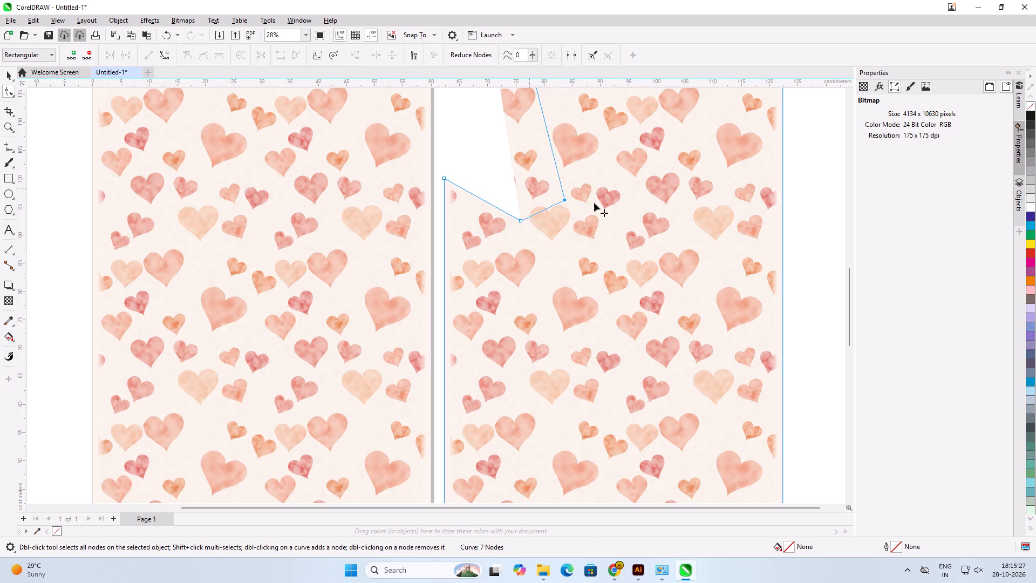
{"action": "left_click_drag", "start_coordinate": [594, 203], "coordinate": [530, 205]}
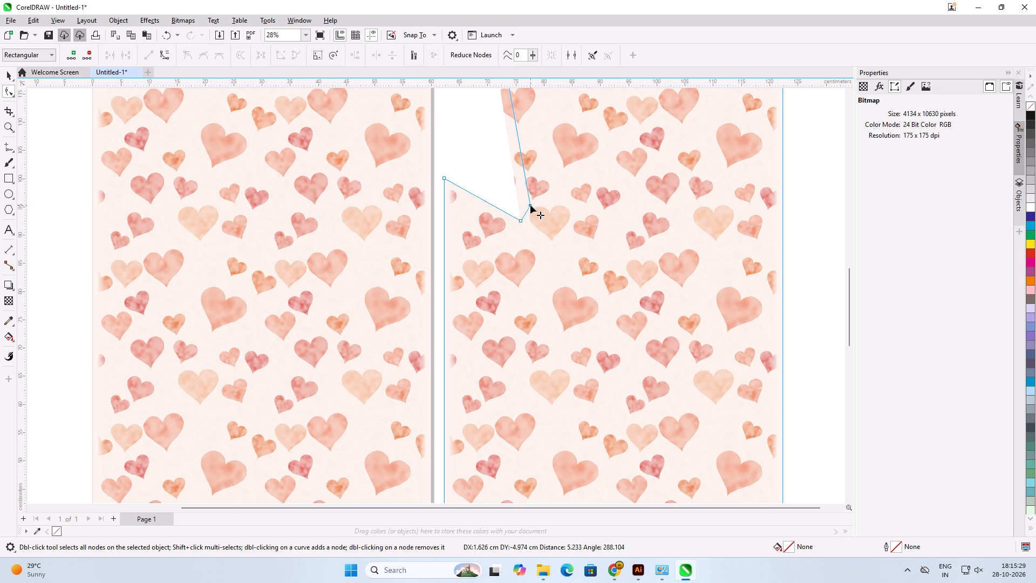
{"action": "left_click_drag", "start_coordinate": [530, 205], "coordinate": [555, 248]}
{"action": "left_click_drag", "start_coordinate": [521, 219], "coordinate": [549, 240]}
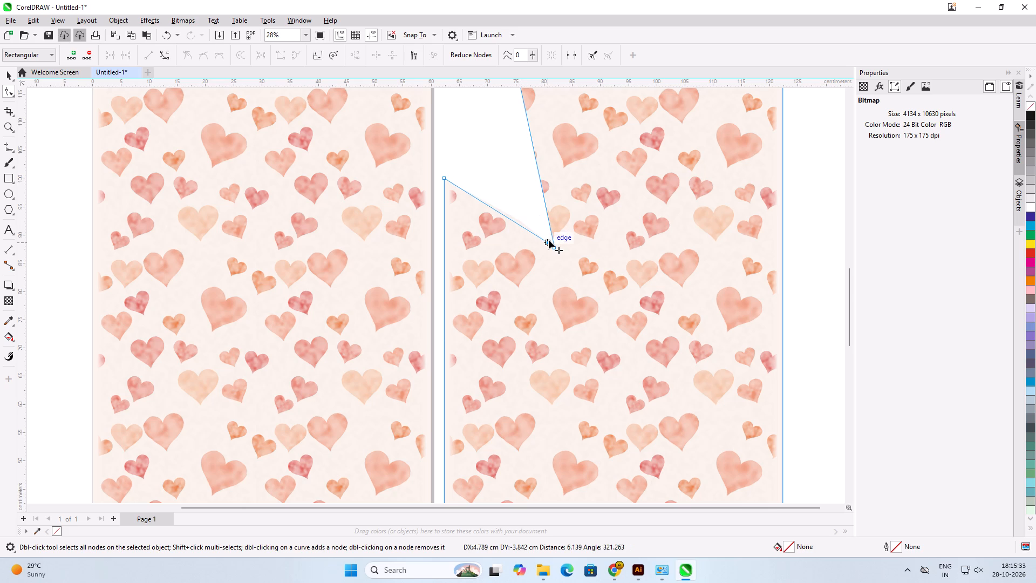
{"action": "left_click_drag", "start_coordinate": [549, 240], "coordinate": [547, 244]}
{"action": "left_click_drag", "start_coordinate": [554, 247], "coordinate": [624, 250]}
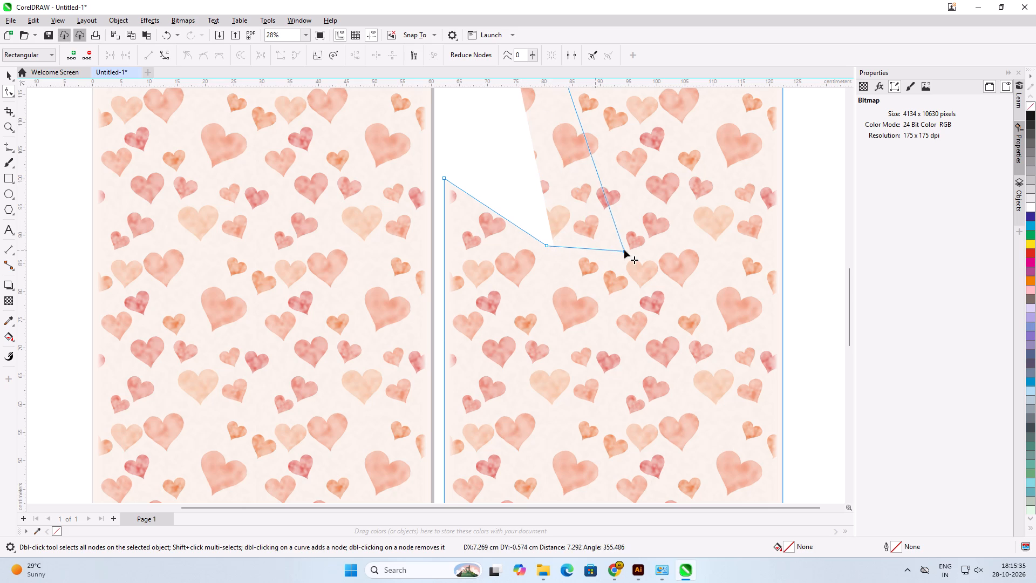
{"action": "left_click_drag", "start_coordinate": [624, 250], "coordinate": [642, 254]}
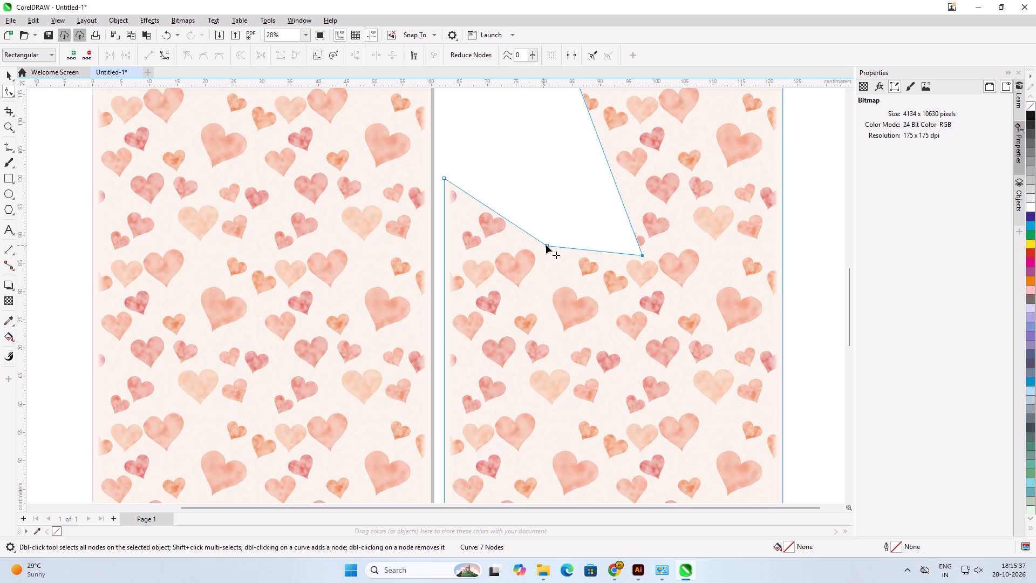
{"action": "left_click_drag", "start_coordinate": [546, 245], "coordinate": [565, 250]}
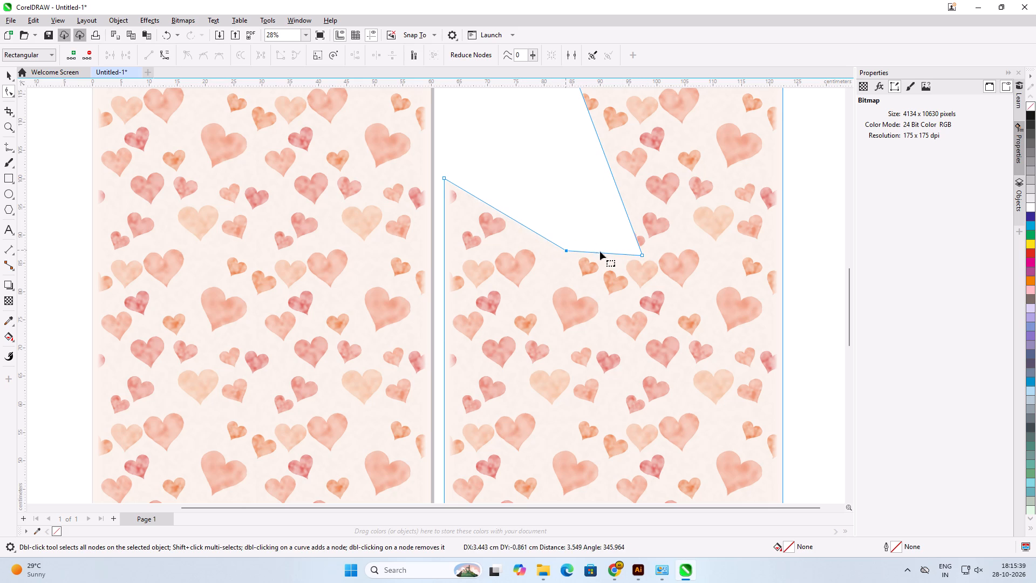
{"action": "left_click_drag", "start_coordinate": [642, 254], "coordinate": [653, 252]}
Continue the cut line between the hearts with two more nodes, finishing with a node on the duplicate's right edge.
{"action": "double_click", "coordinate": [646, 233]}
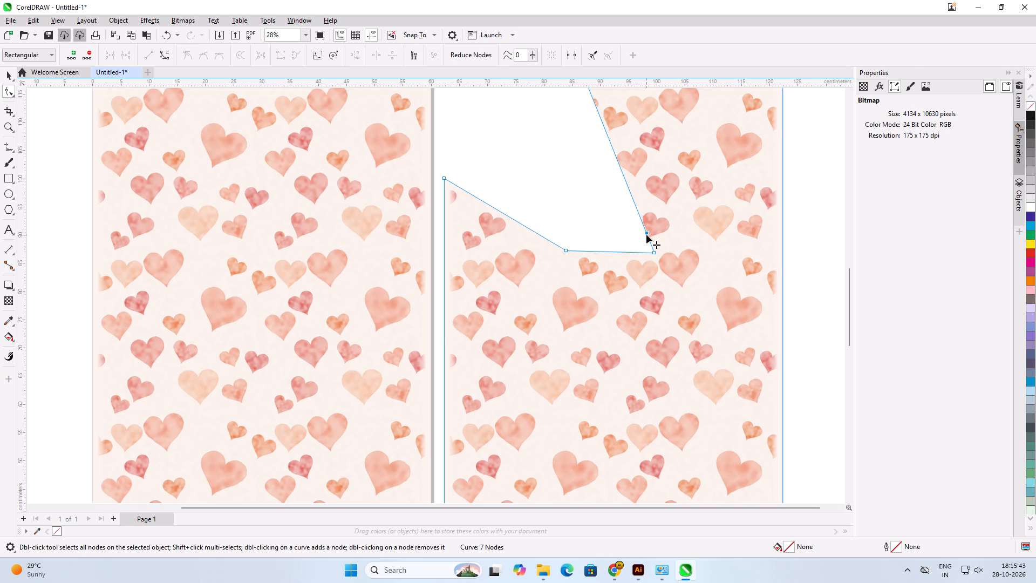
{"action": "left_click_drag", "start_coordinate": [646, 232], "coordinate": [699, 240]}
{"action": "double_click", "coordinate": [691, 225]}
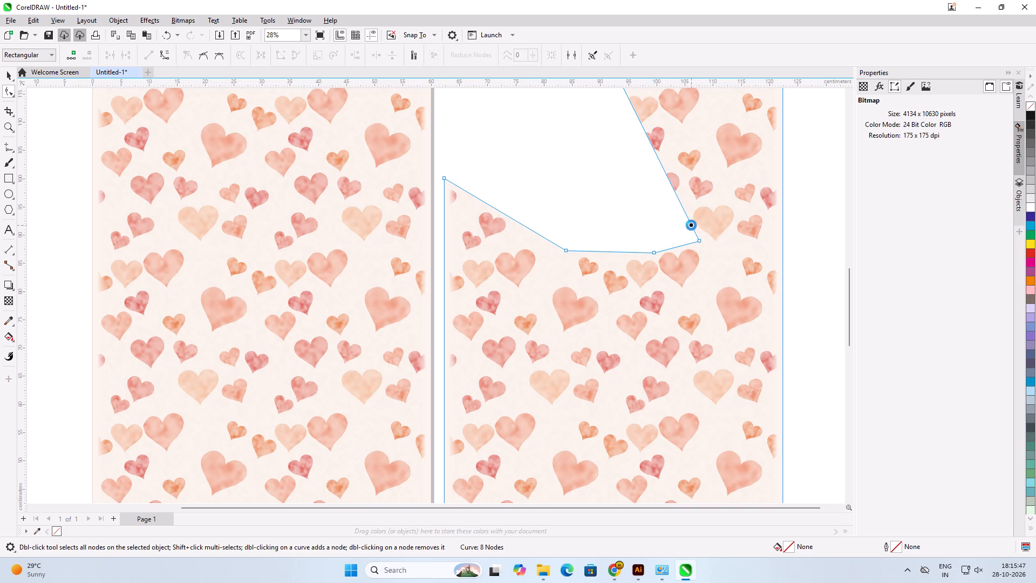
{"action": "left_click_drag", "start_coordinate": [690, 225], "coordinate": [731, 247]}
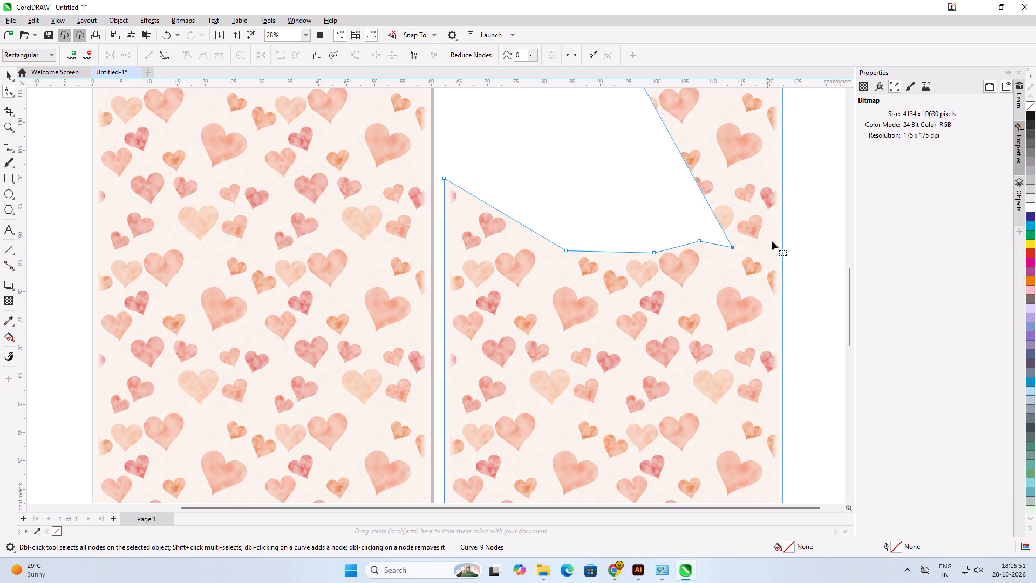
{"action": "triple_click", "coordinate": [782, 251]}
Delete the duplicate's two top corner nodes to remove everything above the cut line.
{"action": "scroll", "coordinate": [639, 304], "scroll_direction": "down", "scroll_amount": 10}
{"action": "scroll", "coordinate": [658, 176], "scroll_direction": "up", "scroll_amount": 6}
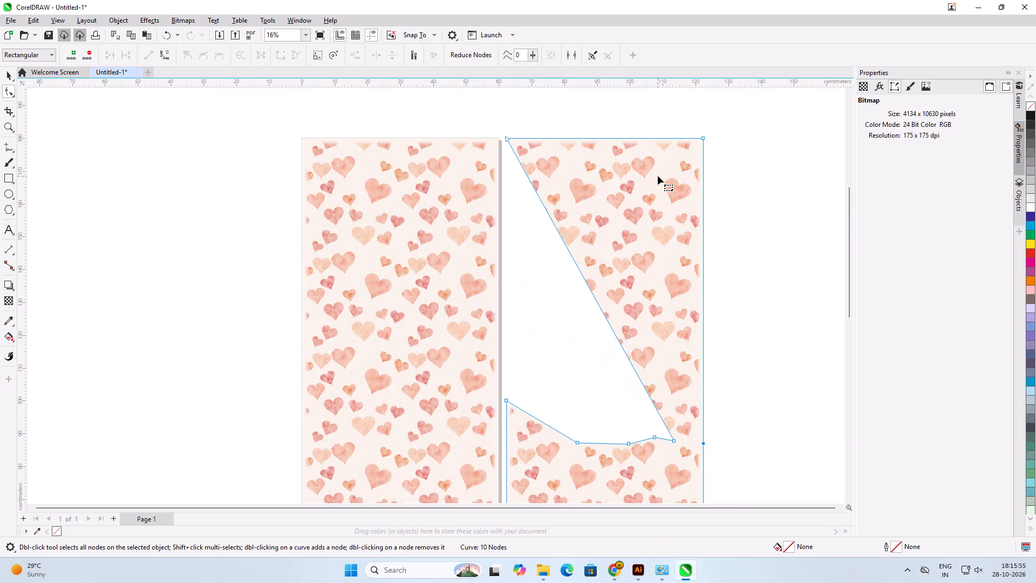
{"action": "double_click", "coordinate": [505, 138]}
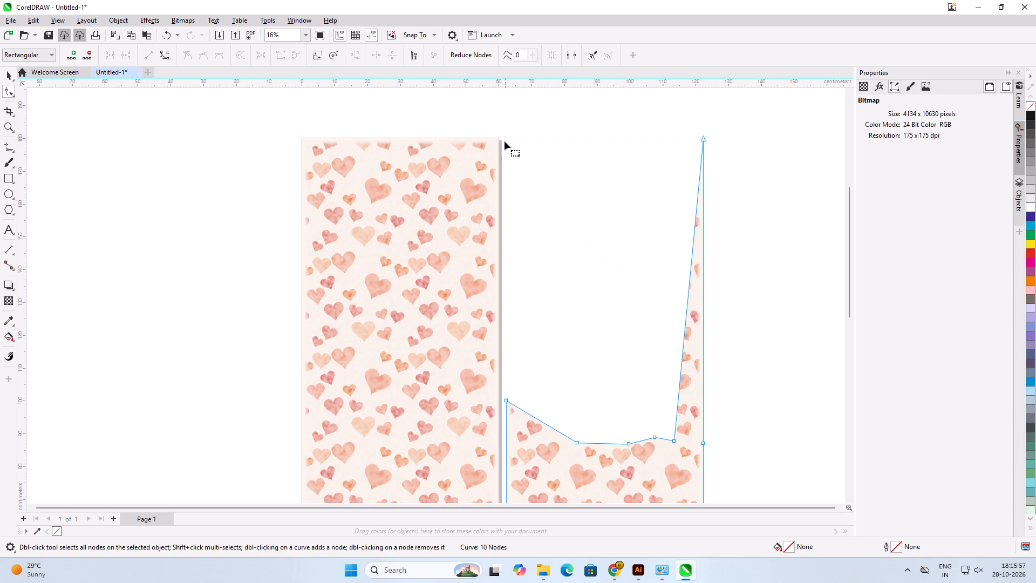
{"action": "double_click", "coordinate": [704, 140]}
{"action": "scroll", "coordinate": [704, 146], "scroll_direction": "down", "scroll_amount": 2}
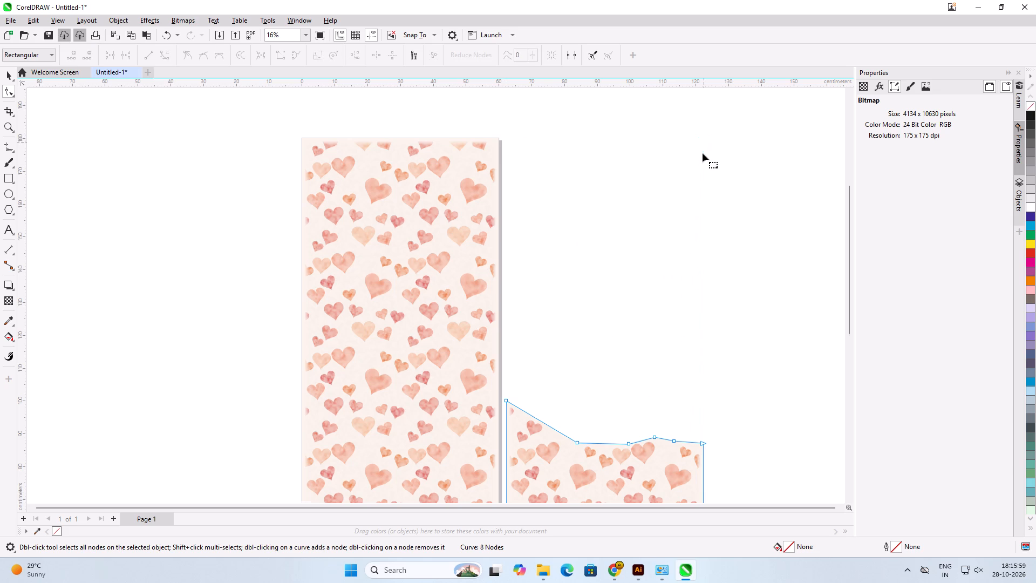
{"action": "scroll", "coordinate": [703, 153], "scroll_direction": "down", "scroll_amount": 3}
{"action": "scroll", "coordinate": [591, 248], "scroll_direction": "up", "scroll_amount": 6}
{"action": "scroll", "coordinate": [628, 334], "scroll_direction": "up", "scroll_amount": 1}
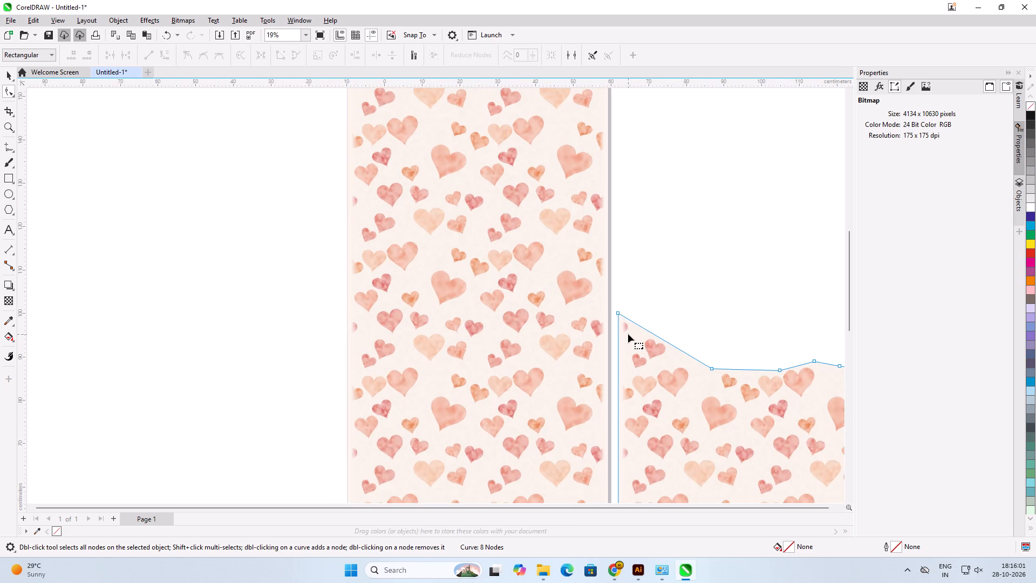
{"action": "scroll", "coordinate": [487, 246], "scroll_direction": "down", "scroll_amount": 6}
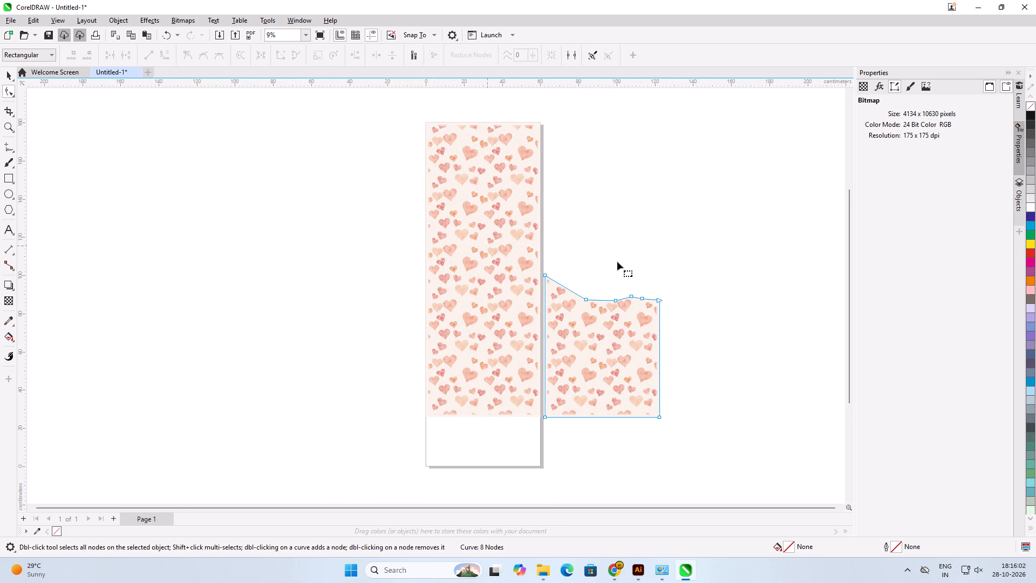
{"action": "scroll", "coordinate": [582, 324], "scroll_direction": "up", "scroll_amount": 4}
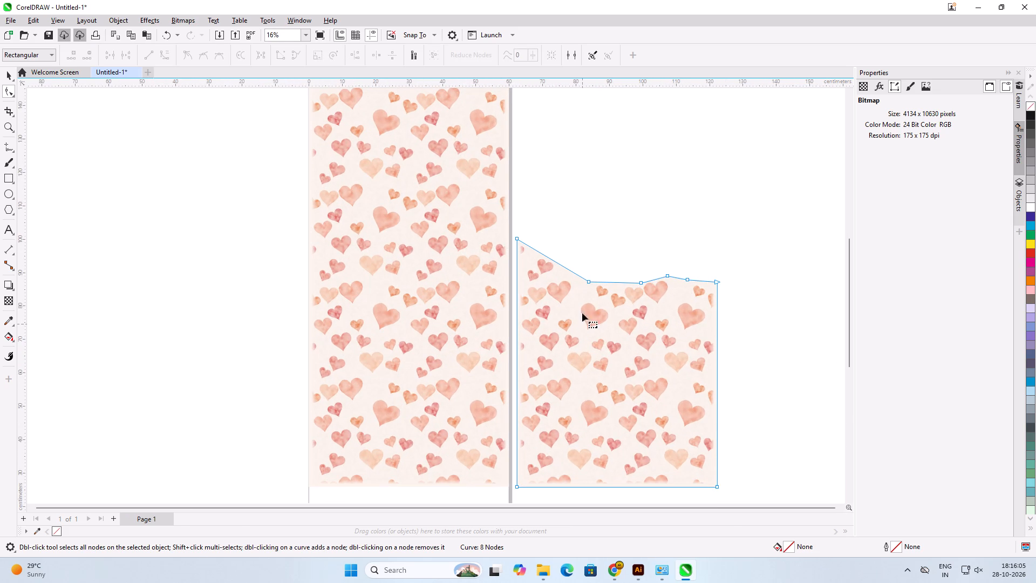
{"action": "scroll", "coordinate": [564, 244], "scroll_direction": "down", "scroll_amount": 4}
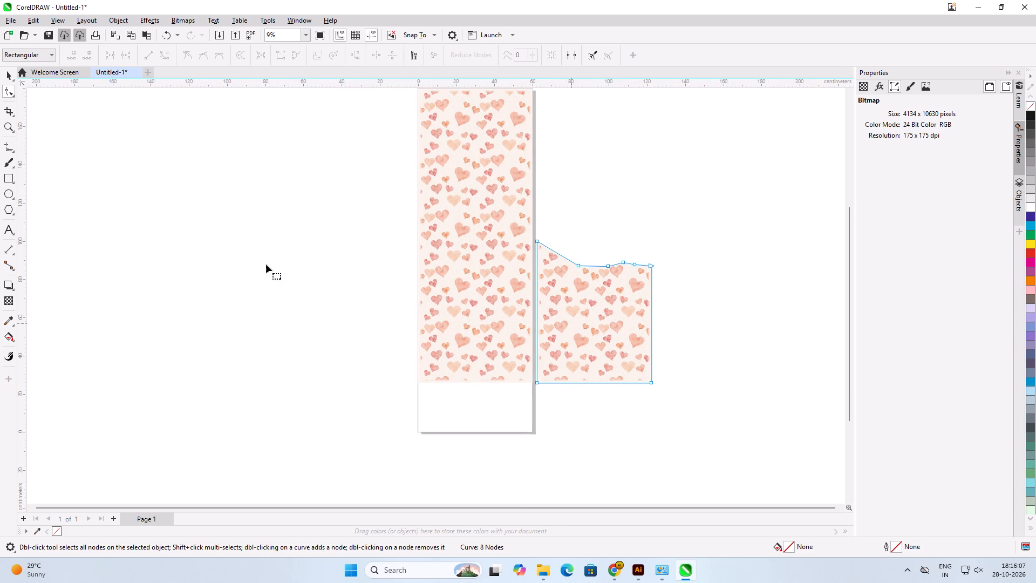
Move the trimmed duplicate onto the page, covering the blank area at the bottom and overlapping the original hearts image.
{"action": "left_click", "coordinate": [10, 79]}
{"action": "left_click", "coordinate": [239, 319]}
{"action": "left_click", "coordinate": [571, 329]}
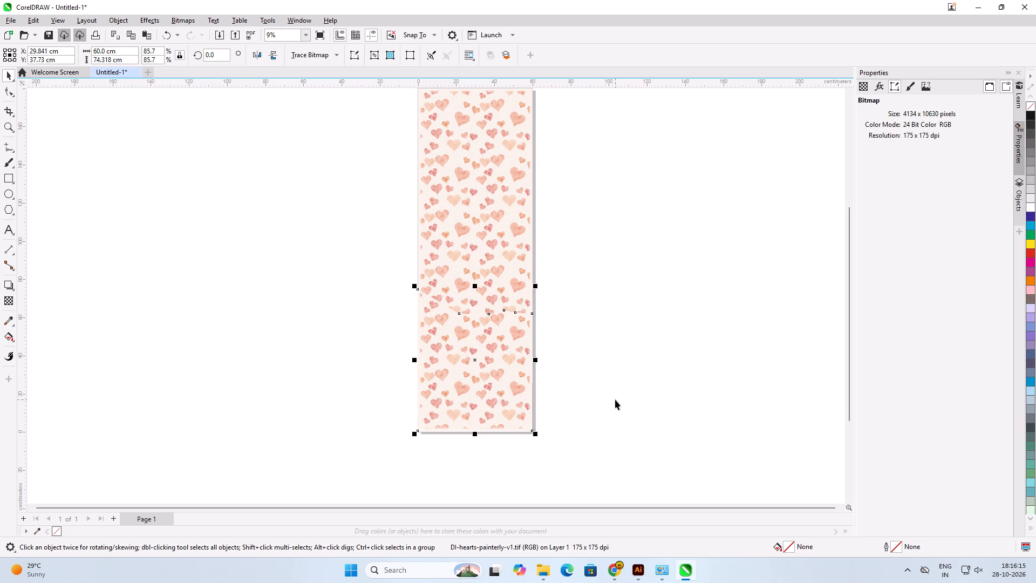
Nudge the trimmed piece down to meet the page's bottom edge, at a Y position of about 37.17 cm.
{"action": "scroll", "coordinate": [483, 386], "scroll_direction": "up", "scroll_amount": 5}
{"action": "scroll", "coordinate": [459, 320], "scroll_direction": "down", "scroll_amount": 5}
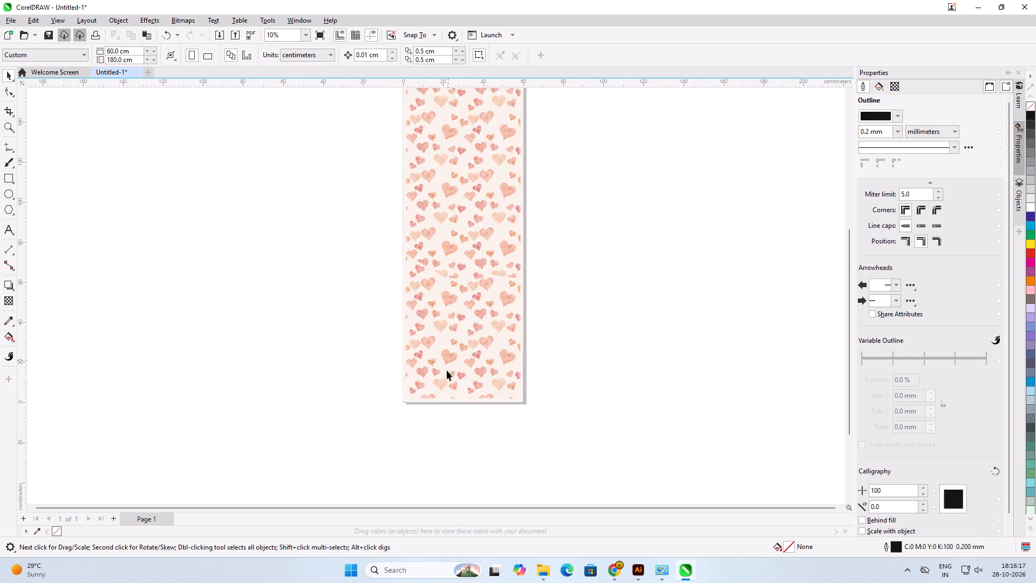
{"action": "scroll", "coordinate": [447, 373], "scroll_direction": "up", "scroll_amount": 7}
{"action": "left_click", "coordinate": [446, 376]}
{"action": "scroll", "coordinate": [446, 391], "scroll_direction": "up", "scroll_amount": 3}
{"action": "scroll", "coordinate": [488, 269], "scroll_direction": "down", "scroll_amount": 4}
{"action": "scroll", "coordinate": [476, 361], "scroll_direction": "up", "scroll_amount": 3}
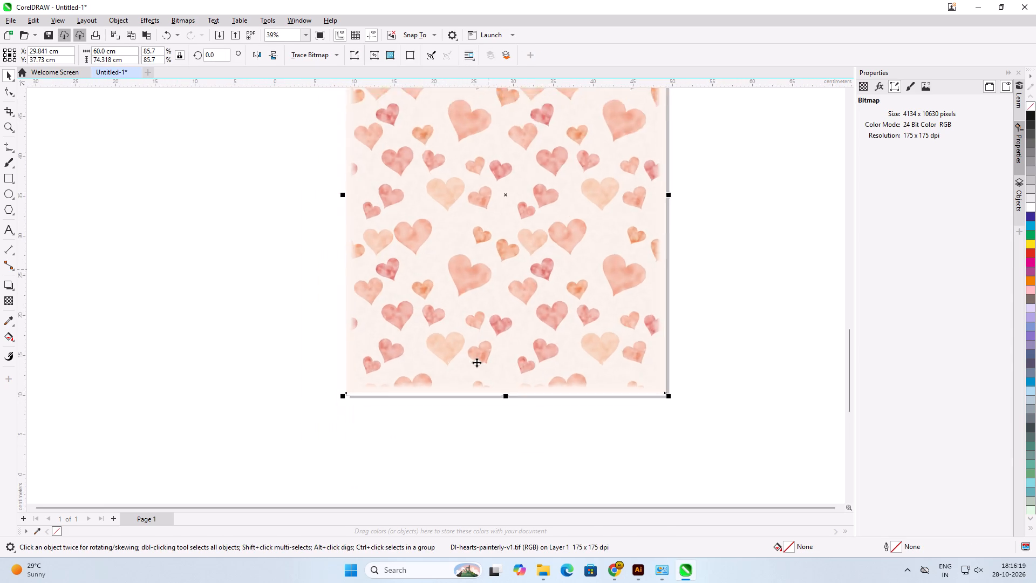
{"action": "scroll", "coordinate": [476, 362], "scroll_direction": "up", "scroll_amount": 2}
{"action": "scroll", "coordinate": [510, 401], "scroll_direction": "up", "scroll_amount": 3}
{"action": "key", "text": "Down"}
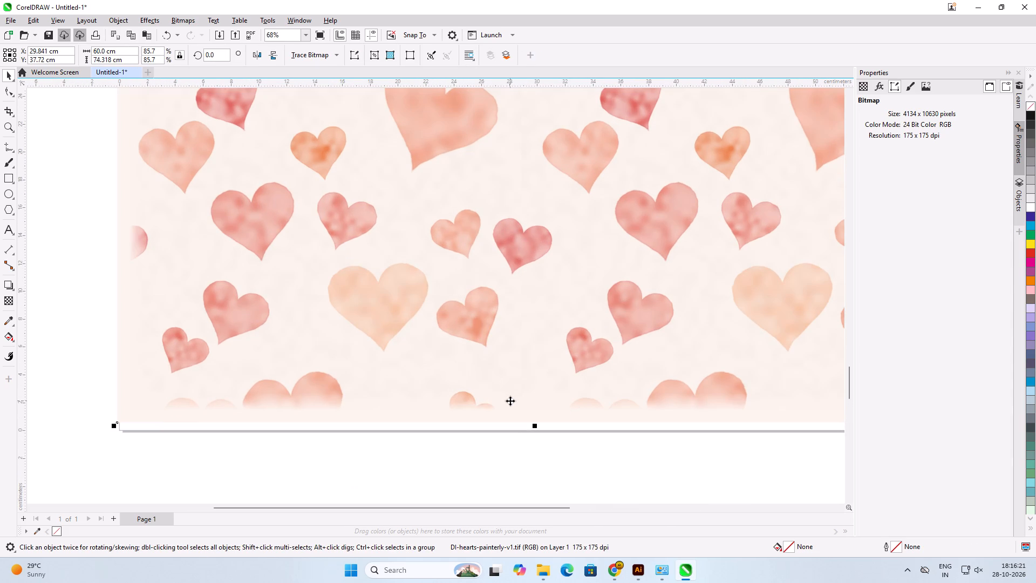
{"action": "key", "text": "Down"}
{"action": "key", "text": "Down"}
{"action": "key", "text": "Down"}
{"action": "key", "text": "Down"}
{"action": "key", "text": "Down"}
{"action": "key", "text": "Down"}
{"action": "key", "text": "Down"}
{"action": "key", "text": "Down"}
{"action": "key", "text": "Down"}
{"action": "key", "text": "Down"}
{"action": "key", "text": "Down"}
{"action": "key", "text": "Down"}
{"action": "key", "text": "Down"}
{"action": "key", "text": "Down"}
{"action": "key", "text": "Down"}
{"action": "key", "text": "Down"}
{"action": "key", "text": "Down"}
{"action": "key", "text": "Down"}
{"action": "key", "text": "Down"}
{"action": "key", "text": "Down"}
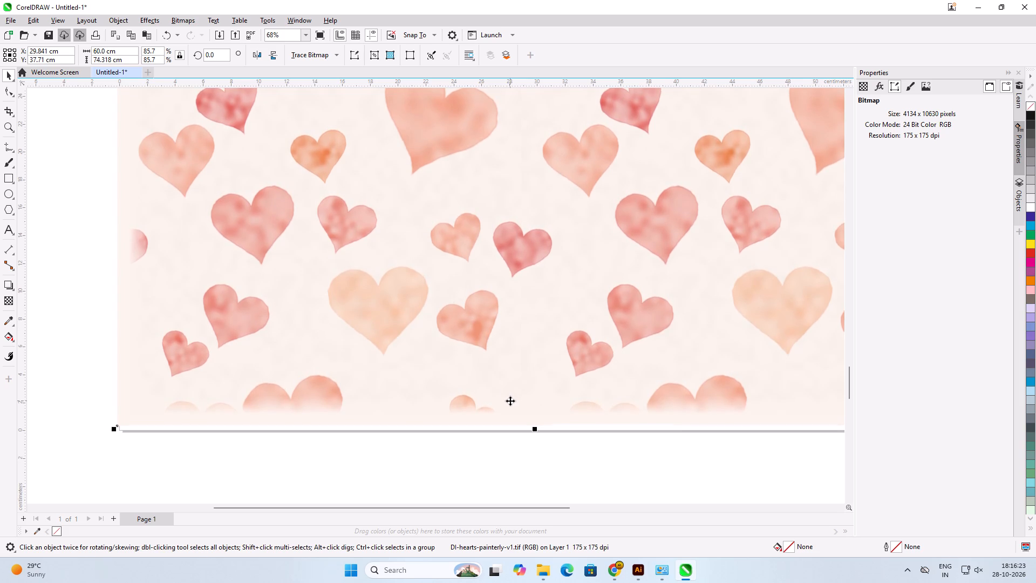
{"action": "scroll", "coordinate": [510, 401], "scroll_direction": "up", "scroll_amount": 1}
{"action": "key", "text": "Down"}
{"action": "key", "text": "Down"}
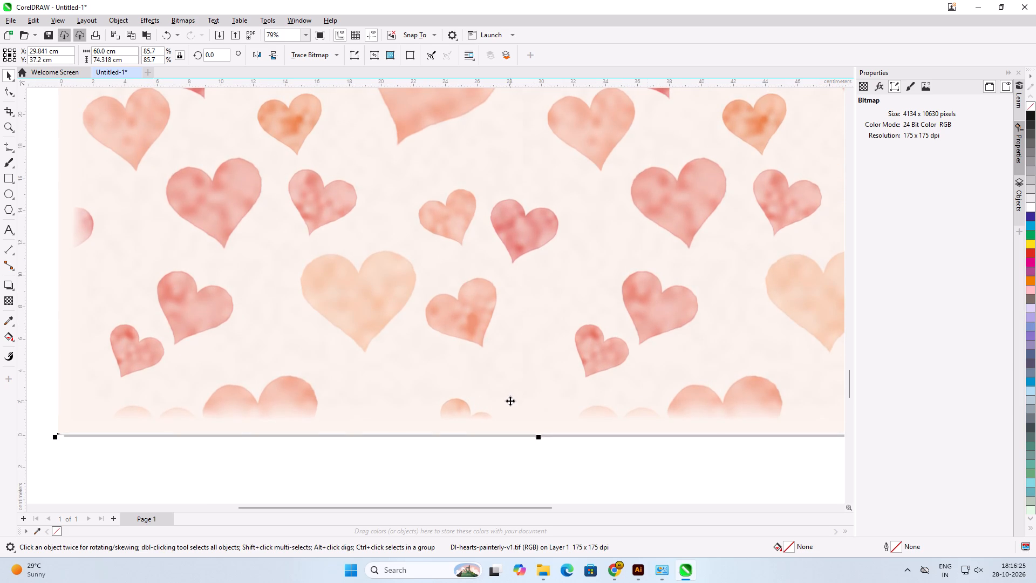
{"action": "key", "text": "Down"}
{"action": "key", "text": "Down"}
{"action": "scroll", "coordinate": [510, 401], "scroll_direction": "up", "scroll_amount": 1}
{"action": "key", "text": "Down"}
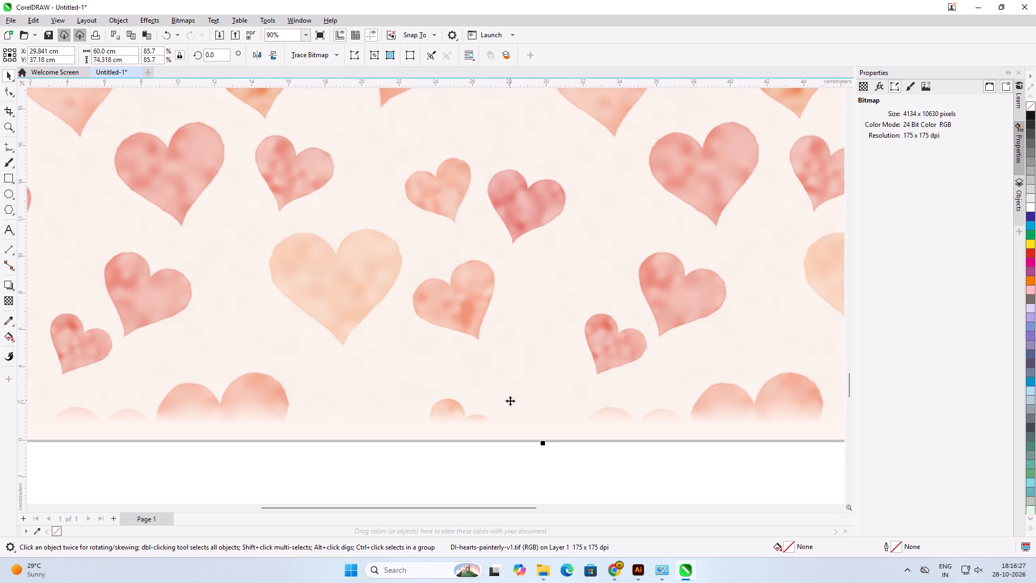
Move the trimmed piece off the page beyond its right edge, to X about 94.6 cm, keeping its height.
{"action": "scroll", "coordinate": [510, 401], "scroll_direction": "up", "scroll_amount": 4}
{"action": "scroll", "coordinate": [510, 401], "scroll_direction": "down", "scroll_amount": 3}
{"action": "scroll", "coordinate": [510, 401], "scroll_direction": "up", "scroll_amount": 1}
{"action": "scroll", "coordinate": [510, 401], "scroll_direction": "down", "scroll_amount": 18}
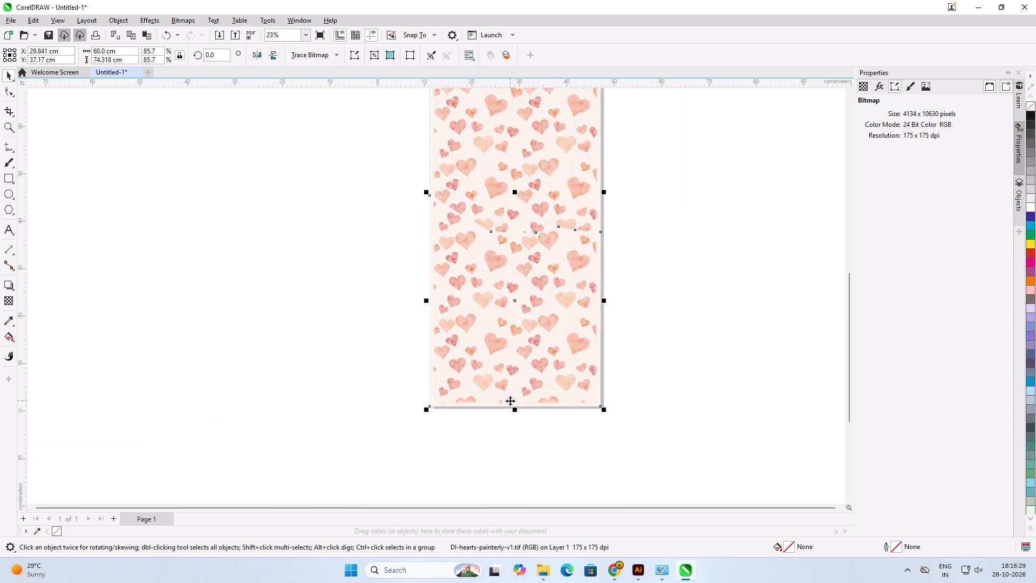
{"action": "scroll", "coordinate": [510, 245], "scroll_direction": "up", "scroll_amount": 6}
{"action": "left_click", "coordinate": [517, 286]}
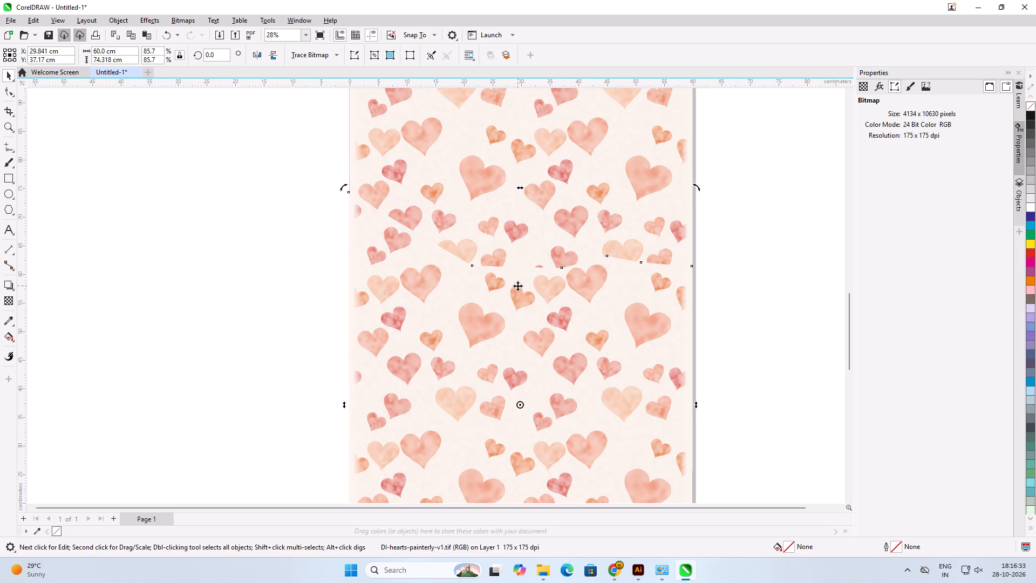
{"action": "left_click", "coordinate": [516, 214]}
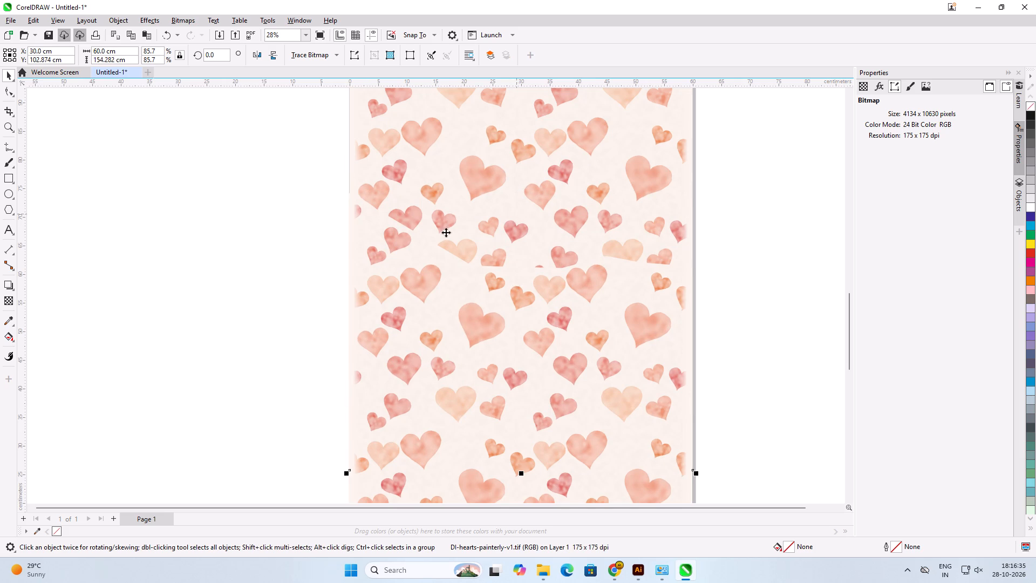
{"action": "scroll", "coordinate": [319, 233], "scroll_direction": "down", "scroll_amount": 6}
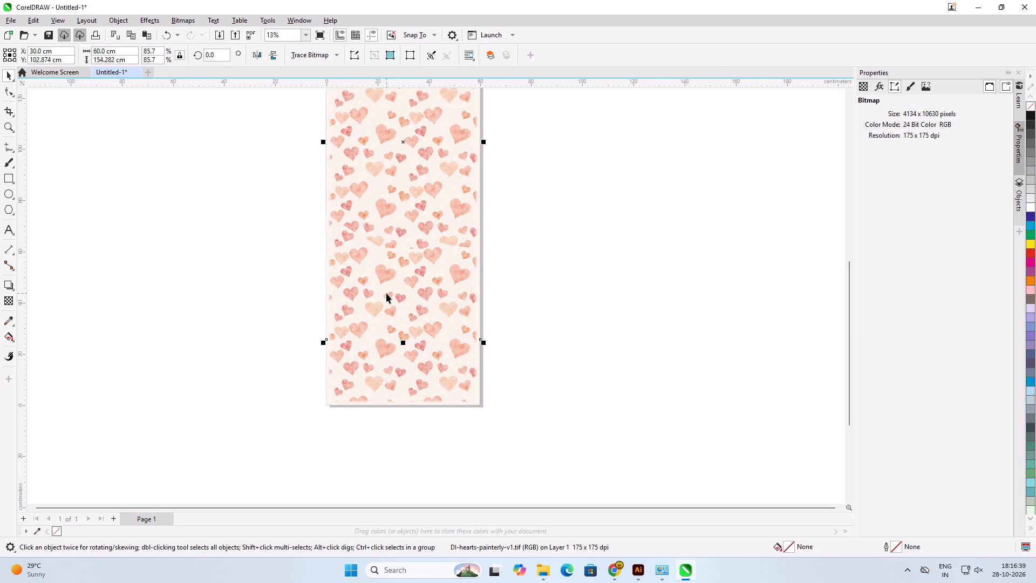
{"action": "scroll", "coordinate": [387, 269], "scroll_direction": "up", "scroll_amount": 2}
{"action": "left_click_drag", "start_coordinate": [369, 272], "coordinate": [588, 287]}
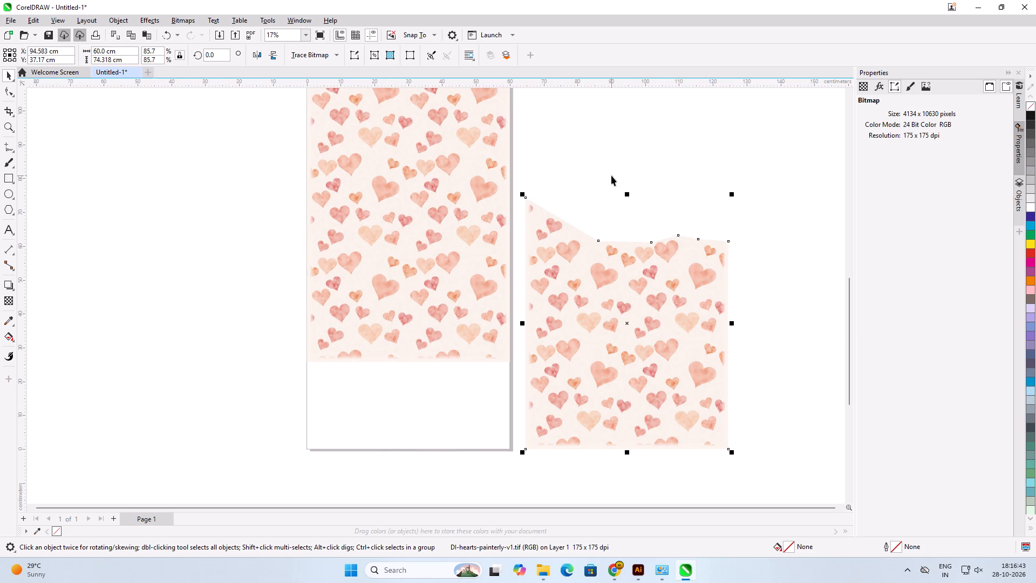
{"action": "left_click", "coordinate": [611, 175]}
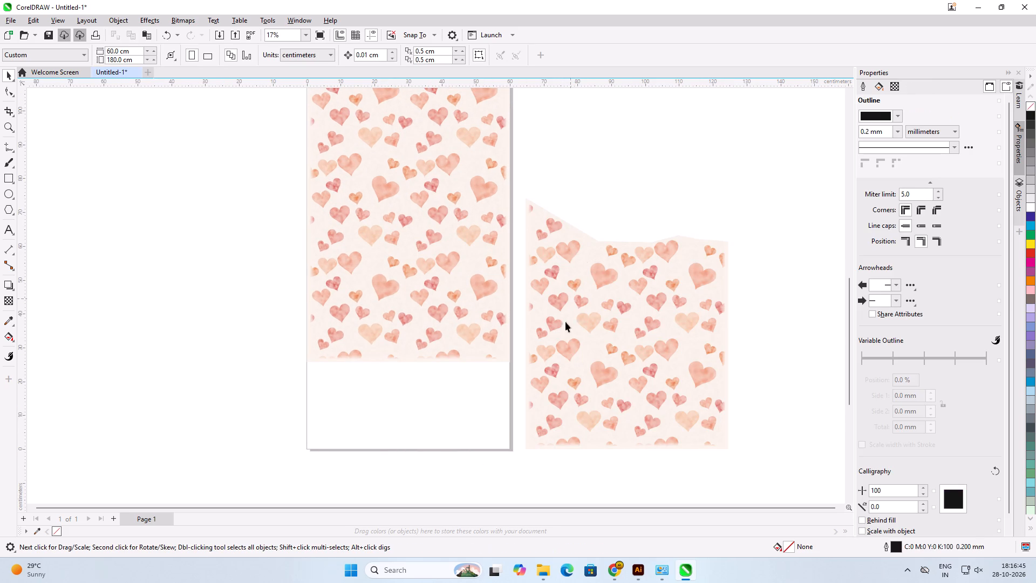
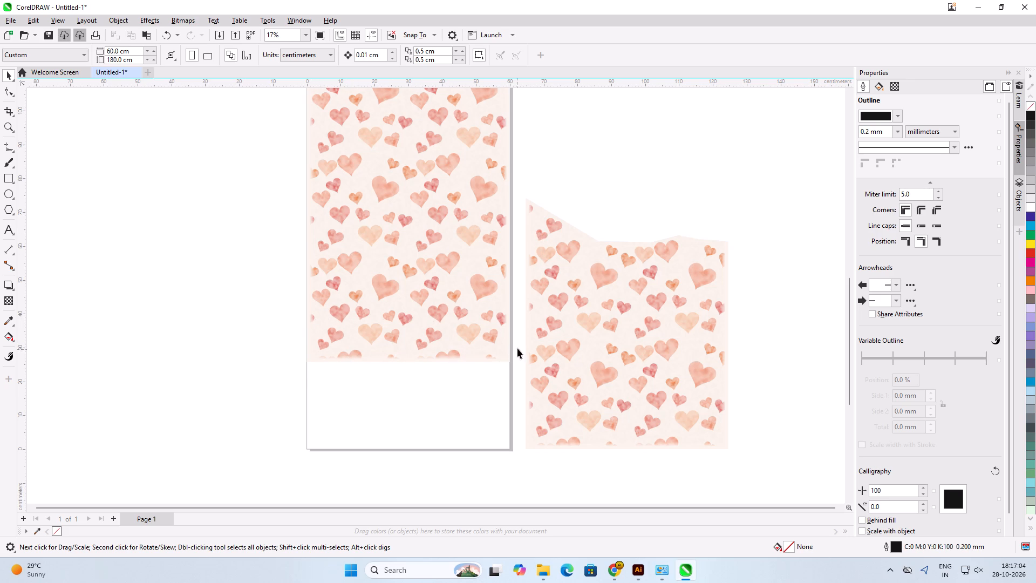
Add two nodes on the original hearts image's bottom edge near its left corner, raising the inner one about 2.7 cm beneath the small heart.
{"action": "left_click", "coordinate": [445, 354]}
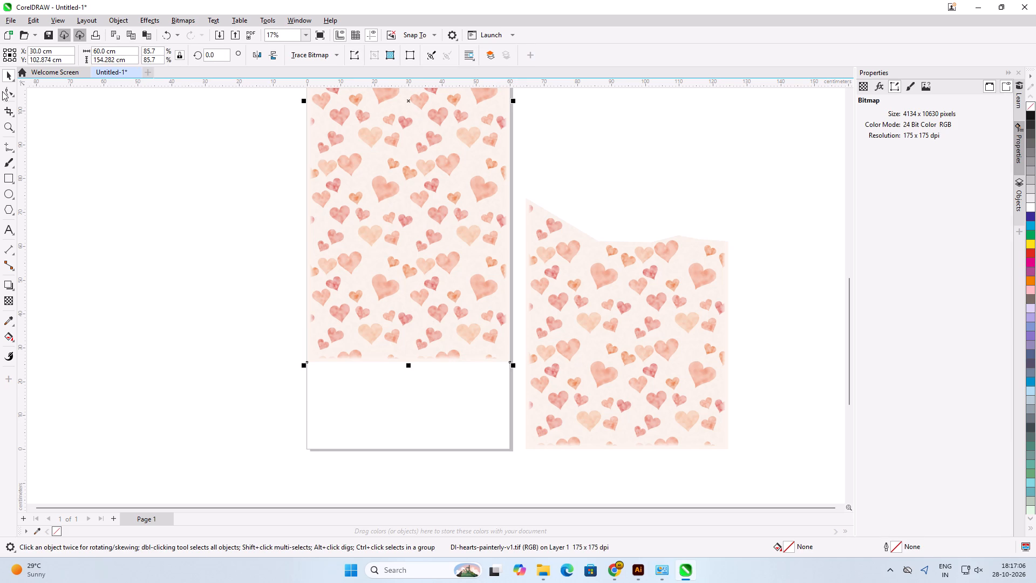
{"action": "left_click", "coordinate": [11, 90]}
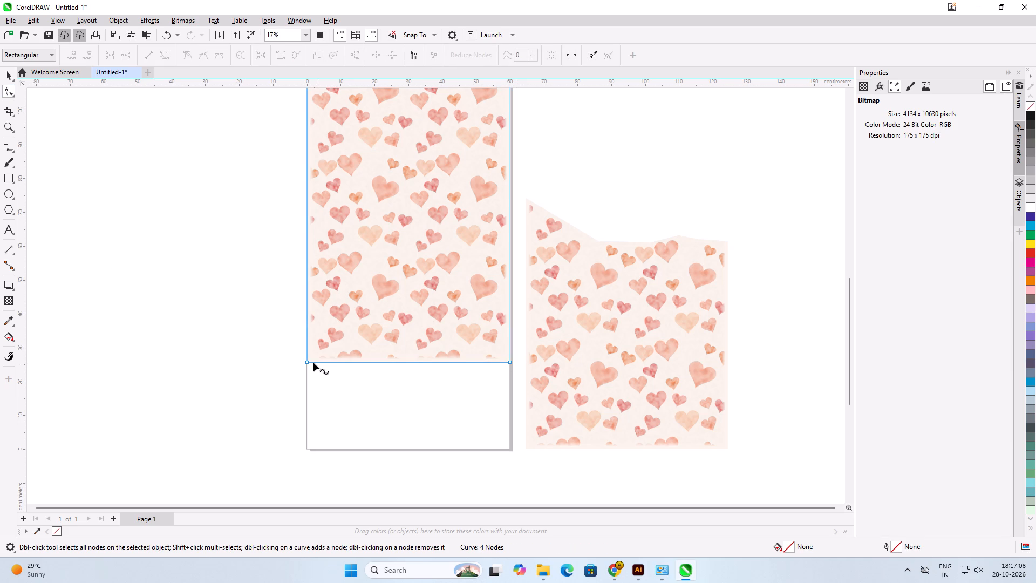
{"action": "double_click", "coordinate": [310, 362]}
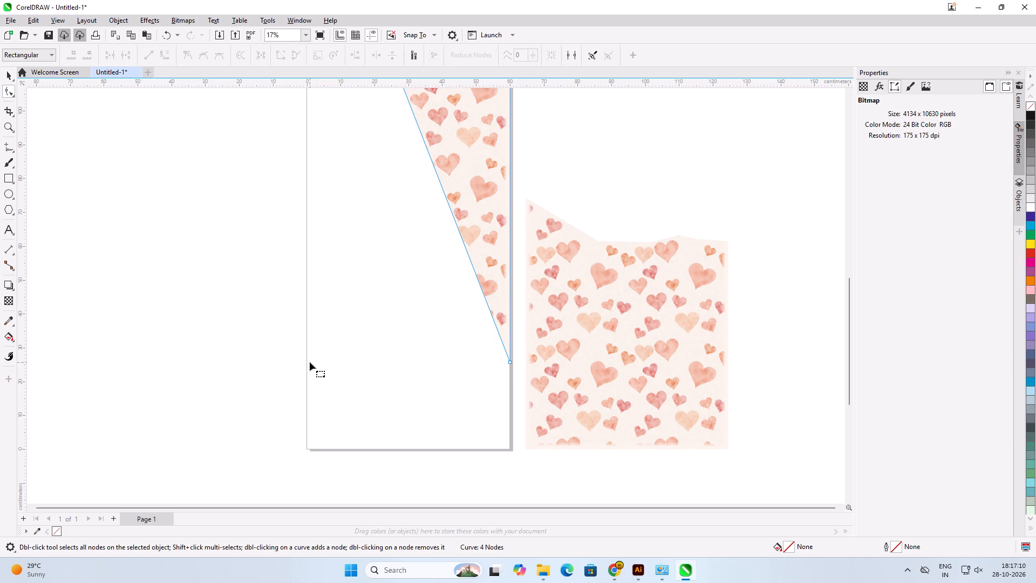
{"action": "key", "text": "ctrl+z"}
{"action": "scroll", "coordinate": [310, 362], "scroll_direction": "up", "scroll_amount": 5}
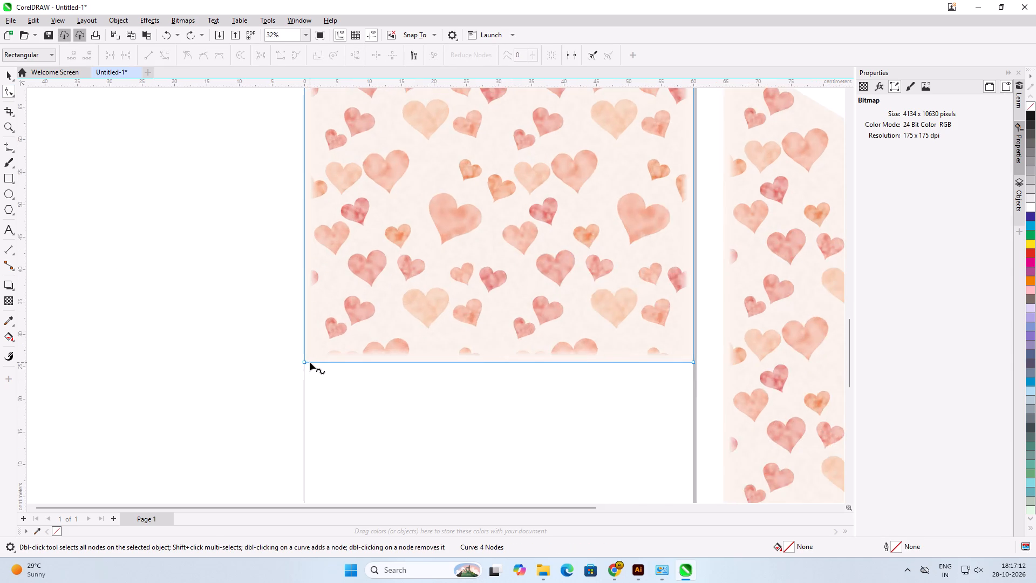
{"action": "scroll", "coordinate": [310, 362], "scroll_direction": "up", "scroll_amount": 6}
{"action": "double_click", "coordinate": [310, 362]}
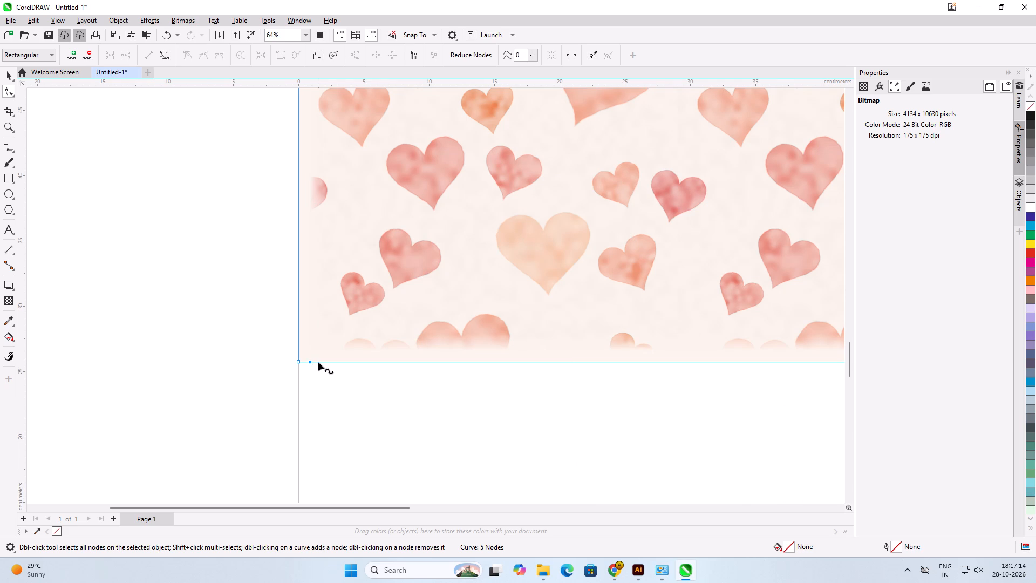
{"action": "left_click", "coordinate": [318, 362]}
{"action": "left_click", "coordinate": [318, 362]}
{"action": "double_click", "coordinate": [318, 362]}
{"action": "left_click_drag", "start_coordinate": [318, 362], "coordinate": [345, 327]}
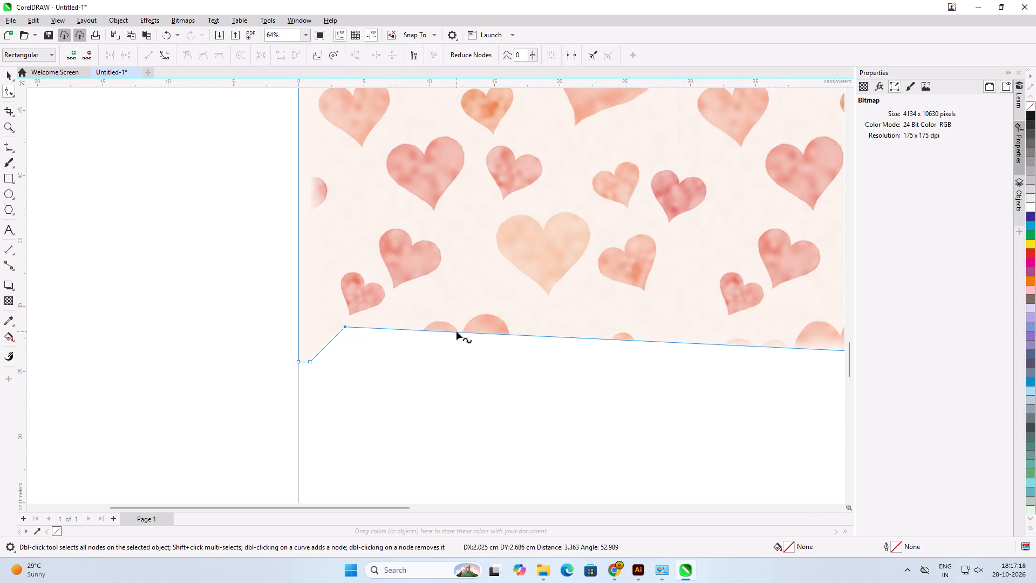
Add a node above the next cut-off hearts on the image's bottom edge and raise it about 1.8 cm to trim them away.
{"action": "triple_click", "coordinate": [456, 331]}
{"action": "left_click_drag", "start_coordinate": [456, 331], "coordinate": [479, 304]}
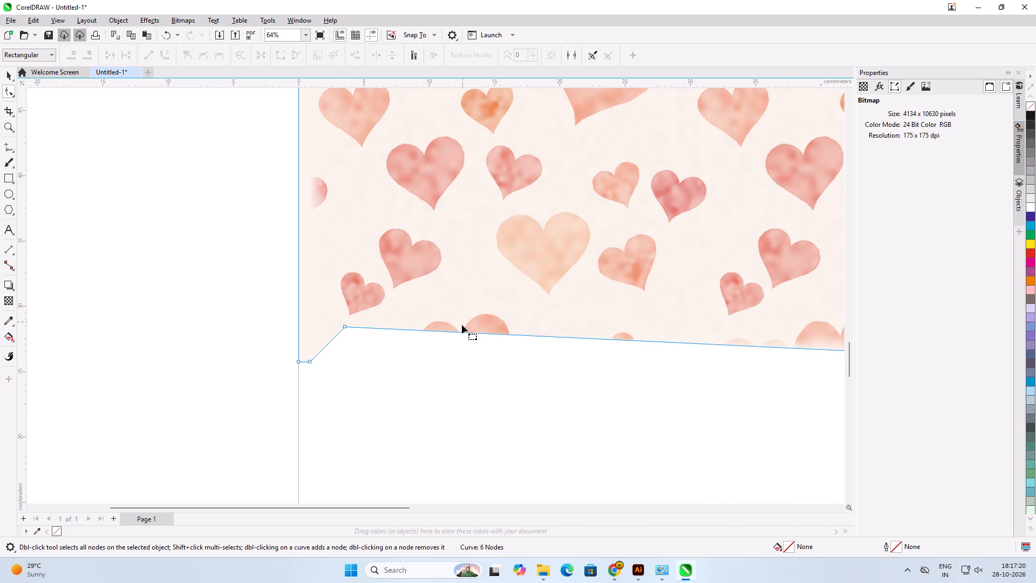
{"action": "double_click", "coordinate": [462, 331]}
{"action": "left_click_drag", "start_coordinate": [462, 332], "coordinate": [465, 309]}
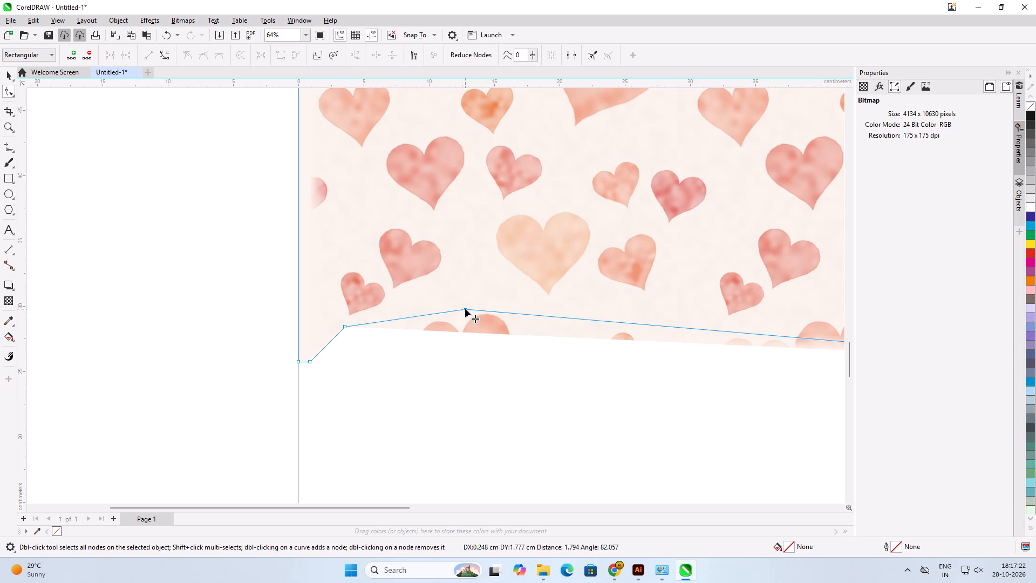
{"action": "left_click_drag", "start_coordinate": [465, 309], "coordinate": [465, 308]}
Add two nodes on the right half of the bottom edge and raise the outer one above the cut-off hearts, to about X 42 cm.
{"action": "scroll", "coordinate": [298, 352], "scroll_direction": "down", "scroll_amount": 4}
{"action": "scroll", "coordinate": [566, 349], "scroll_direction": "up", "scroll_amount": 5}
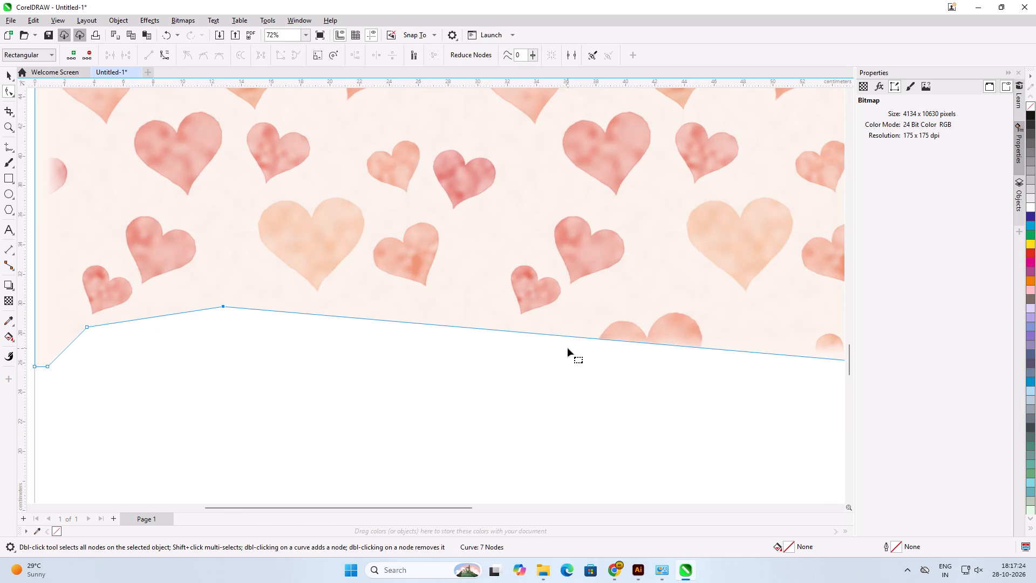
{"action": "triple_click", "coordinate": [574, 337]}
{"action": "scroll", "coordinate": [337, 350], "scroll_direction": "down", "scroll_amount": 5}
{"action": "scroll", "coordinate": [503, 348], "scroll_direction": "up", "scroll_amount": 5}
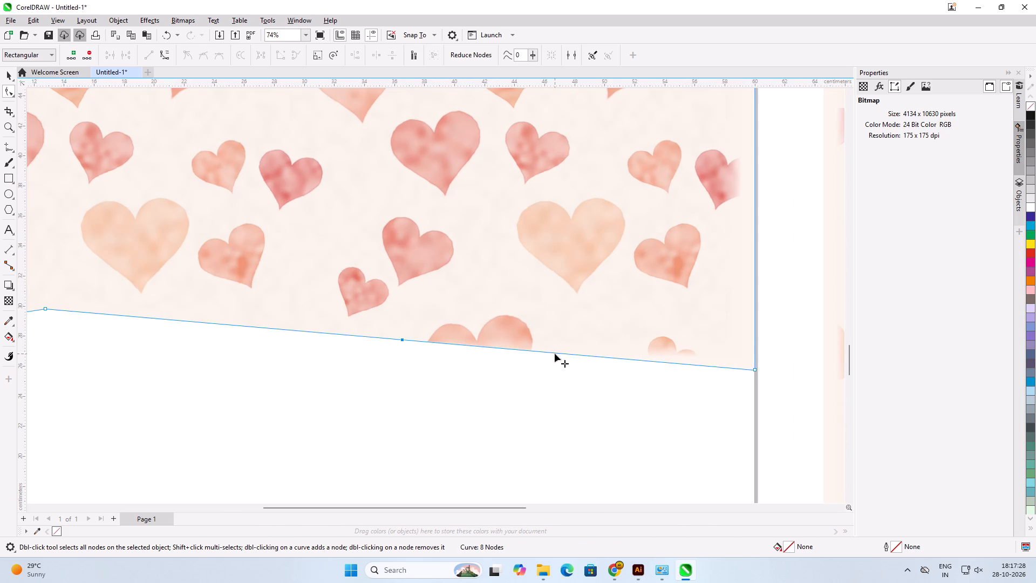
{"action": "double_click", "coordinate": [555, 354]}
{"action": "left_click_drag", "start_coordinate": [555, 354], "coordinate": [514, 307]}
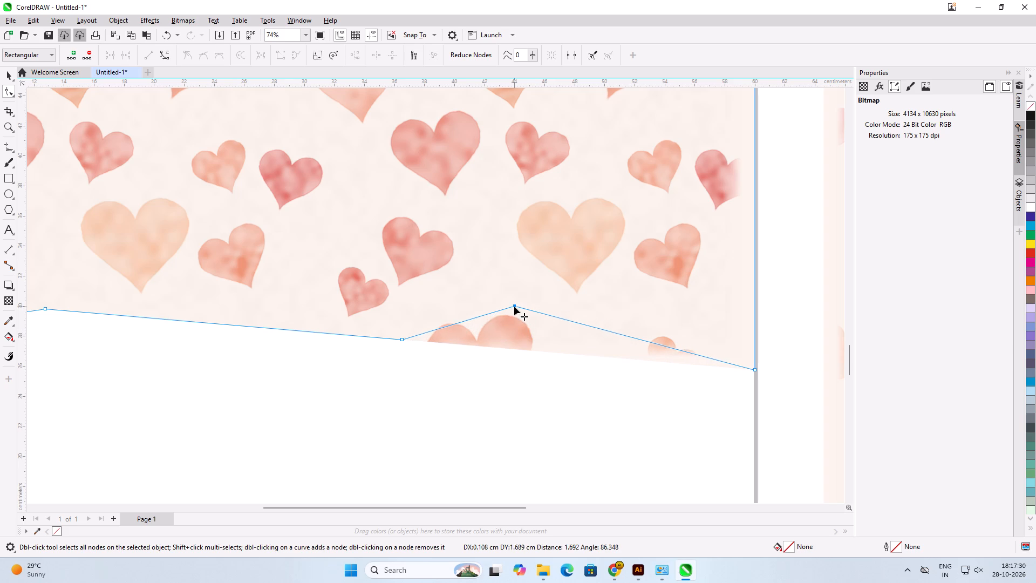
{"action": "left_click_drag", "start_coordinate": [514, 307], "coordinate": [485, 304]}
Raise the image's bottom-right corner node about 4.5 cm and the node below the small heart at mid-edge about 0.8 cm.
{"action": "left_click", "coordinate": [754, 370]}
{"action": "left_click_drag", "start_coordinate": [754, 364], "coordinate": [754, 347]}
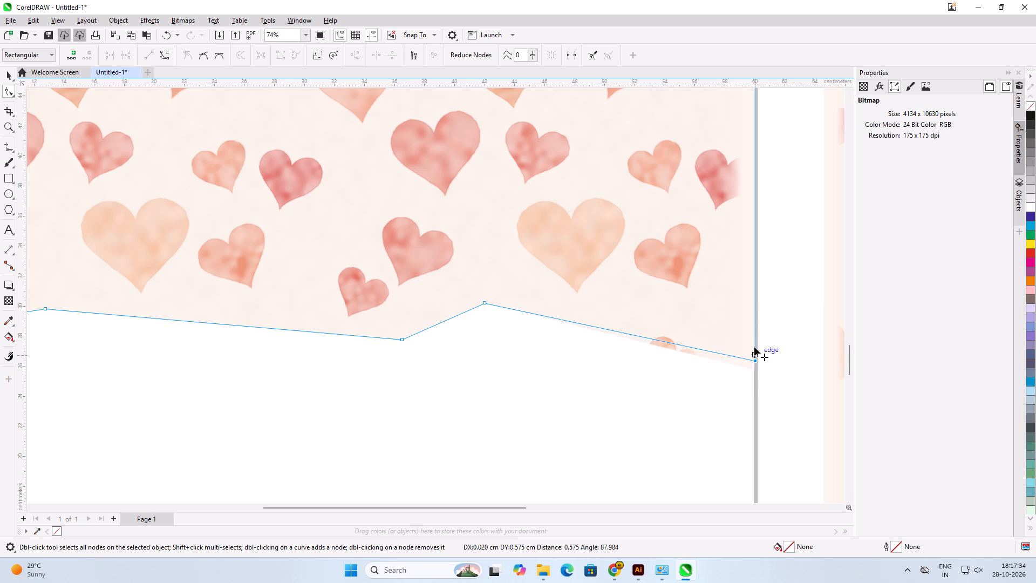
{"action": "left_click_drag", "start_coordinate": [754, 347], "coordinate": [754, 296]}
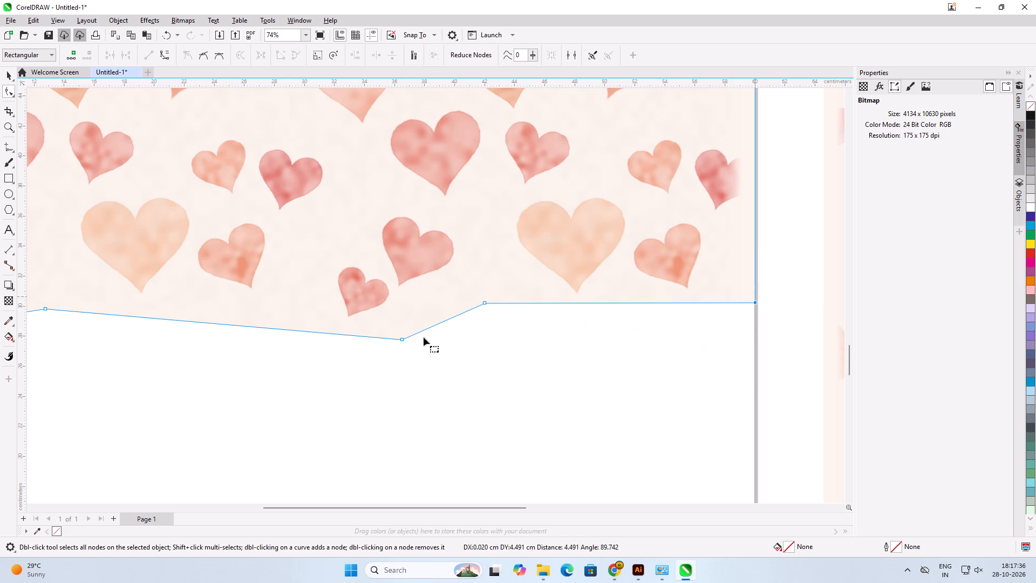
{"action": "left_click_drag", "start_coordinate": [401, 340], "coordinate": [402, 328]}
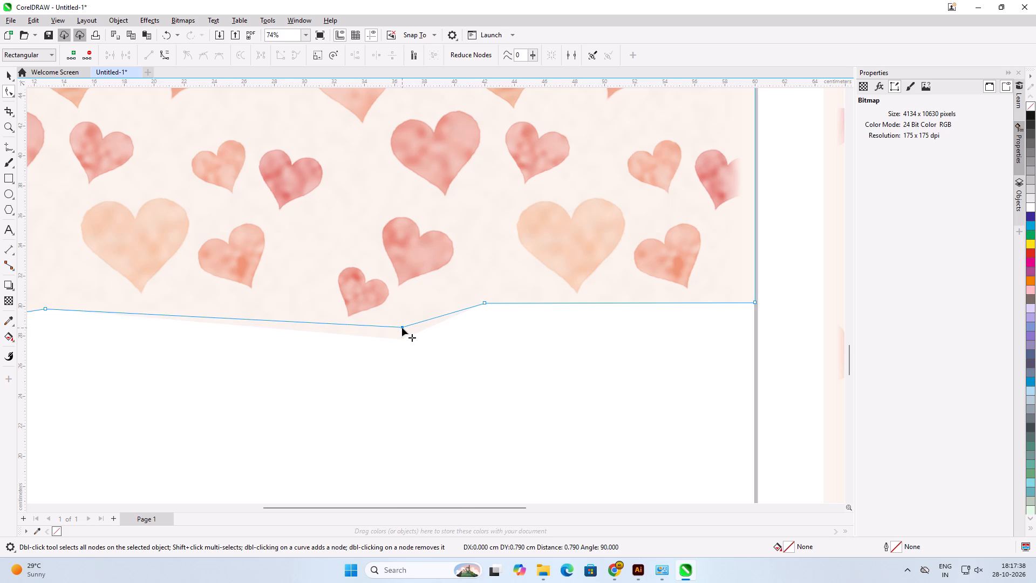
{"action": "left_click_drag", "start_coordinate": [402, 328], "coordinate": [401, 328]}
Raise the image's bottom-left corner node along the page edge to about Y 28 cm.
{"action": "scroll", "coordinate": [567, 337], "scroll_direction": "down", "scroll_amount": 5}
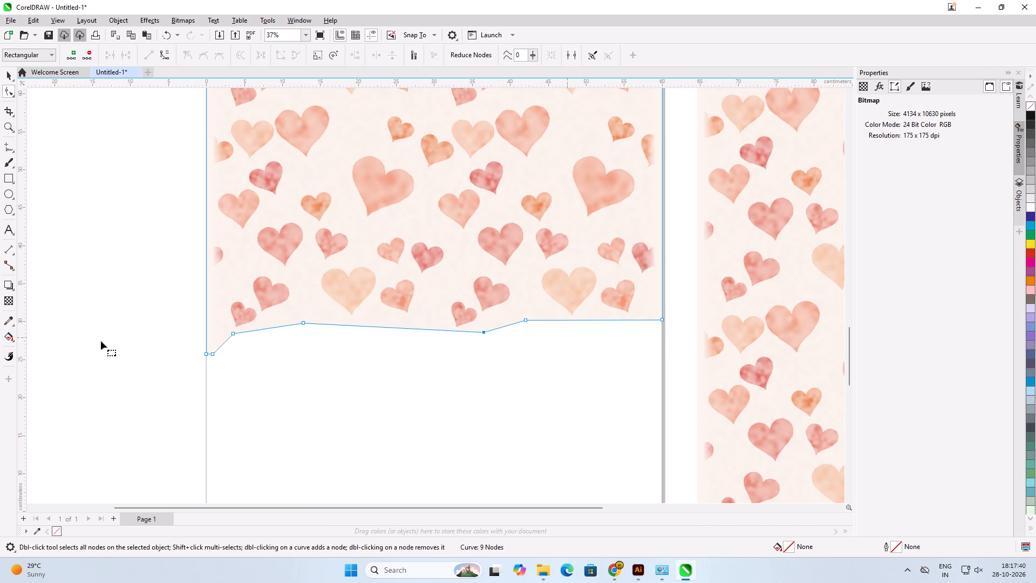
{"action": "scroll", "coordinate": [201, 355], "scroll_direction": "up", "scroll_amount": 9}
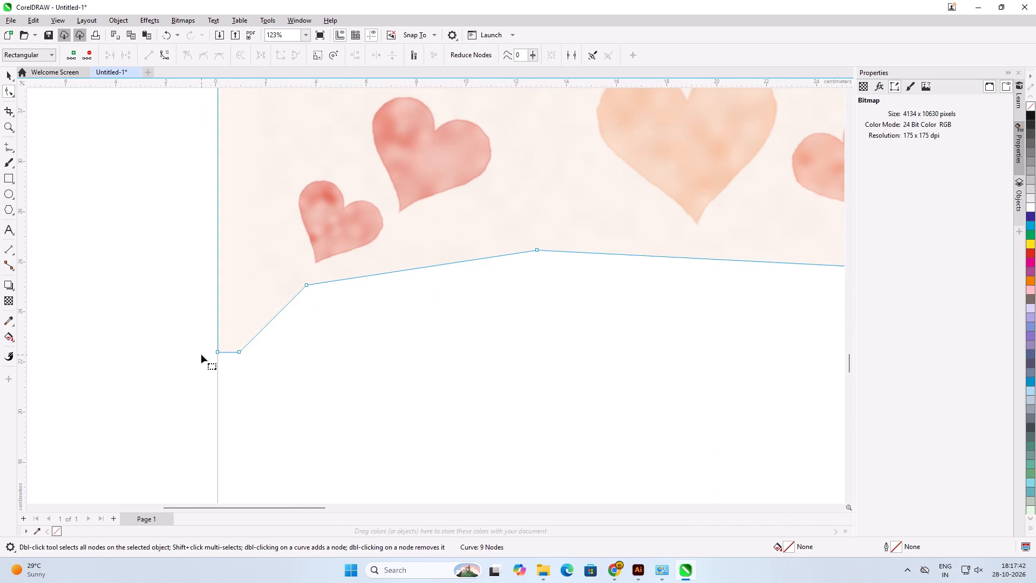
{"action": "left_click_drag", "start_coordinate": [217, 352], "coordinate": [217, 313]}
{"action": "left_click", "coordinate": [217, 309], "text": "shift"}
{"action": "left_click_drag", "start_coordinate": [217, 304], "coordinate": [219, 296], "text": "shift"}
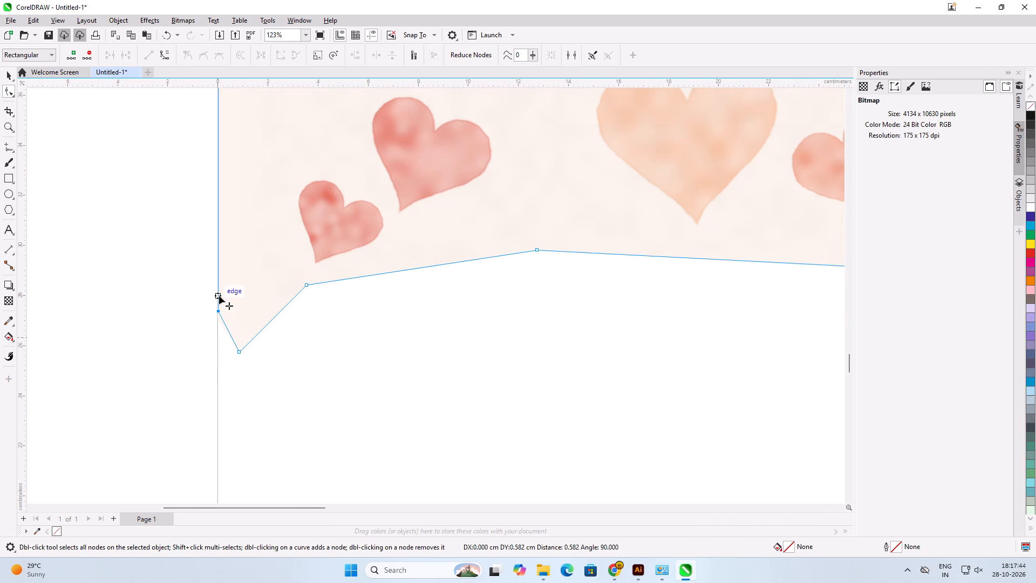
{"action": "left_click_drag", "start_coordinate": [219, 296], "coordinate": [216, 259], "text": "shift"}
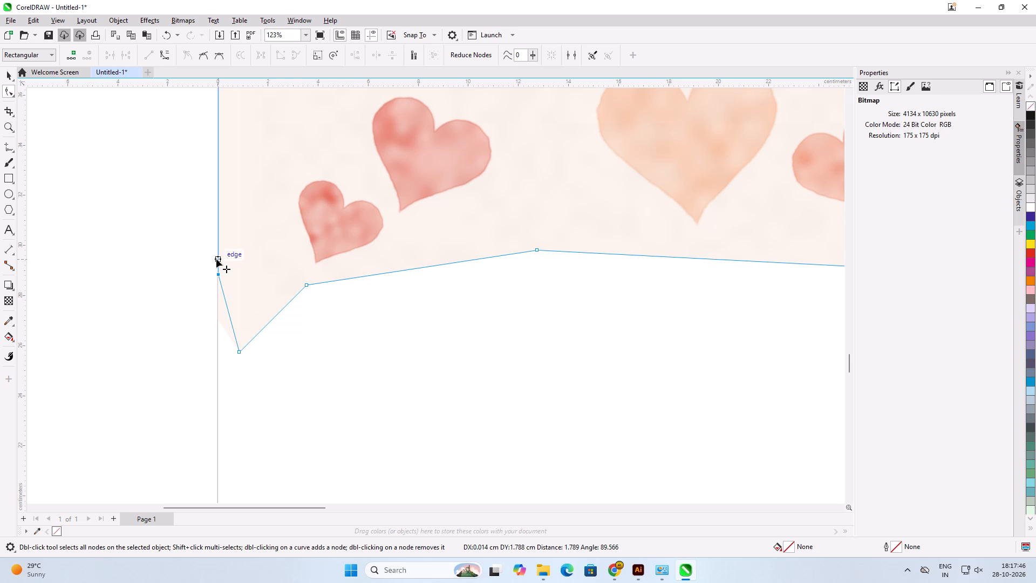
{"action": "left_click_drag", "start_coordinate": [216, 259], "coordinate": [216, 282], "text": "shift"}
Raise the node beside the bottom-left corner about 2.3 cm to even out the trimmed edge, and deselect the image.
{"action": "left_click_drag", "start_coordinate": [240, 351], "coordinate": [241, 324]}
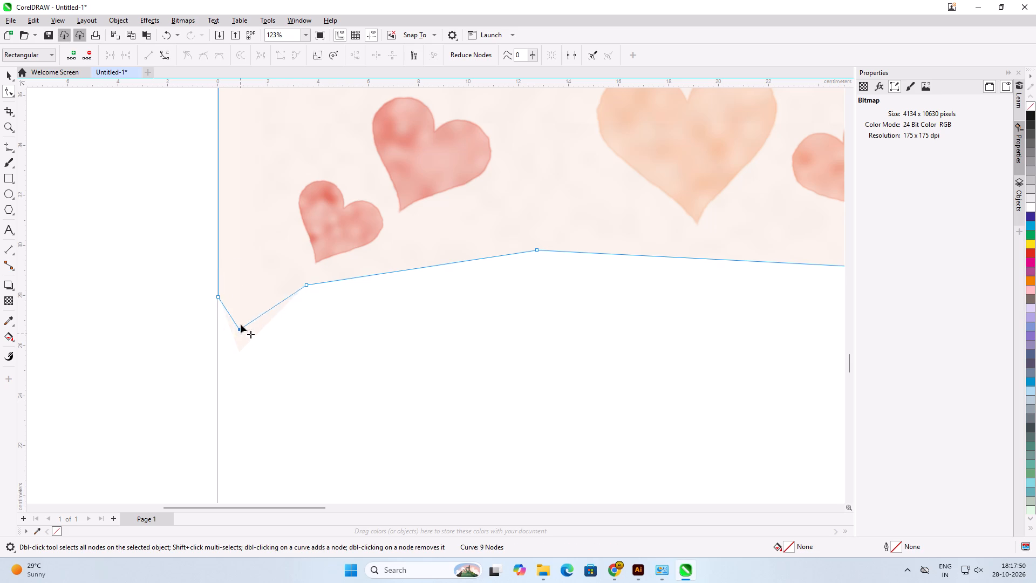
{"action": "left_click_drag", "start_coordinate": [241, 324], "coordinate": [248, 294]}
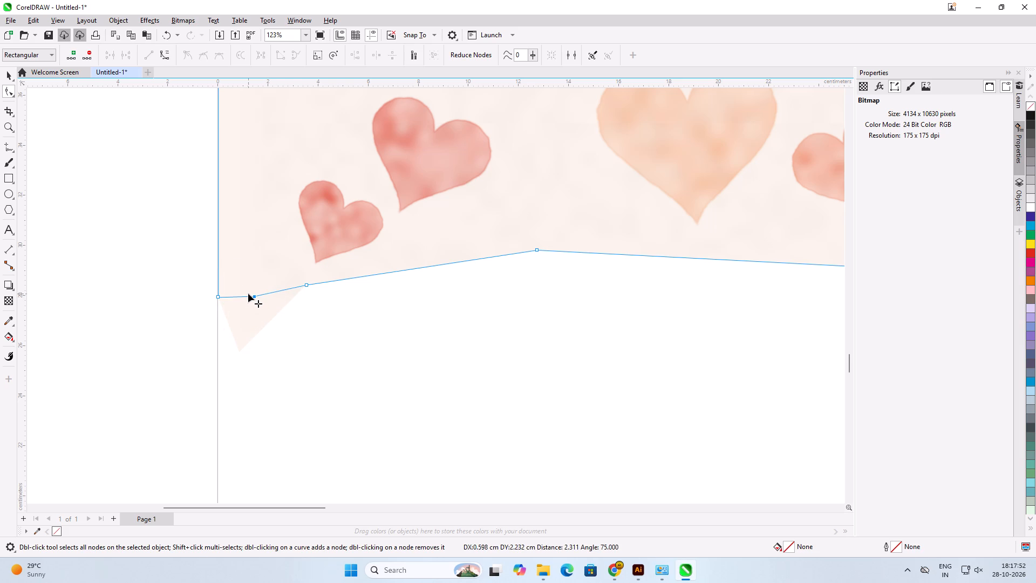
{"action": "left_click_drag", "start_coordinate": [248, 294], "coordinate": [251, 292]}
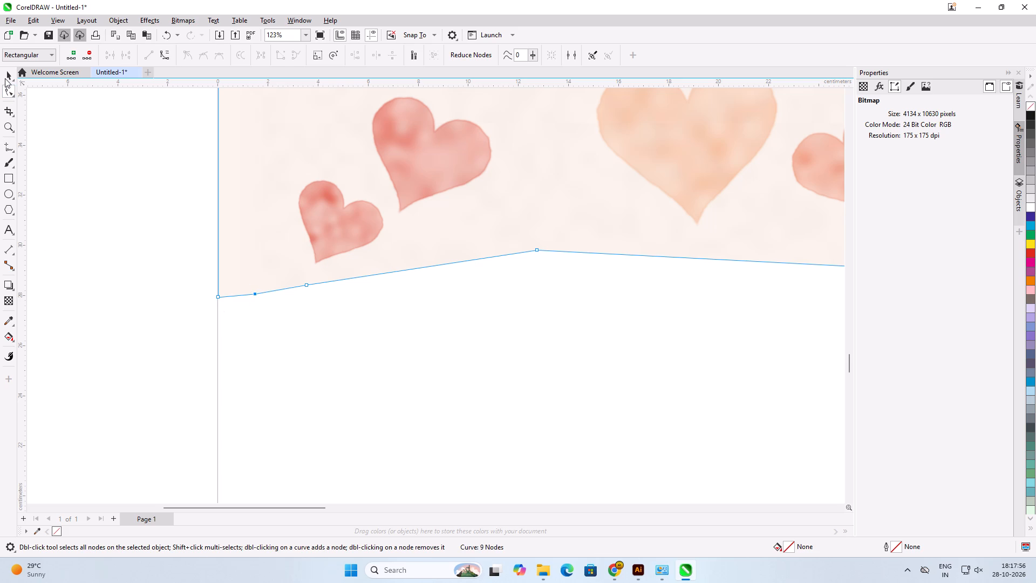
{"action": "left_click", "coordinate": [5, 78]}
{"action": "left_click", "coordinate": [75, 184]}
{"action": "scroll", "coordinate": [168, 271], "scroll_direction": "down", "scroll_amount": 13}
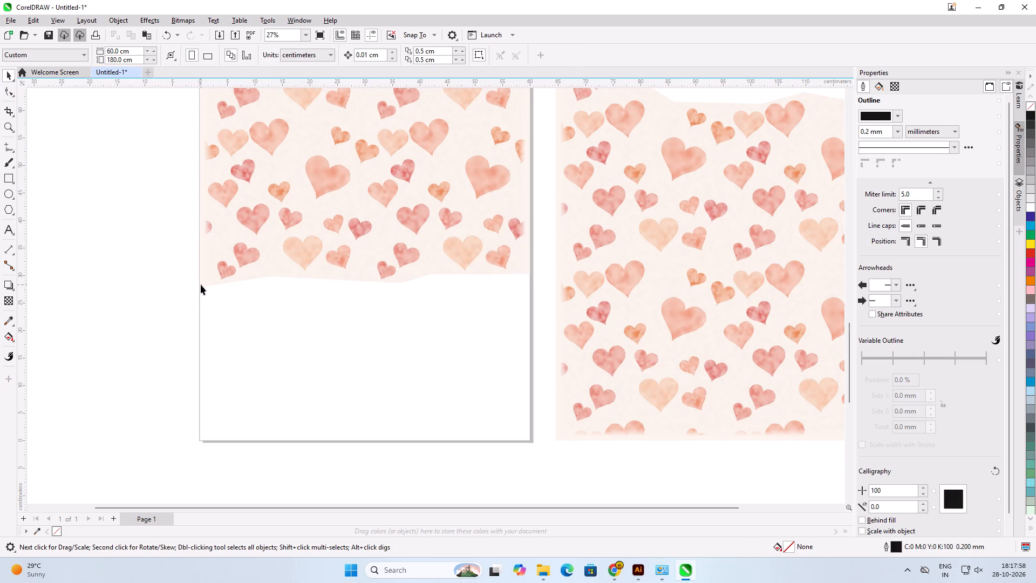
{"action": "scroll", "coordinate": [298, 307], "scroll_direction": "down", "scroll_amount": 3}
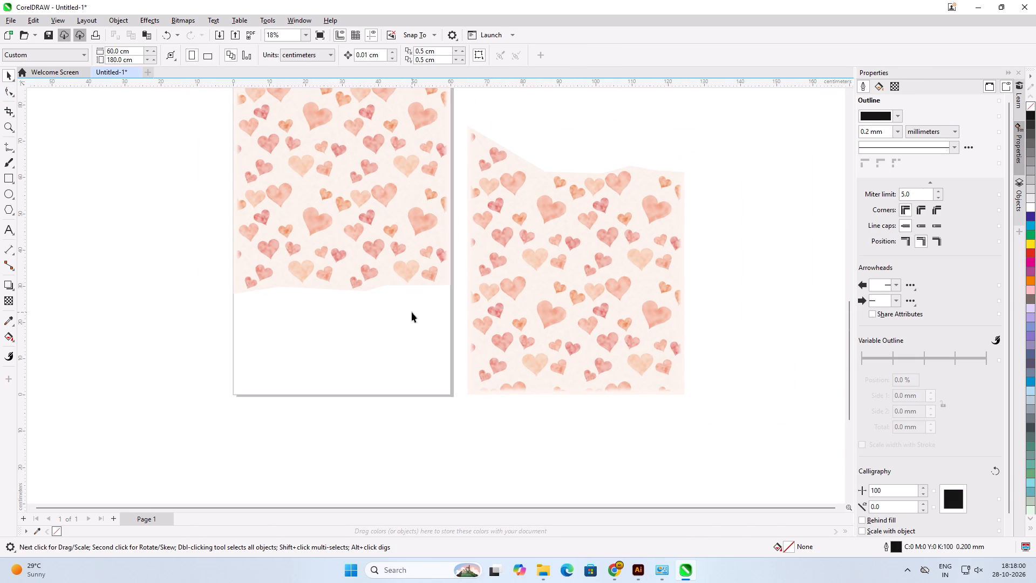
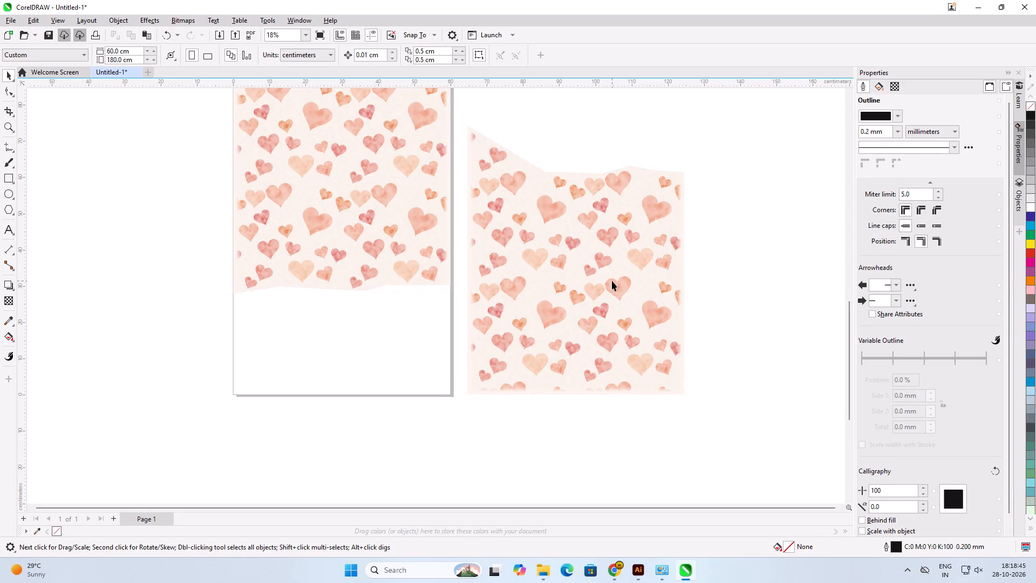
On the duplicate image, lower the top-left corner node to about Y 31 cm and the node beside it to about X 78, Y 34 cm.
{"action": "left_click", "coordinate": [542, 279]}
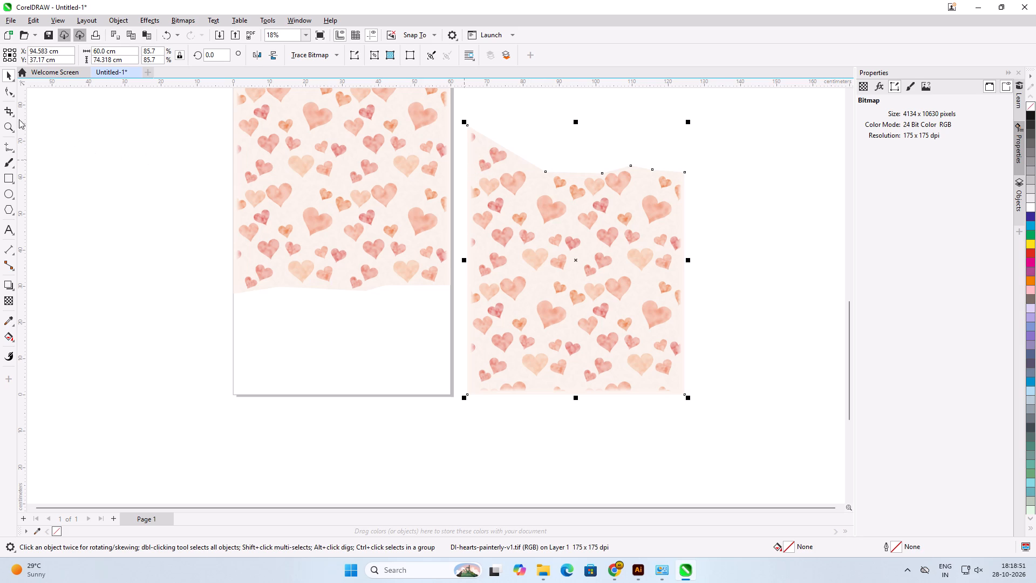
{"action": "left_click", "coordinate": [3, 90]}
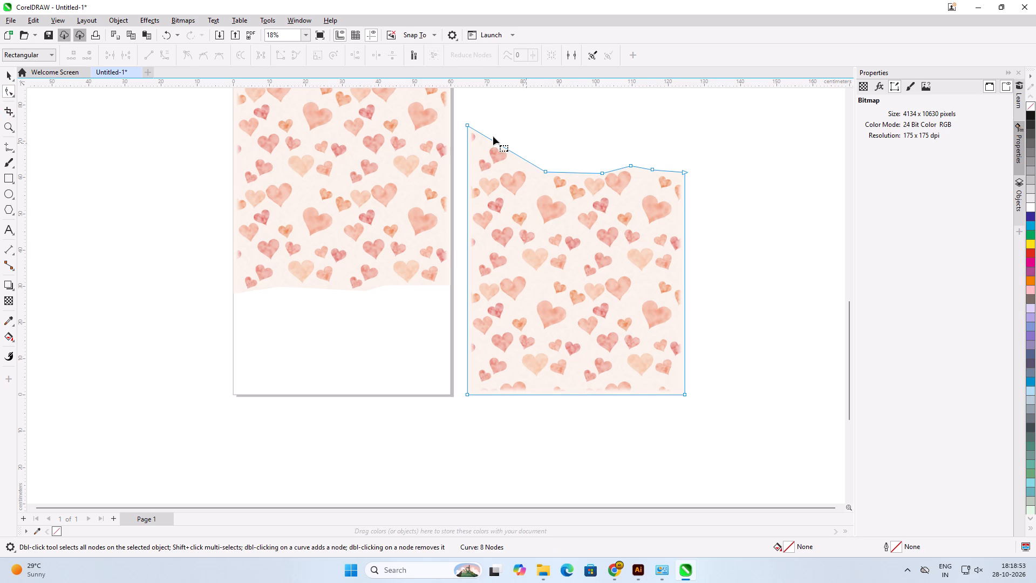
{"action": "left_click_drag", "start_coordinate": [468, 126], "coordinate": [470, 311]}
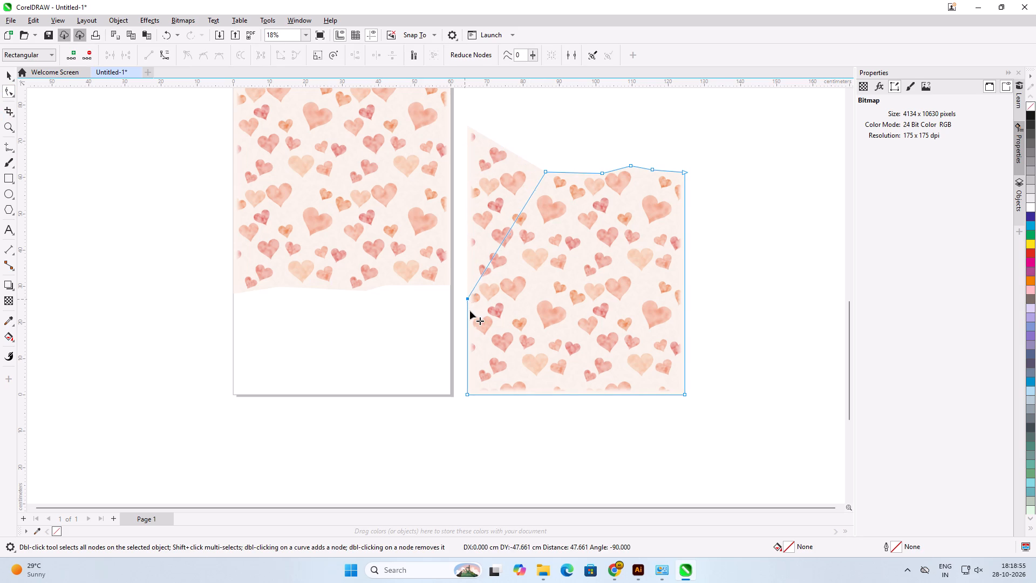
{"action": "left_click_drag", "start_coordinate": [470, 311], "coordinate": [470, 312]}
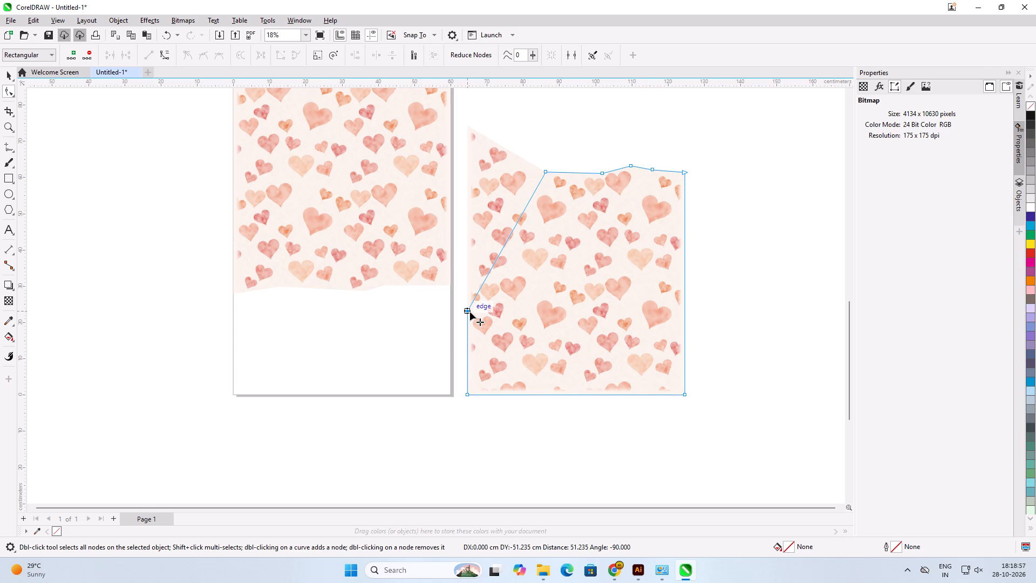
{"action": "left_click_drag", "start_coordinate": [470, 312], "coordinate": [471, 283]}
{"action": "scroll", "coordinate": [514, 289], "scroll_direction": "up", "scroll_amount": 5}
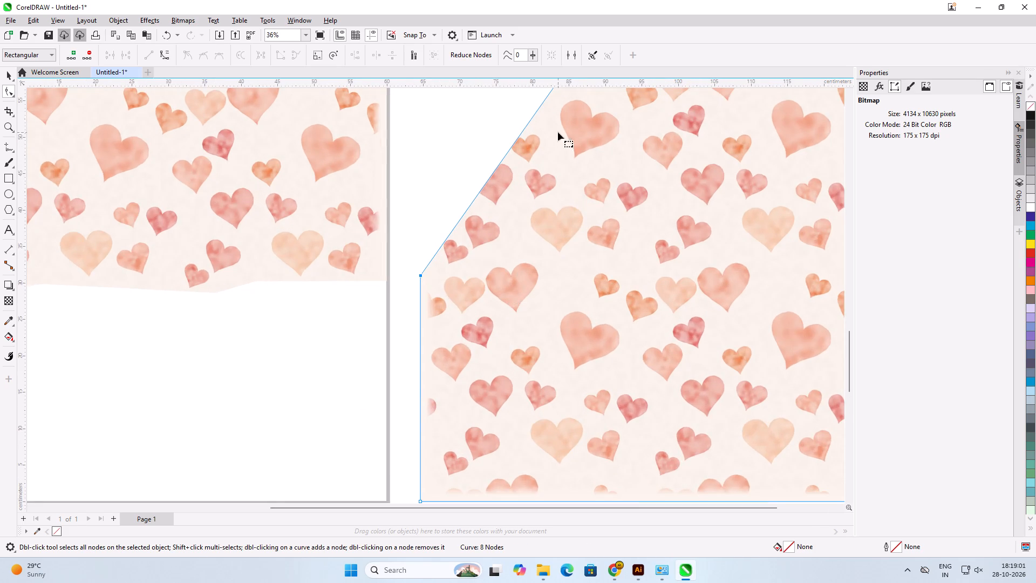
{"action": "scroll", "coordinate": [543, 242], "scroll_direction": "down", "scroll_amount": 4}
{"action": "left_click_drag", "start_coordinate": [562, 137], "coordinate": [541, 233]}
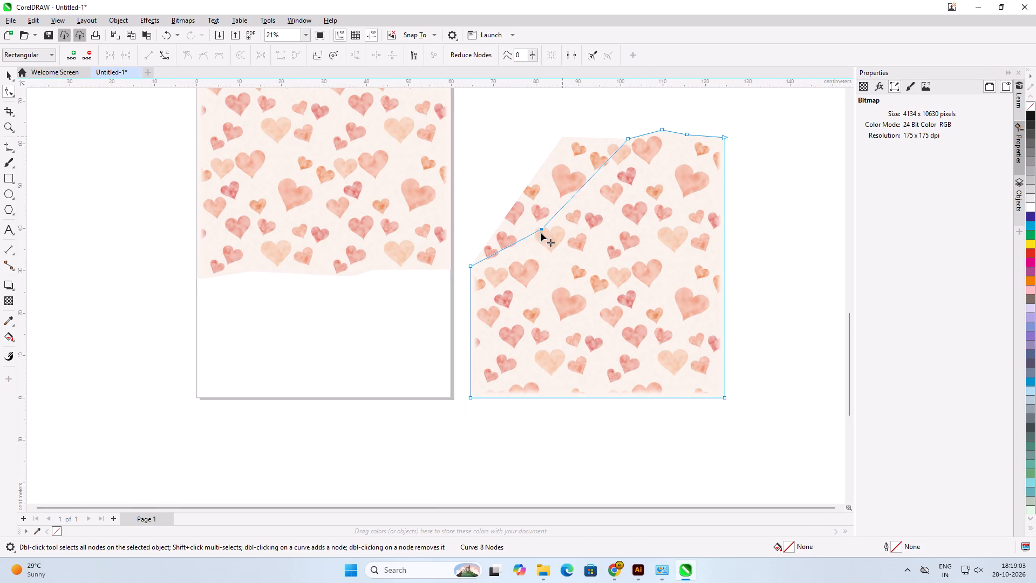
{"action": "left_click_drag", "start_coordinate": [541, 233], "coordinate": [527, 254]}
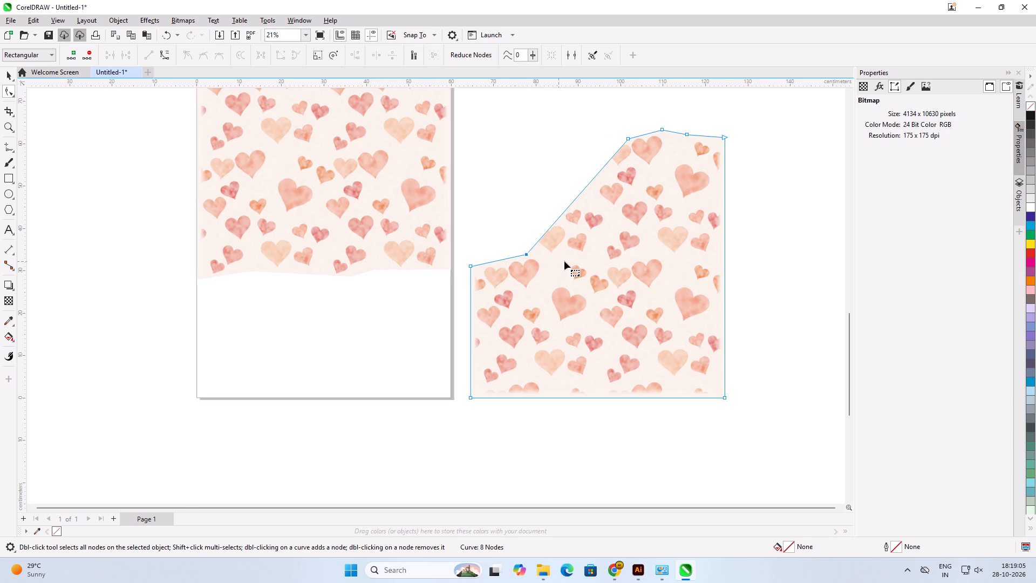
Lower the duplicate's third and fourth top-edge nodes just above the same heart row, to about X 85 cm and X 101 cm.
{"action": "scroll", "coordinate": [564, 261], "scroll_direction": "up", "scroll_amount": 2}
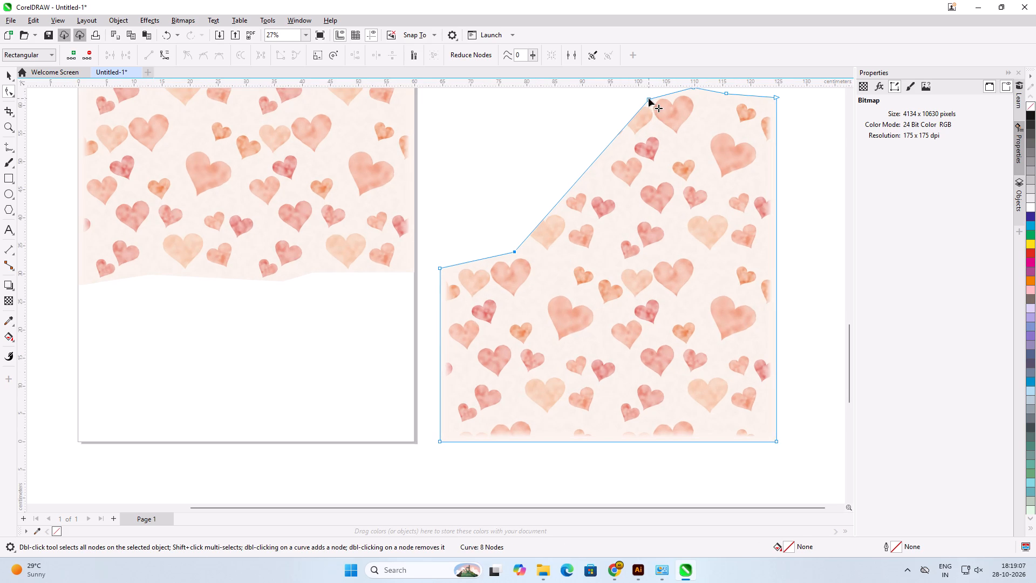
{"action": "left_click_drag", "start_coordinate": [649, 98], "coordinate": [555, 259]}
{"action": "scroll", "coordinate": [683, 147], "scroll_direction": "down", "scroll_amount": 2}
{"action": "scroll", "coordinate": [685, 132], "scroll_direction": "up", "scroll_amount": 2}
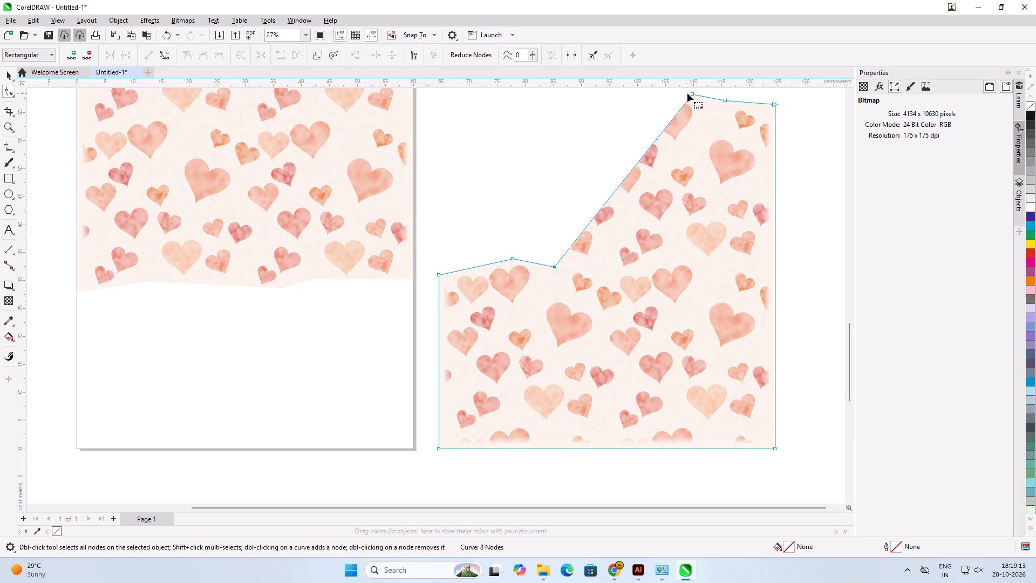
{"action": "left_click_drag", "start_coordinate": [693, 93], "coordinate": [669, 277]}
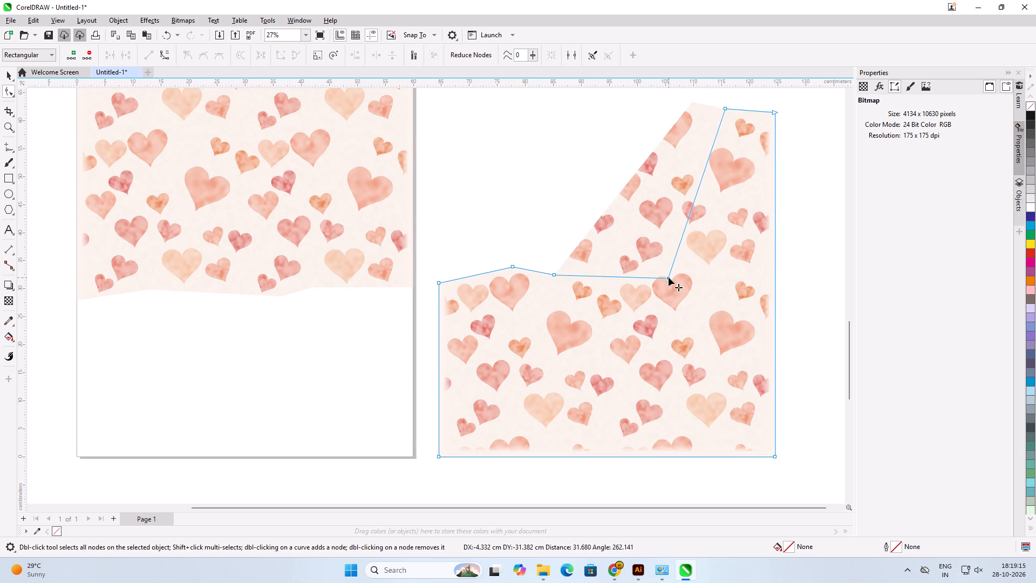
{"action": "left_click_drag", "start_coordinate": [669, 277], "coordinate": [644, 277]}
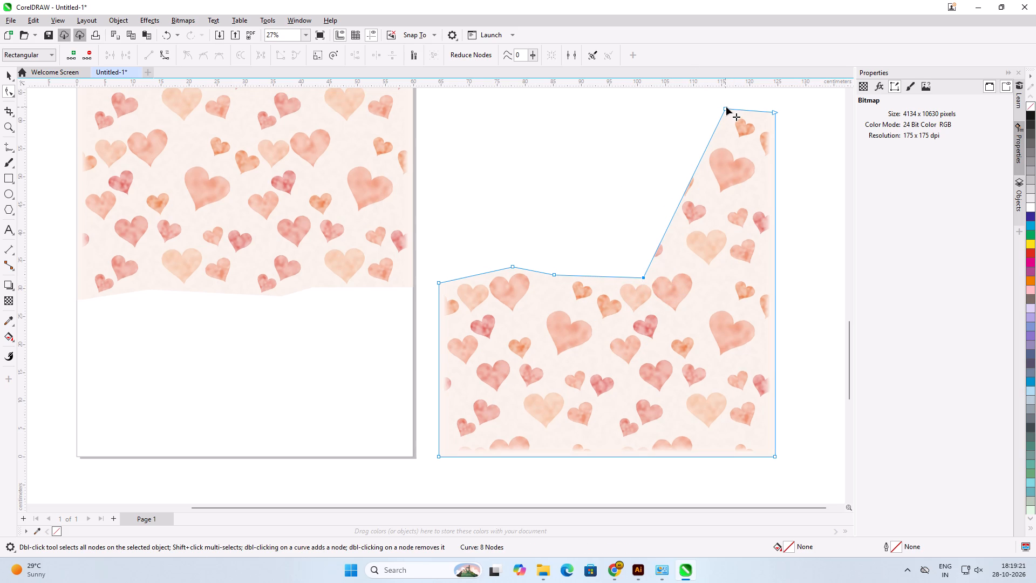
Lower the duplicate's last top-edge node to about X 109, Y 35 cm and its top-right corner node by about 29.9 cm.
{"action": "left_click_drag", "start_coordinate": [726, 109], "coordinate": [706, 250]}
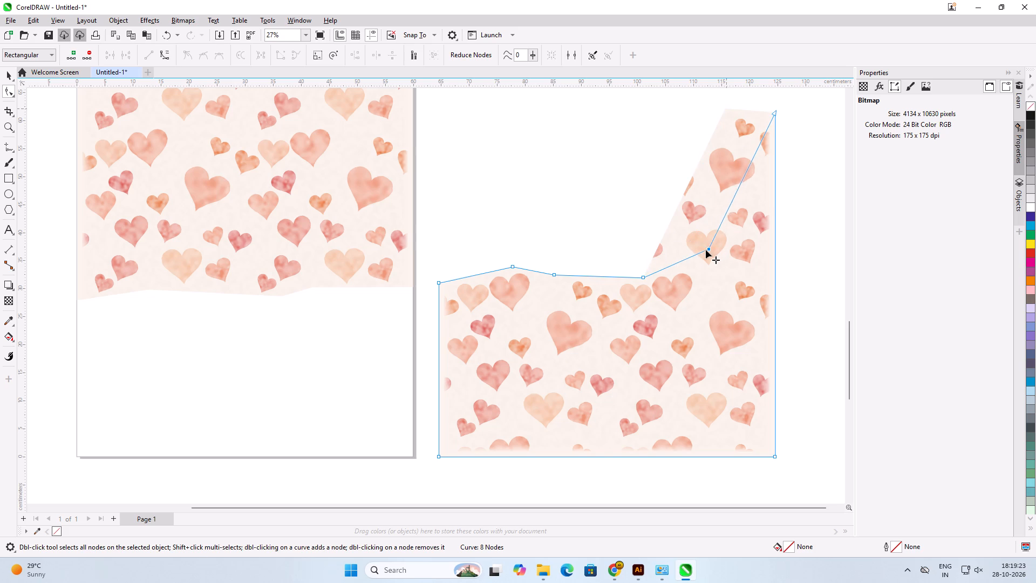
{"action": "left_click_drag", "start_coordinate": [706, 250], "coordinate": [690, 262]}
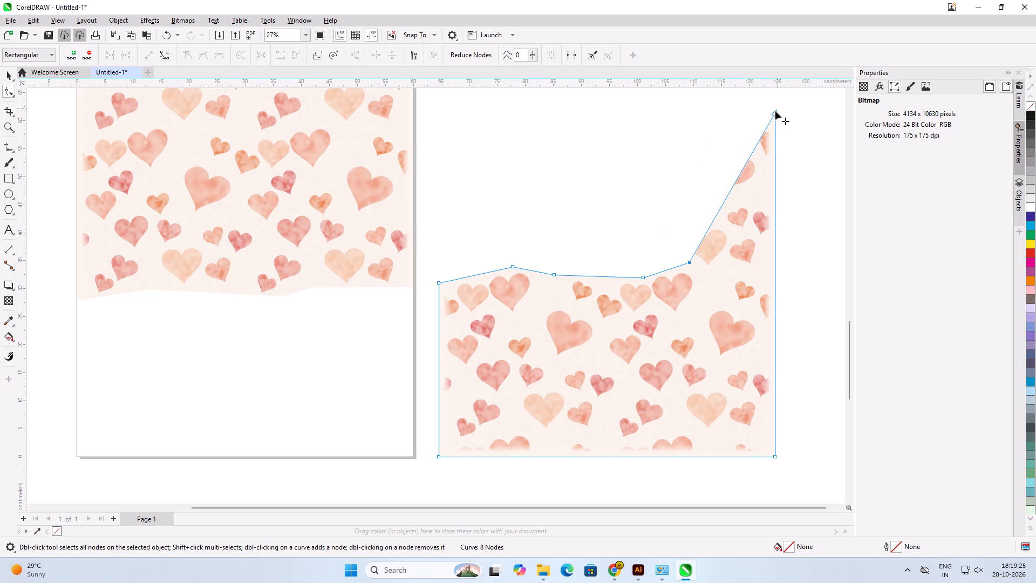
{"action": "left_click_drag", "start_coordinate": [775, 113], "coordinate": [761, 281]}
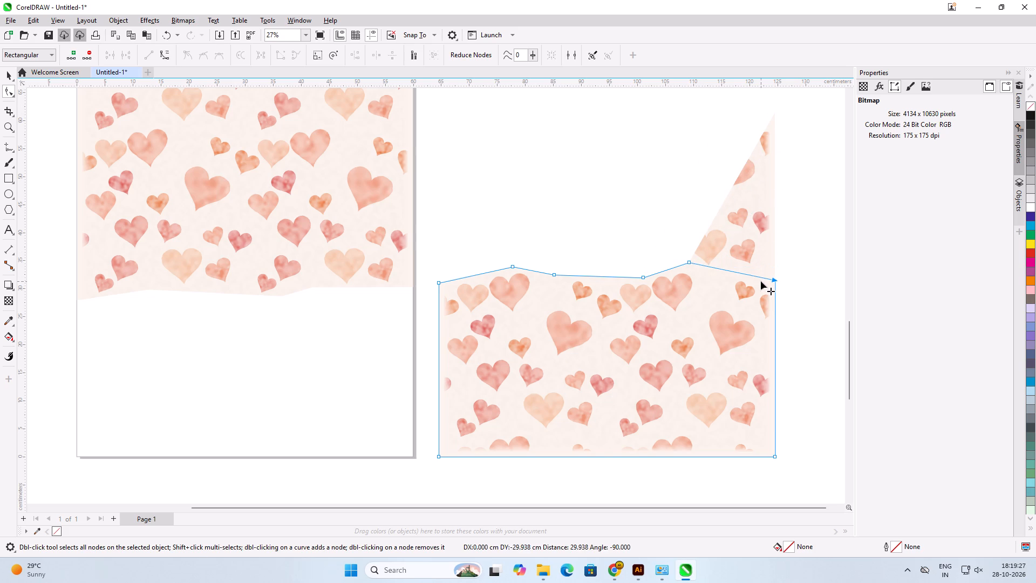
{"action": "left_click_drag", "start_coordinate": [761, 281], "coordinate": [761, 282]}
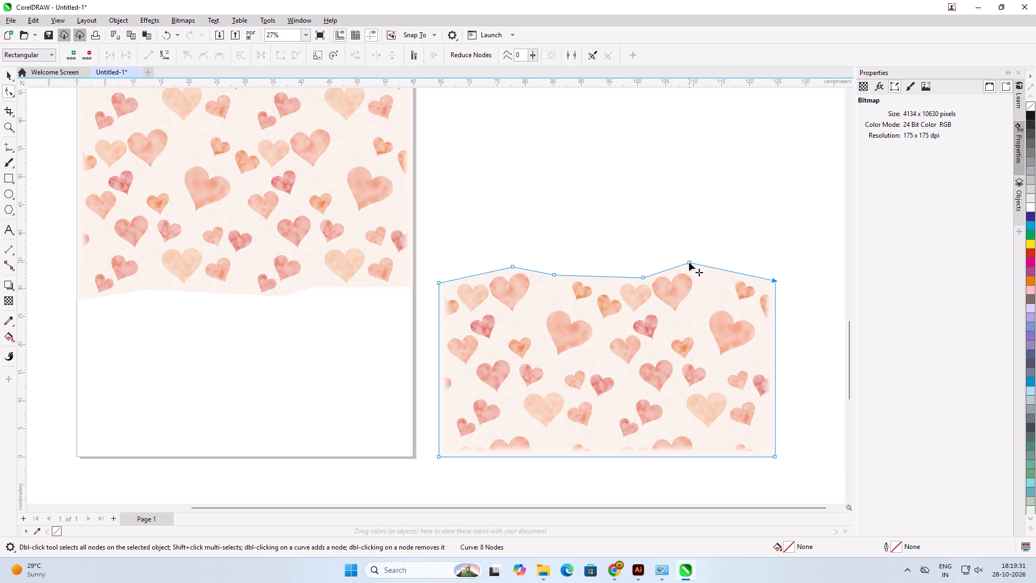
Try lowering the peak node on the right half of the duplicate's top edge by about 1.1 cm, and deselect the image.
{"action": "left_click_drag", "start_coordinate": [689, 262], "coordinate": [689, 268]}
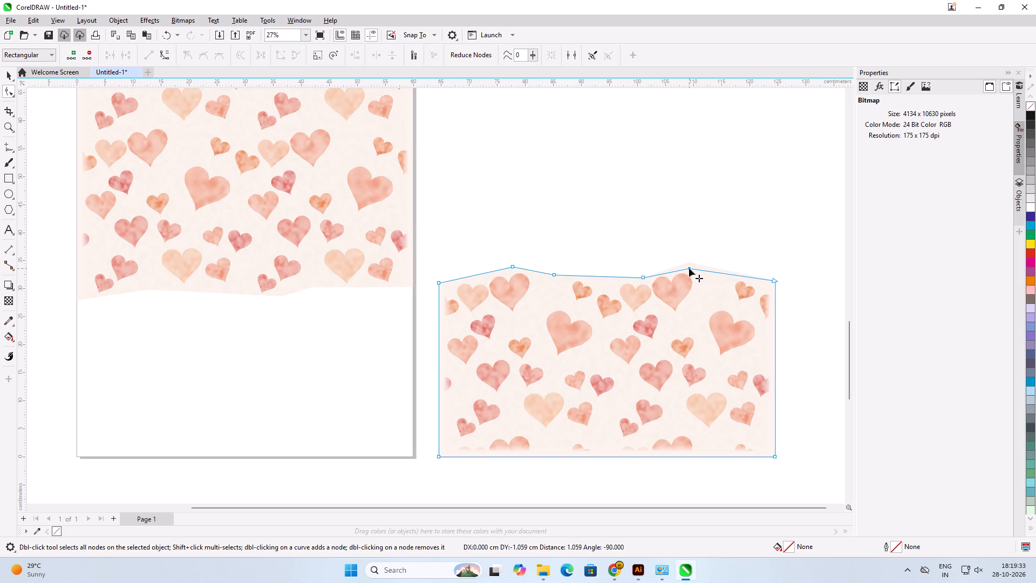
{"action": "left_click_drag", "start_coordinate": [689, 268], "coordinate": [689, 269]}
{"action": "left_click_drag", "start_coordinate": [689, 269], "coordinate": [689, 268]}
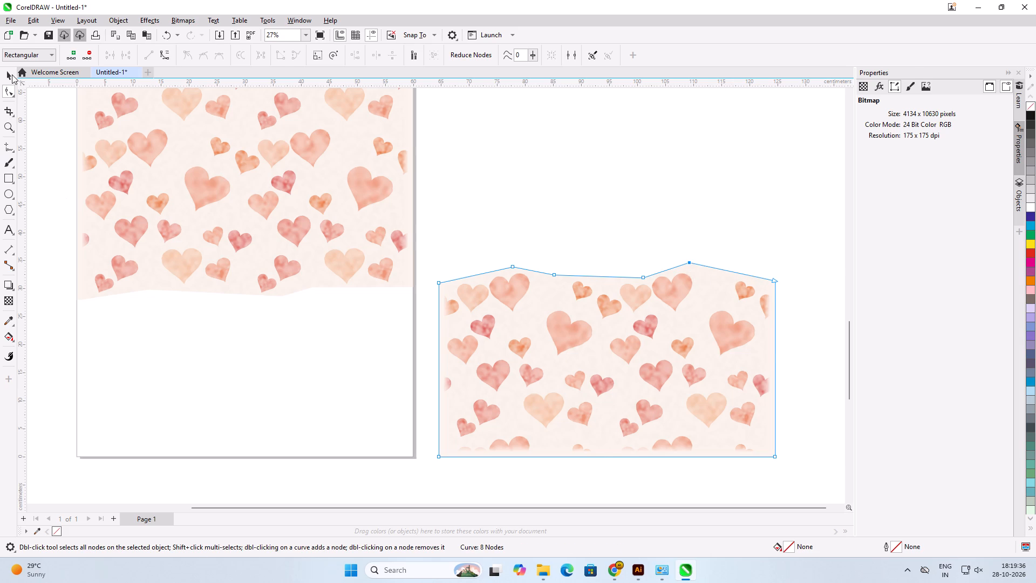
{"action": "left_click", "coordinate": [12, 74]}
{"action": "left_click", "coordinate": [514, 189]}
Draw a rectangle above the trimmed duplicate and enter a size of 60 x 180 cm for it.
{"action": "scroll", "coordinate": [427, 275], "scroll_direction": "down", "scroll_amount": 1}
{"action": "left_click", "coordinate": [12, 179]}
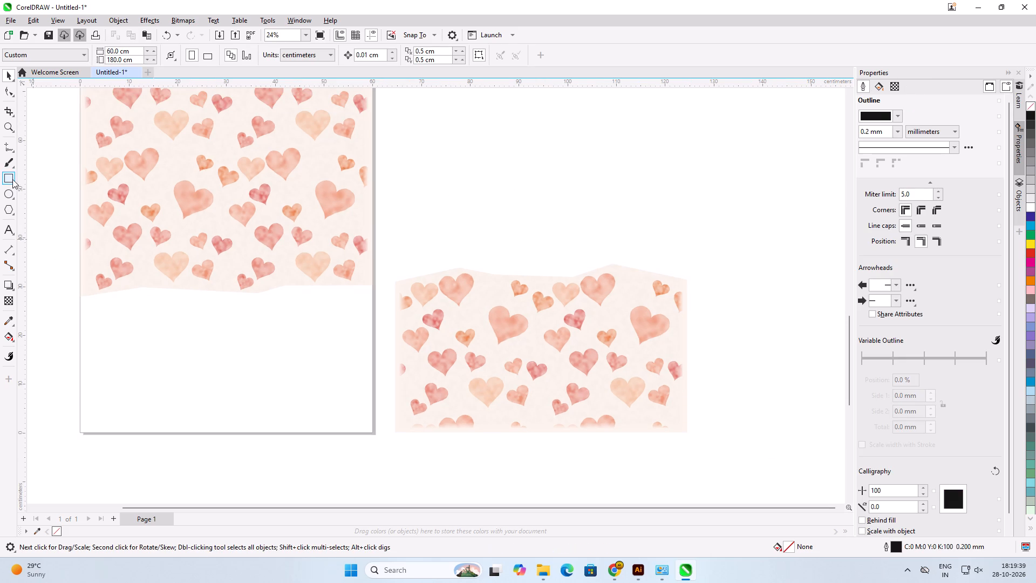
{"action": "left_click_drag", "start_coordinate": [584, 154], "coordinate": [622, 233]}
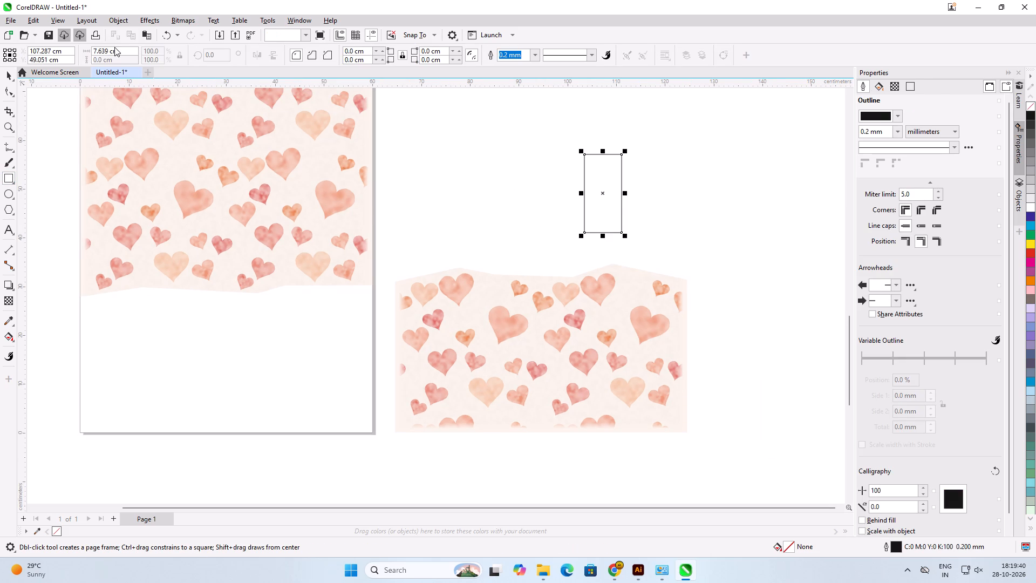
{"action": "left_click_drag", "start_coordinate": [110, 51], "coordinate": [88, 54]}
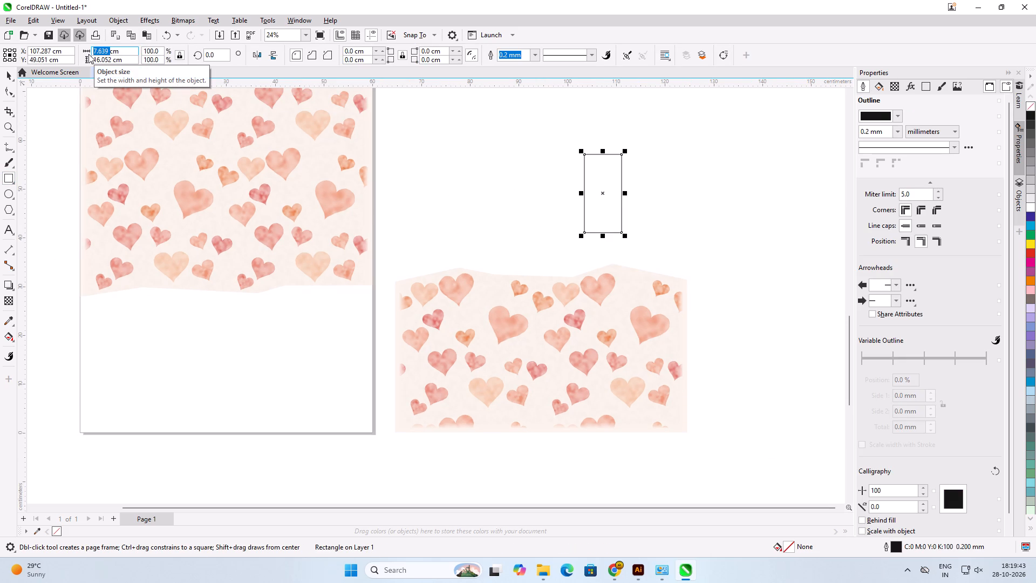
{"action": "type", "text": "60"}
{"action": "key", "text": "Tab"}
{"action": "type", "text": "180"}
{"action": "key", "text": "Return"}
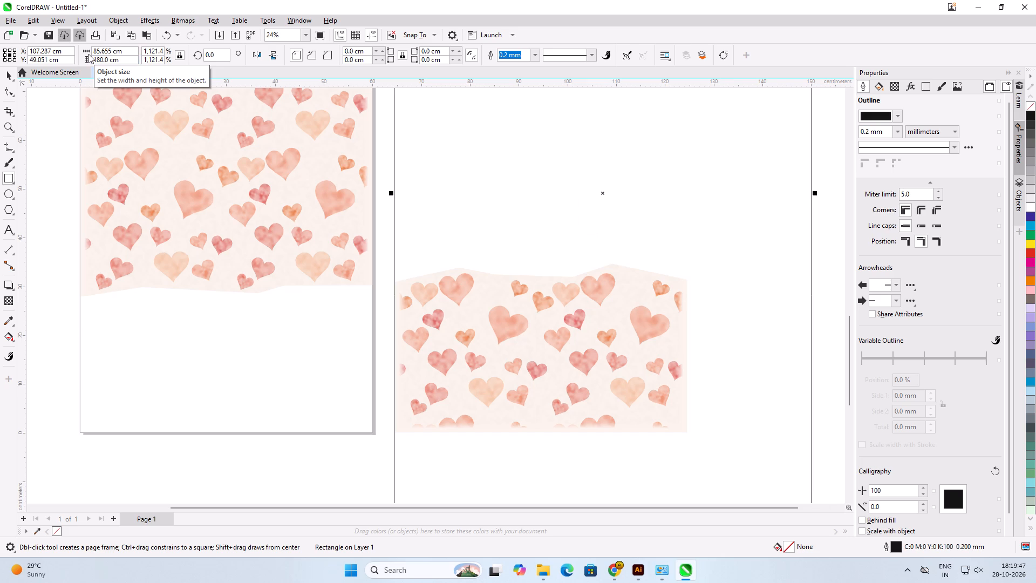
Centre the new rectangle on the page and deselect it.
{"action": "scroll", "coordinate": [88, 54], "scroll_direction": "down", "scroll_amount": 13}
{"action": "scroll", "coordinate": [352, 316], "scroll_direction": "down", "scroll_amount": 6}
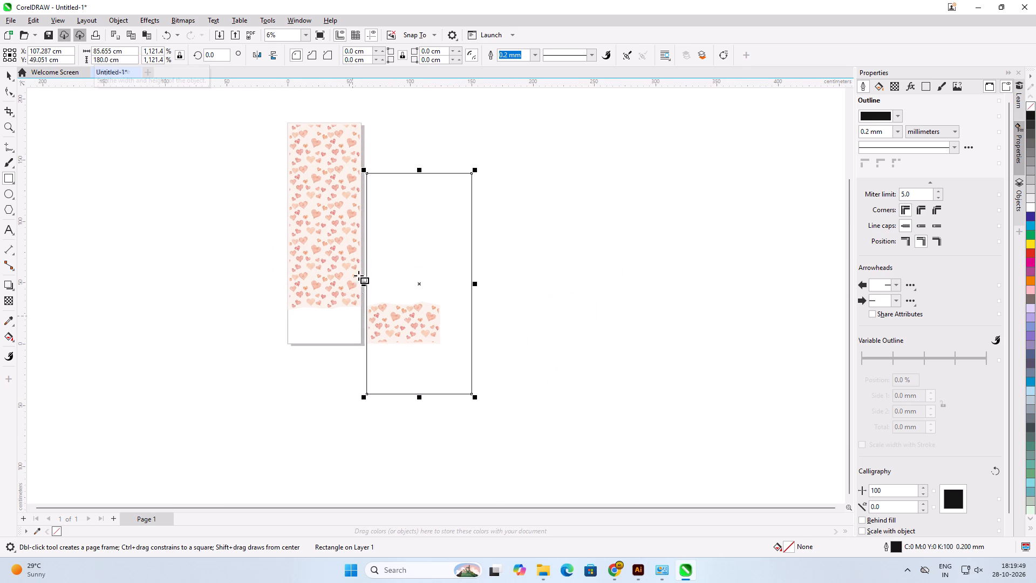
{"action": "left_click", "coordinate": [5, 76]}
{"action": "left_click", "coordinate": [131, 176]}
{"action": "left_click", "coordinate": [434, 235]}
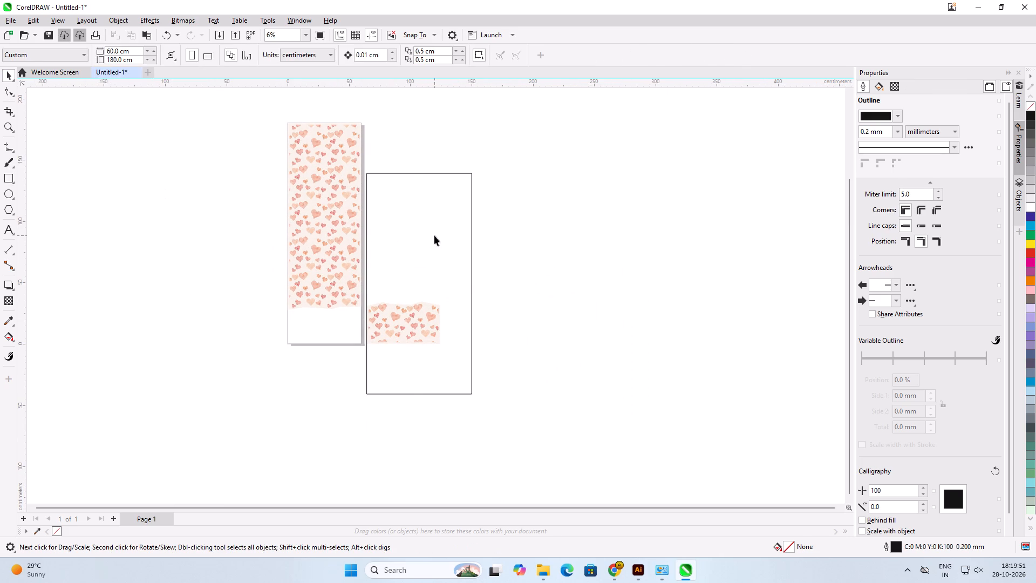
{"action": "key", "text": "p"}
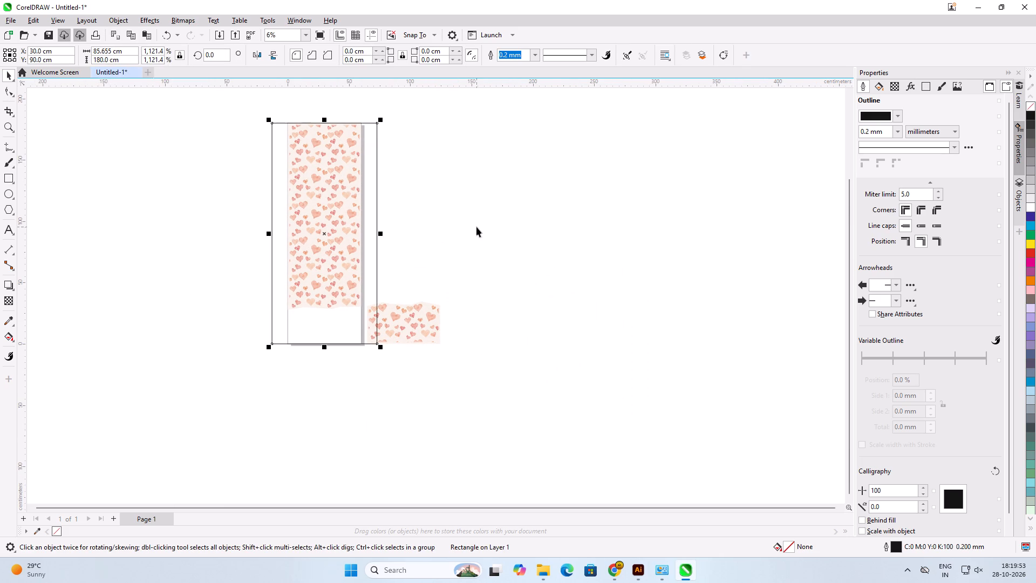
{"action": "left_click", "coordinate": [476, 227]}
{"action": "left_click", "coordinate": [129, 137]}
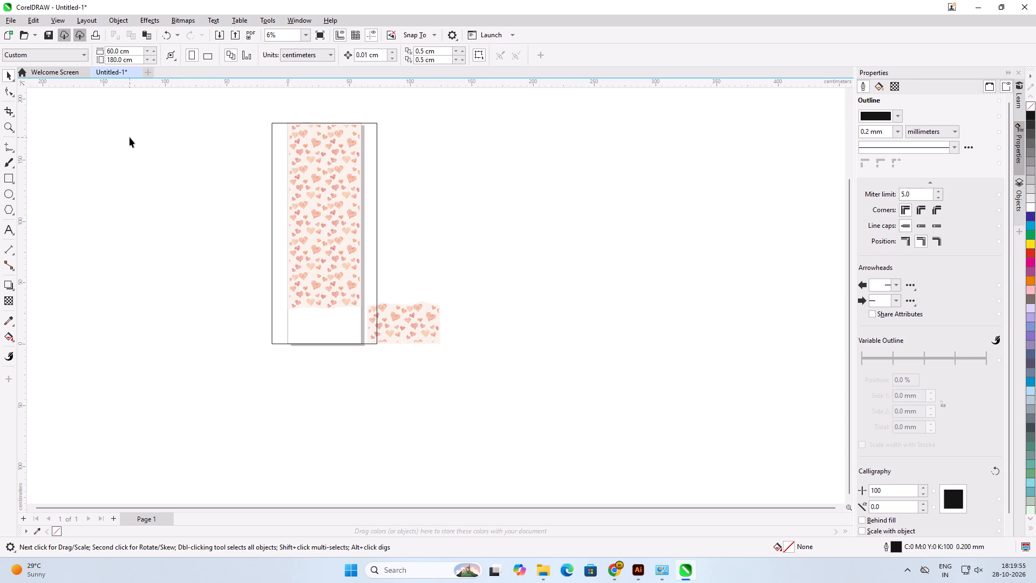
Unlock the rectangle's proportions and set its width to 60 cm, keeping the 180 cm height.
{"action": "left_click", "coordinate": [277, 255]}
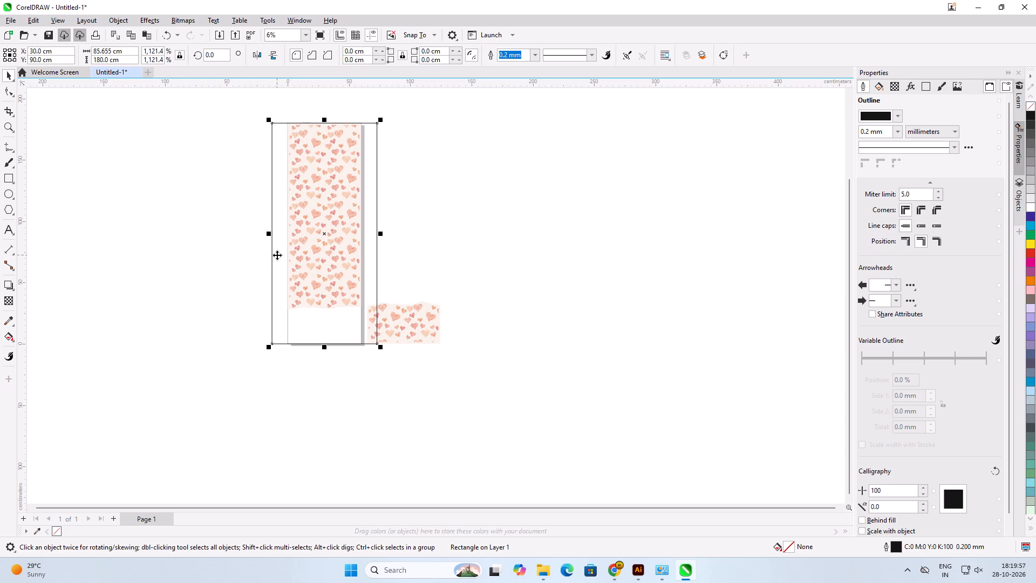
{"action": "left_click", "coordinate": [181, 56]}
{"action": "left_click_drag", "start_coordinate": [112, 49], "coordinate": [98, 51]}
{"action": "left_click_drag", "start_coordinate": [98, 51], "coordinate": [90, 52]}
{"action": "key", "text": "6"}
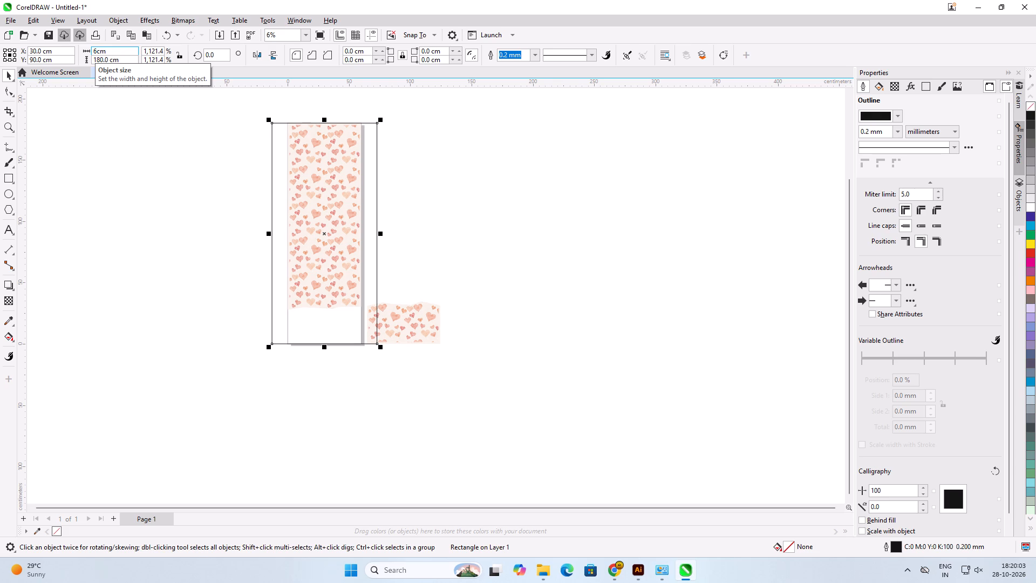
{"action": "key", "text": "0"}
{"action": "key", "text": "Return"}
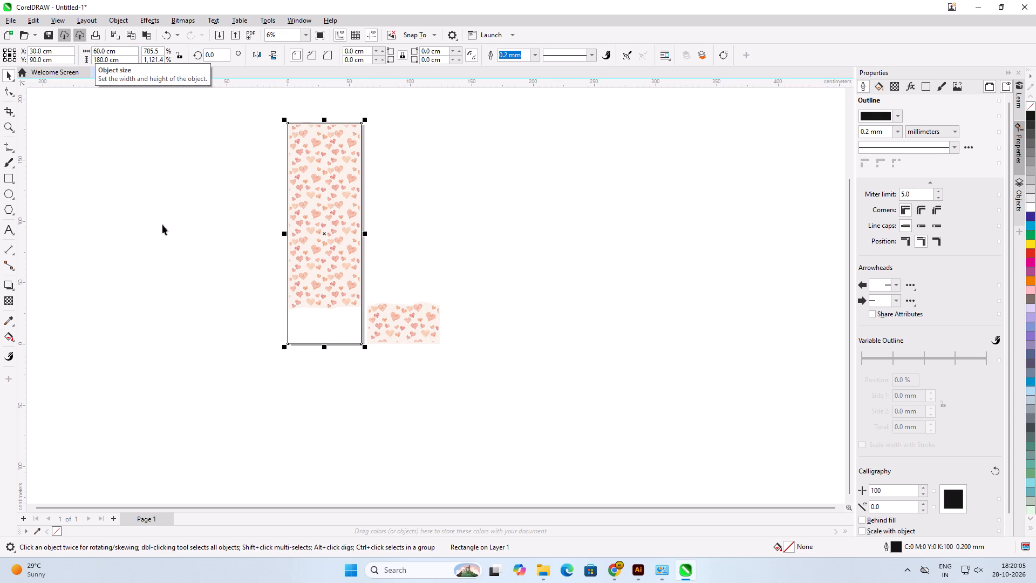
{"action": "left_click", "coordinate": [165, 226]}
Move the rectangle off the page, beyond the trimmed duplicate, to about X 168, Y 108.5 cm.
{"action": "left_click_drag", "start_coordinate": [327, 342], "coordinate": [488, 321]}
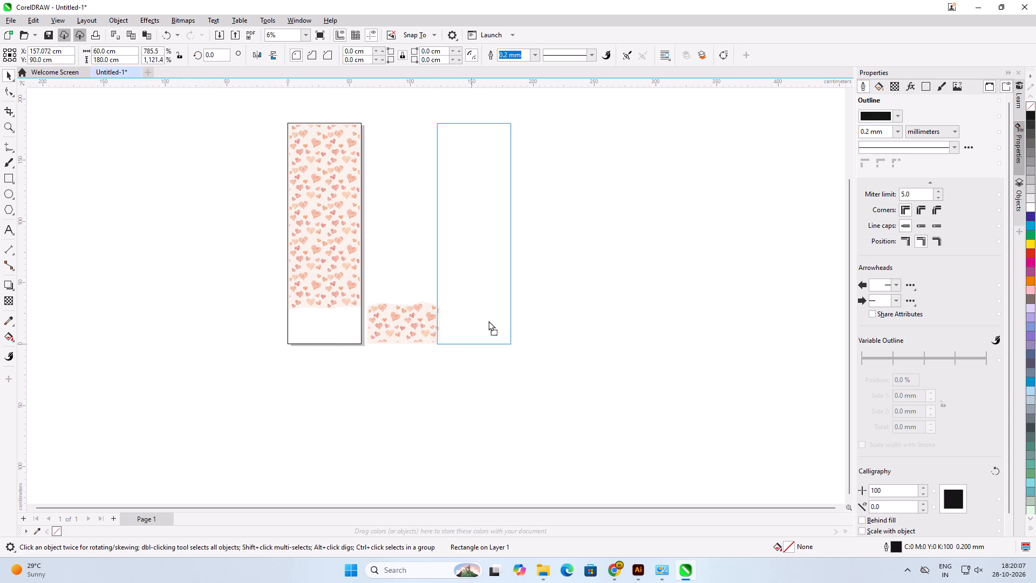
{"action": "left_click_drag", "start_coordinate": [488, 321], "coordinate": [494, 321]}
{"action": "left_click", "coordinate": [605, 348], "text": "shift"}
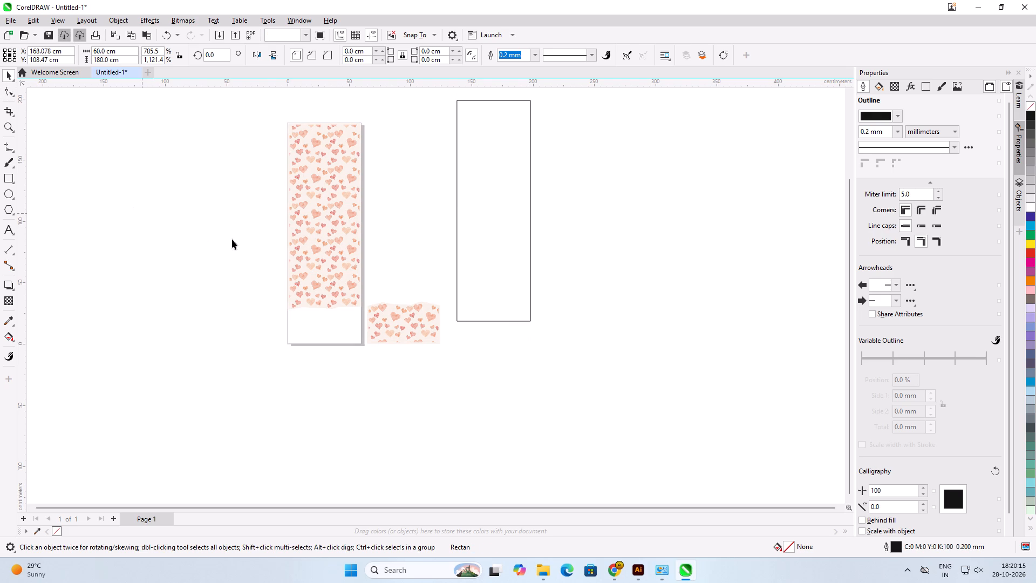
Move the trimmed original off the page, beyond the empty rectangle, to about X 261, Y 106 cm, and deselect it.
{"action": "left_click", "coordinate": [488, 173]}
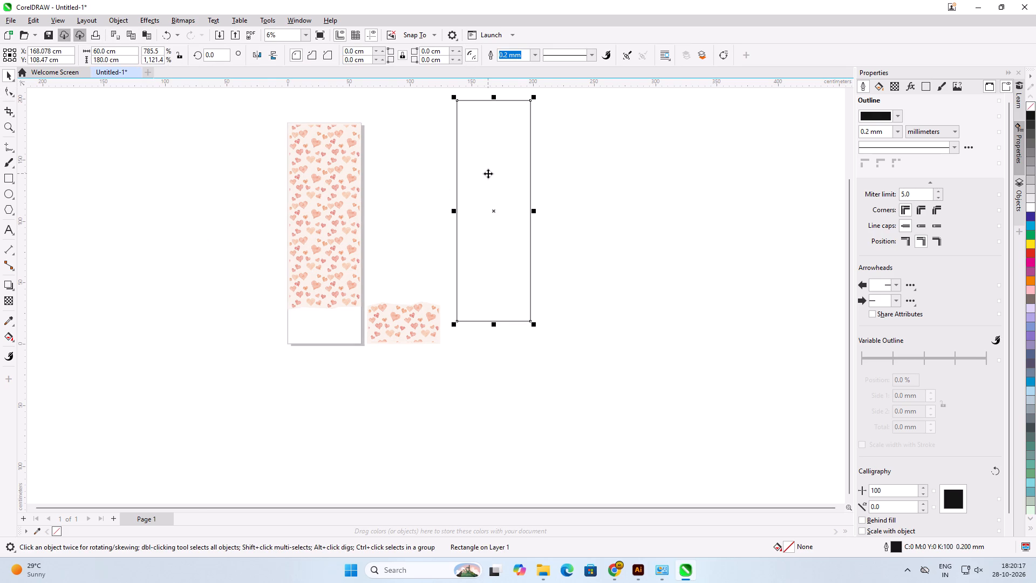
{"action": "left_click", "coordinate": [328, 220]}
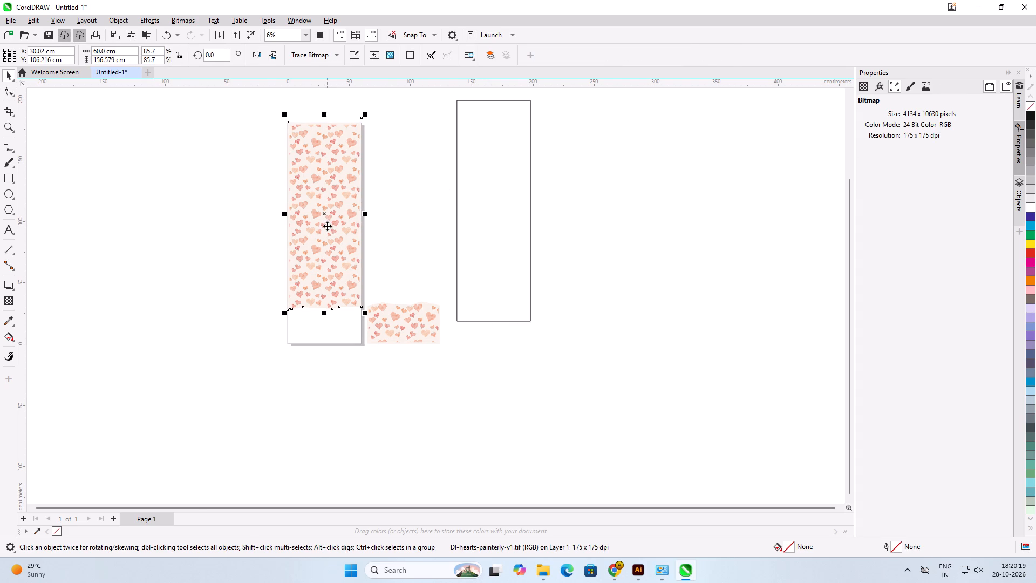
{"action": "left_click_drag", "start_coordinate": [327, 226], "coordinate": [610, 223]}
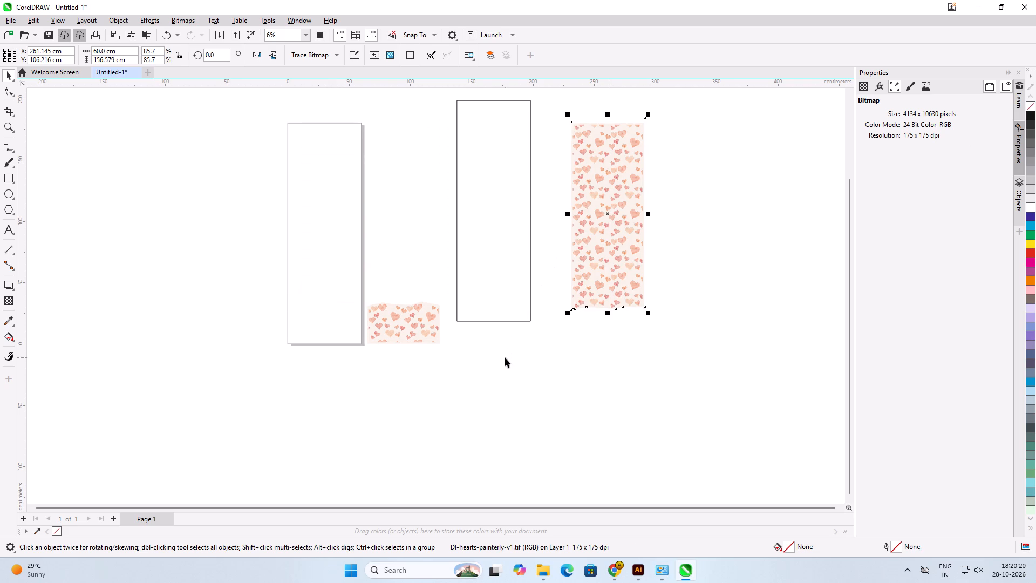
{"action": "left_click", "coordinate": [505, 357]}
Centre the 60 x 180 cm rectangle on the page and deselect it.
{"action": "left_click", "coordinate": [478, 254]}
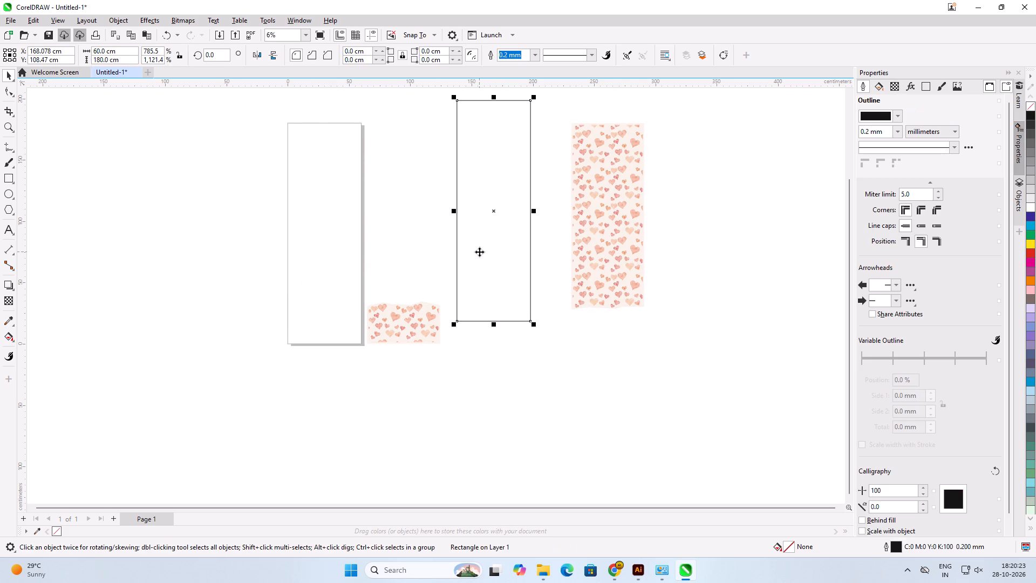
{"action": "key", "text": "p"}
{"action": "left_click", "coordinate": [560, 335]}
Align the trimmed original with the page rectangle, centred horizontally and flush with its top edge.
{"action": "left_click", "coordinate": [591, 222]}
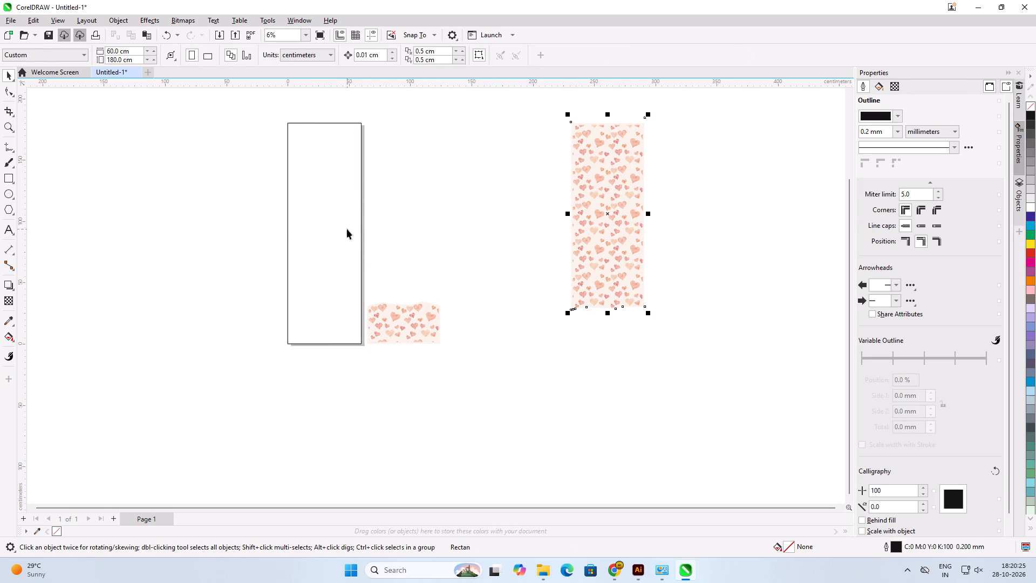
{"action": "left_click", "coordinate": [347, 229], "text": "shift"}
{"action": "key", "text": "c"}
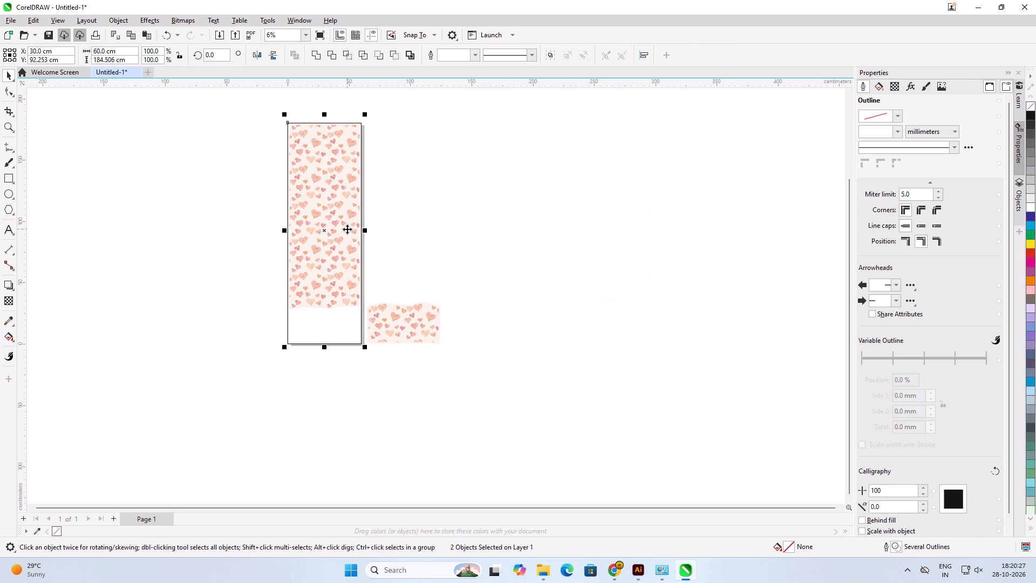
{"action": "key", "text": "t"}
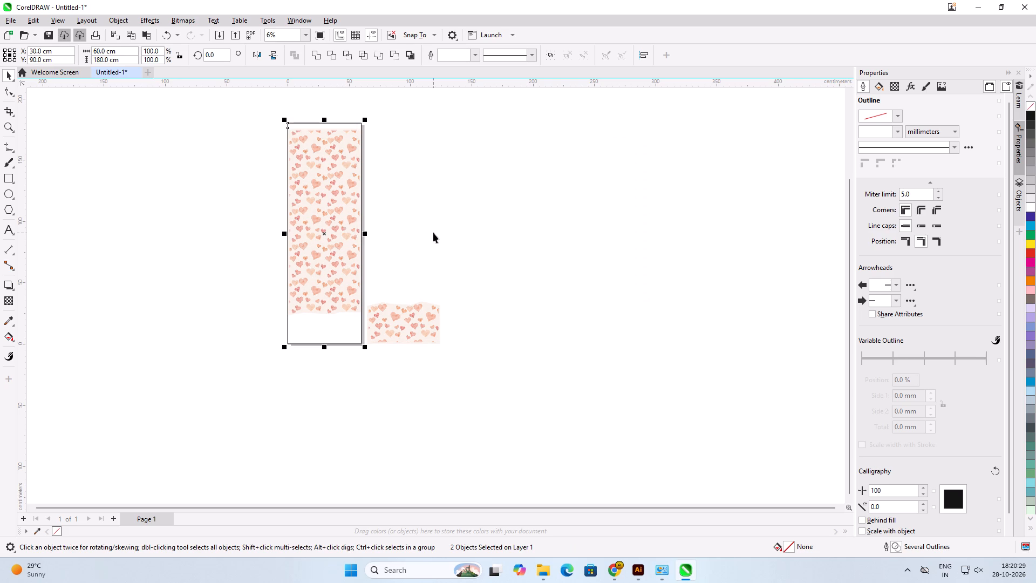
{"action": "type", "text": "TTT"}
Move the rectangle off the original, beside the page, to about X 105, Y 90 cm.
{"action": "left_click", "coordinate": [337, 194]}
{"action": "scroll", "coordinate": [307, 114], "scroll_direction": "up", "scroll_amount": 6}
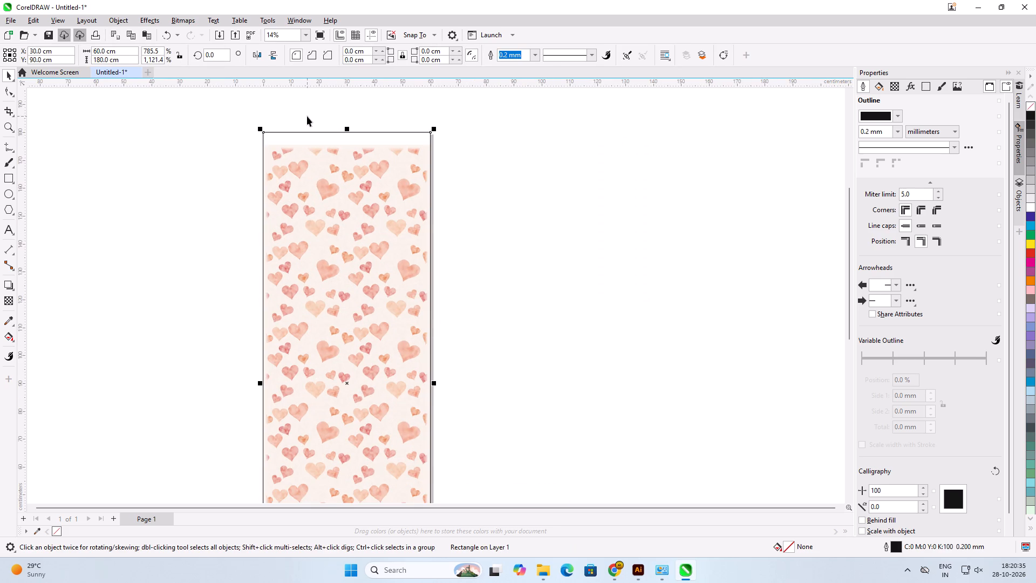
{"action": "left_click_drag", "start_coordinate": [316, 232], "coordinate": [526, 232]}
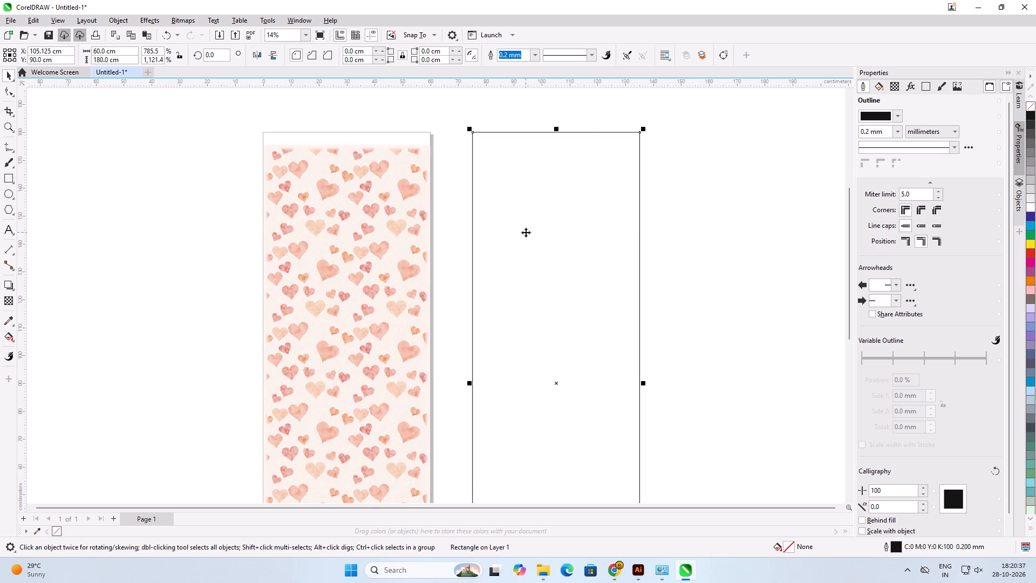
With the Shape tool, lower the original bitmap's top-left node to the upper edge of the visible hearts artwork, keeping it vertically in line.
{"action": "left_click", "coordinate": [387, 233]}
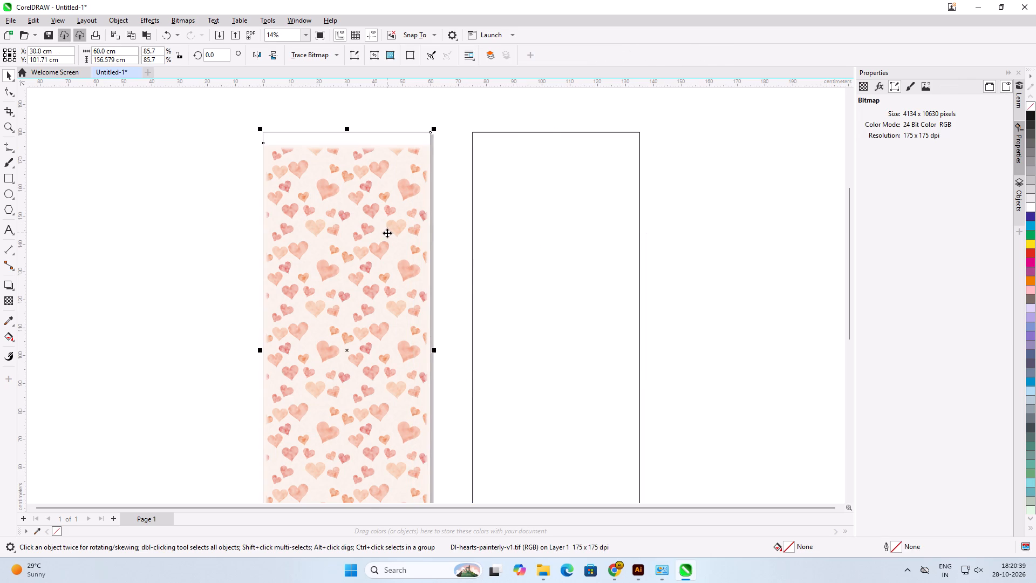
{"action": "scroll", "coordinate": [337, 145], "scroll_direction": "up", "scroll_amount": 6}
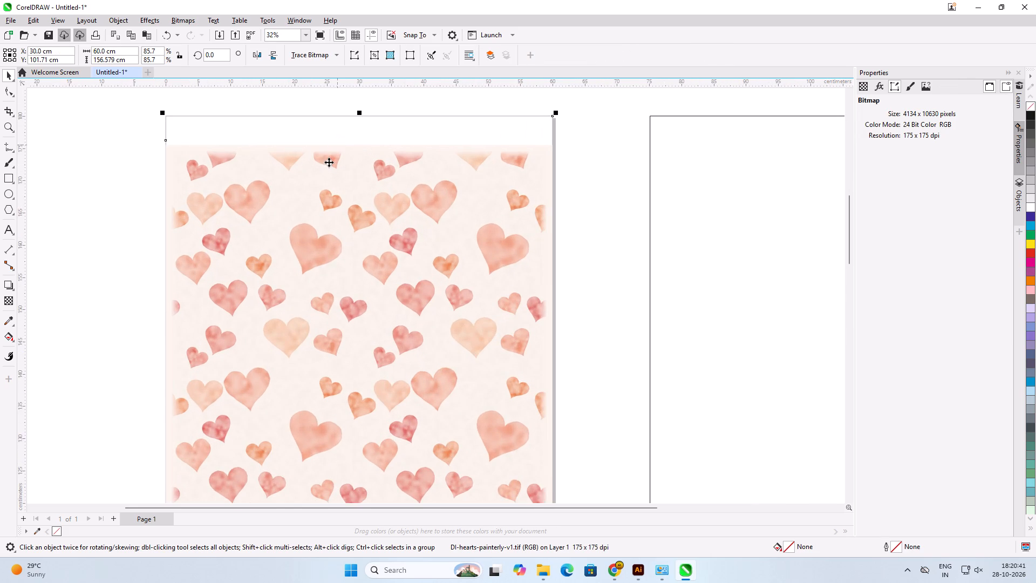
{"action": "scroll", "coordinate": [328, 170], "scroll_direction": "down", "scroll_amount": 14}
{"action": "scroll", "coordinate": [336, 233], "scroll_direction": "up", "scroll_amount": 1}
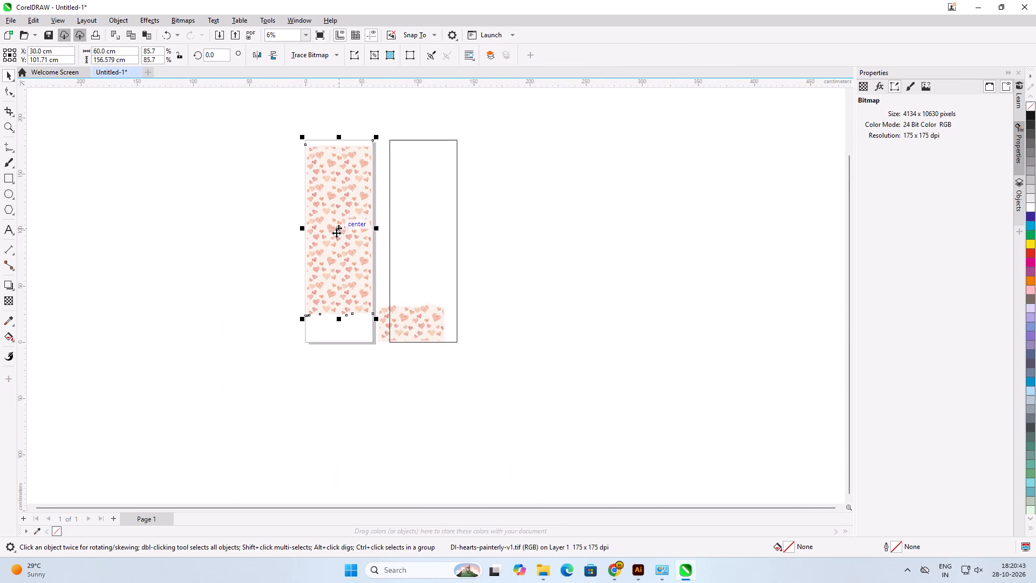
{"action": "scroll", "coordinate": [336, 233], "scroll_direction": "up", "scroll_amount": 2}
{"action": "left_click", "coordinate": [336, 166]}
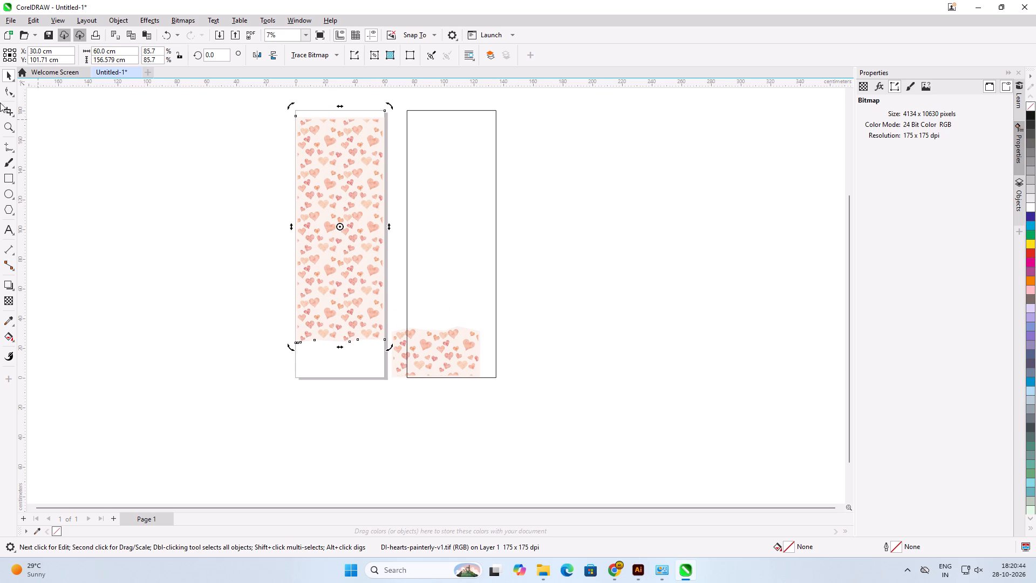
{"action": "left_click", "coordinate": [14, 91]}
{"action": "scroll", "coordinate": [357, 111], "scroll_direction": "up", "scroll_amount": 10}
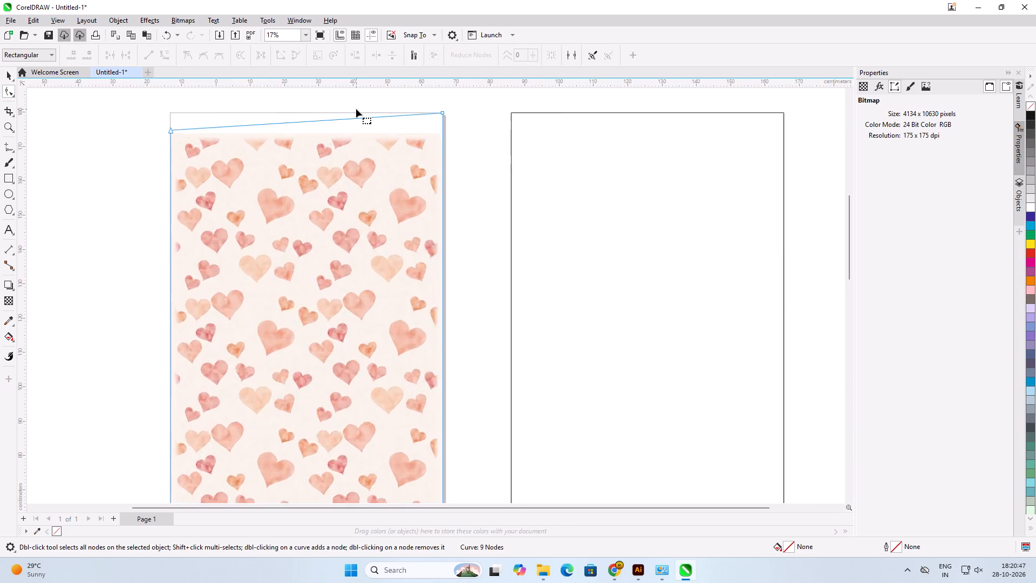
{"action": "scroll", "coordinate": [356, 109], "scroll_direction": "up", "scroll_amount": 3}
{"action": "scroll", "coordinate": [358, 110], "scroll_direction": "down", "scroll_amount": 5}
{"action": "scroll", "coordinate": [242, 140], "scroll_direction": "up", "scroll_amount": 12}
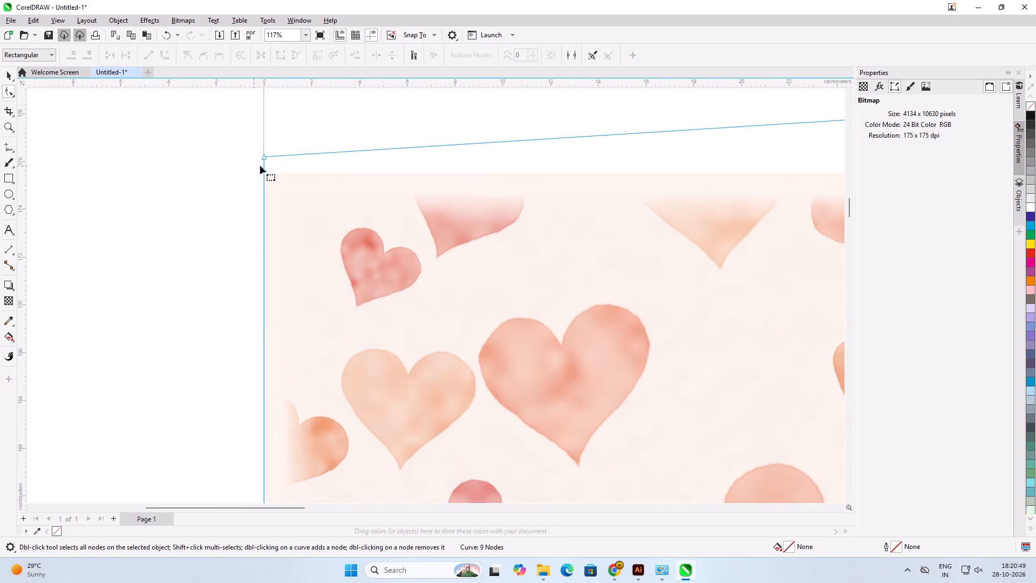
{"action": "scroll", "coordinate": [270, 161], "scroll_direction": "up", "scroll_amount": 1}
{"action": "left_click", "coordinate": [264, 155]}
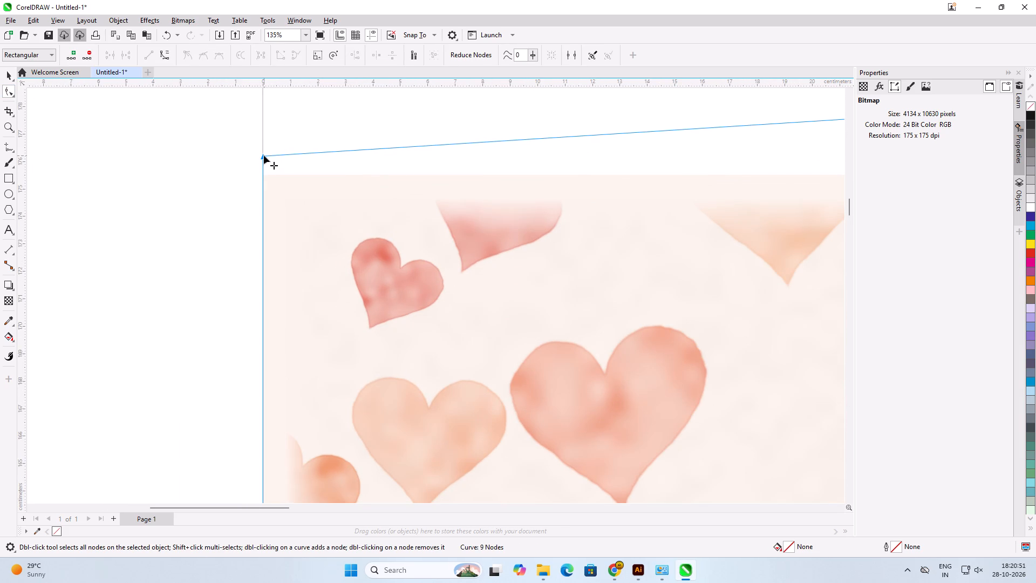
{"action": "left_click_drag", "start_coordinate": [263, 157], "coordinate": [261, 178]}
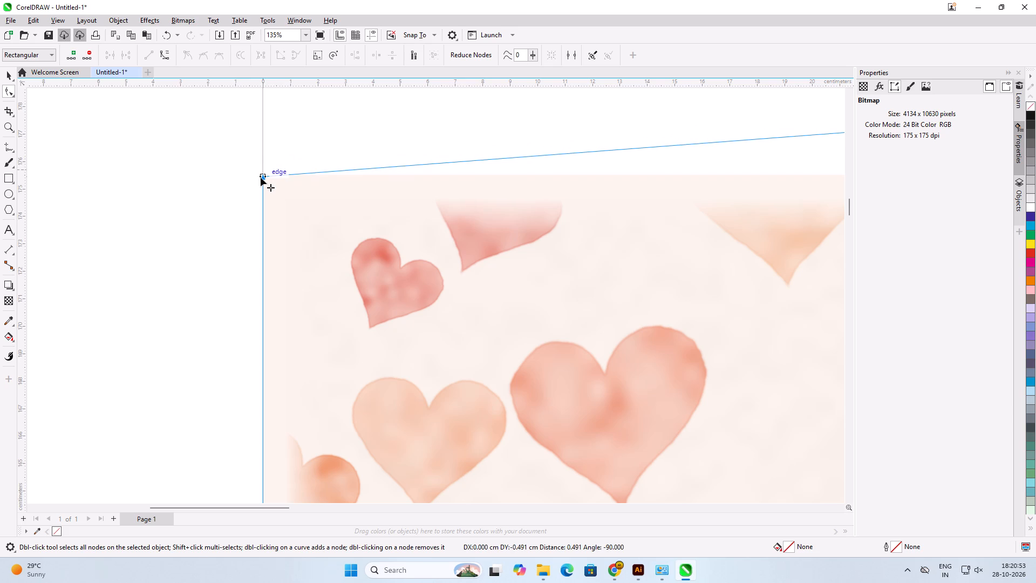
{"action": "left_click_drag", "start_coordinate": [261, 178], "coordinate": [261, 175]}
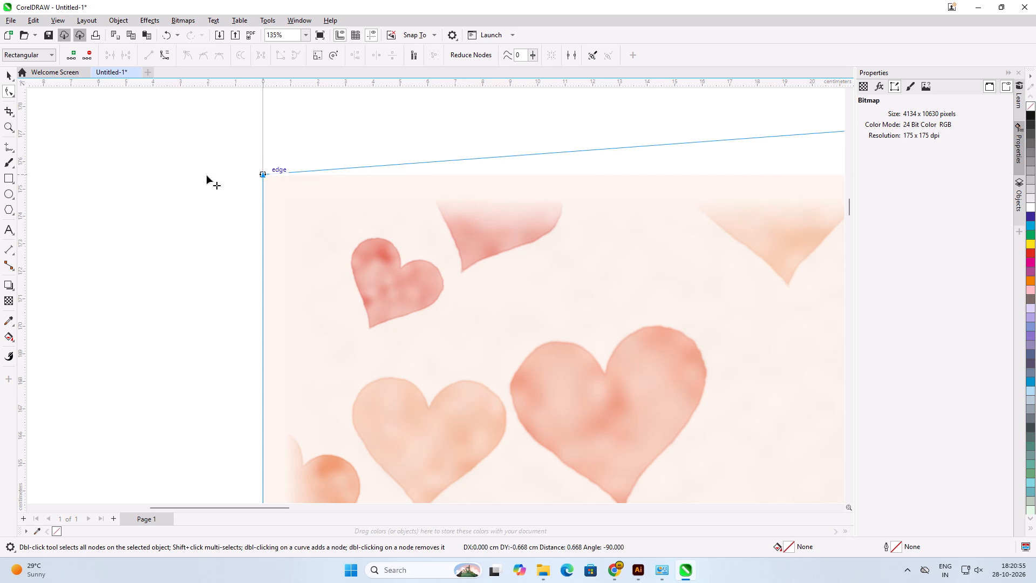
Lower the original bitmap's top-right node straight down to the artwork's upper edge, then leave node editing and deselect the bitmap.
{"action": "scroll", "coordinate": [187, 172], "scroll_direction": "down", "scroll_amount": 13}
{"action": "scroll", "coordinate": [490, 177], "scroll_direction": "up", "scroll_amount": 6}
{"action": "scroll", "coordinate": [490, 122], "scroll_direction": "up", "scroll_amount": 5}
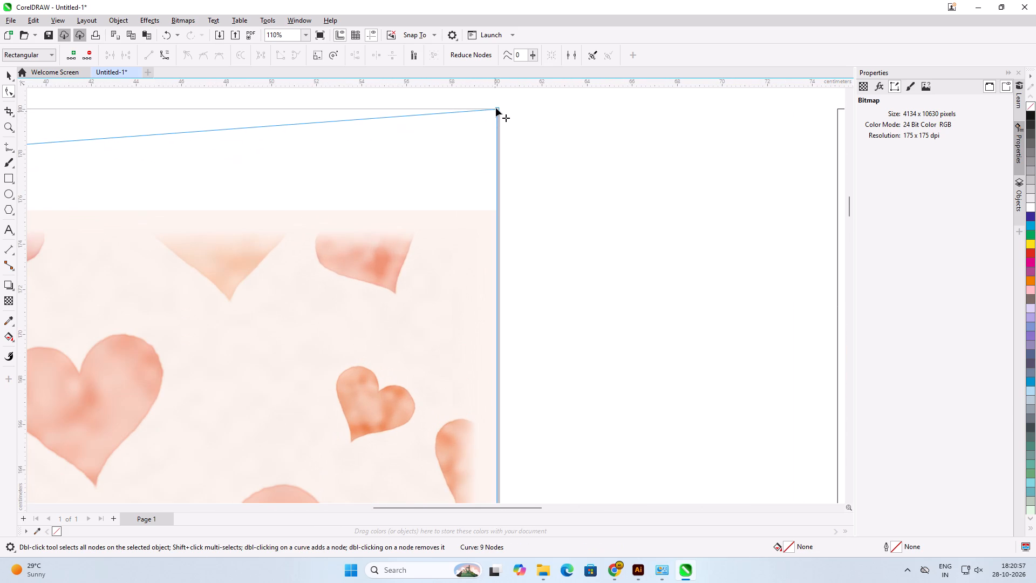
{"action": "left_click", "coordinate": [496, 108]}
{"action": "left_click_drag", "start_coordinate": [497, 110], "coordinate": [492, 195]}
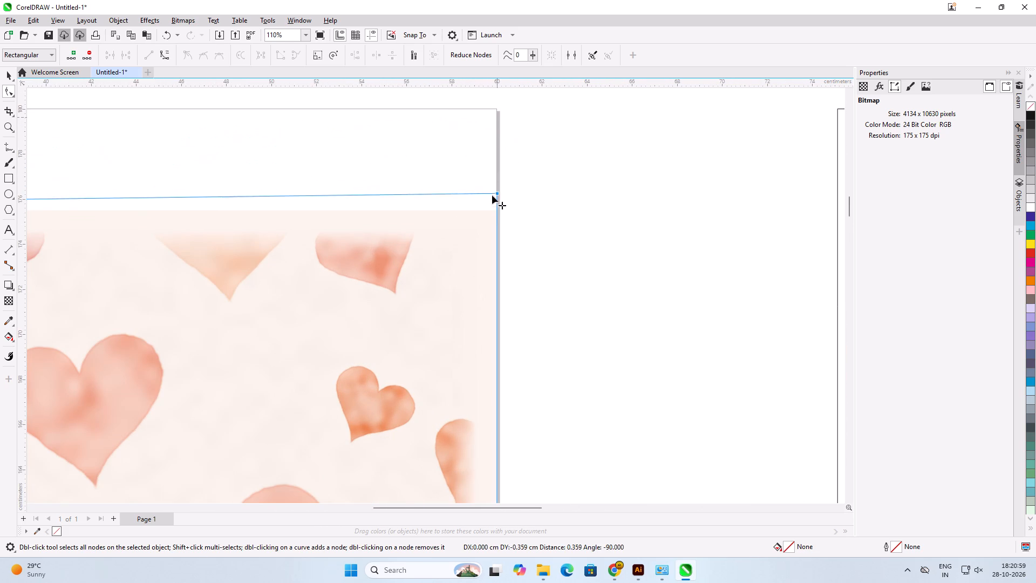
{"action": "left_click_drag", "start_coordinate": [492, 195], "coordinate": [491, 209]}
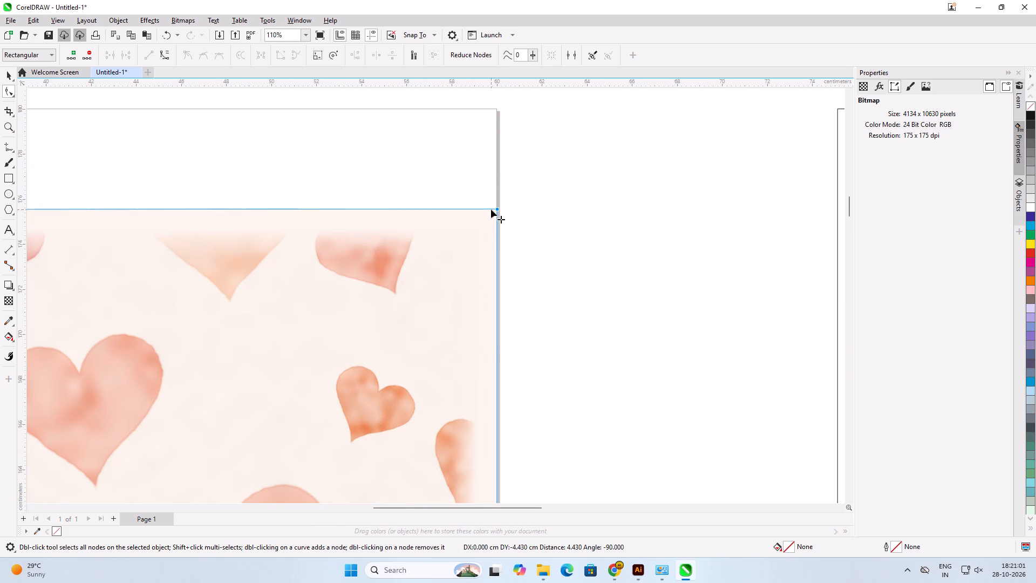
{"action": "left_click_drag", "start_coordinate": [491, 209], "coordinate": [491, 211]}
{"action": "scroll", "coordinate": [557, 191], "scroll_direction": "down", "scroll_amount": 7}
{"action": "scroll", "coordinate": [362, 181], "scroll_direction": "down", "scroll_amount": 5}
{"action": "scroll", "coordinate": [297, 134], "scroll_direction": "down", "scroll_amount": 12}
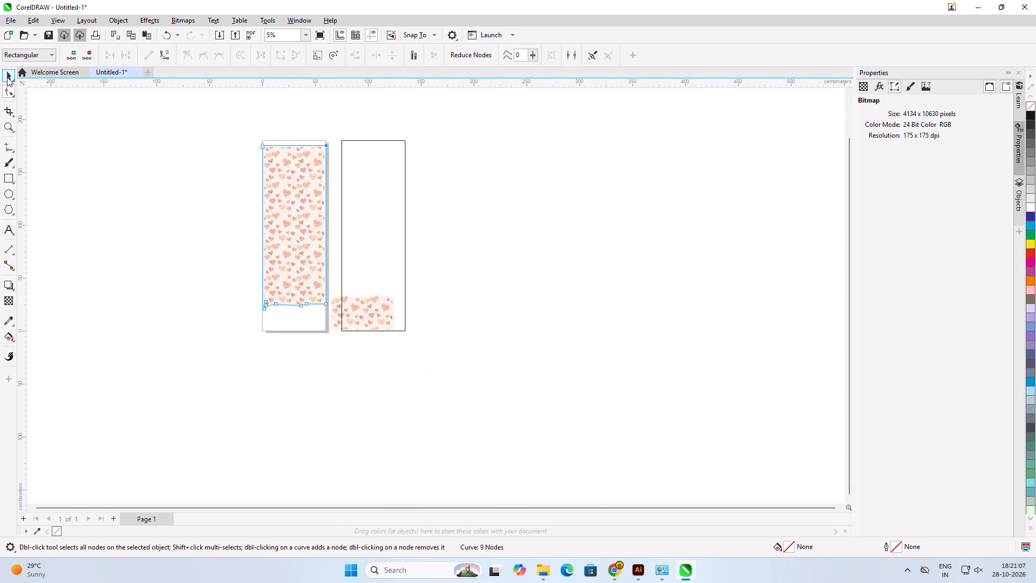
{"action": "left_click", "coordinate": [7, 77]}
{"action": "left_click", "coordinate": [79, 142]}
Move the reshaped original off the page to the far side of the empty rectangle and deselect it.
{"action": "left_click", "coordinate": [368, 208]}
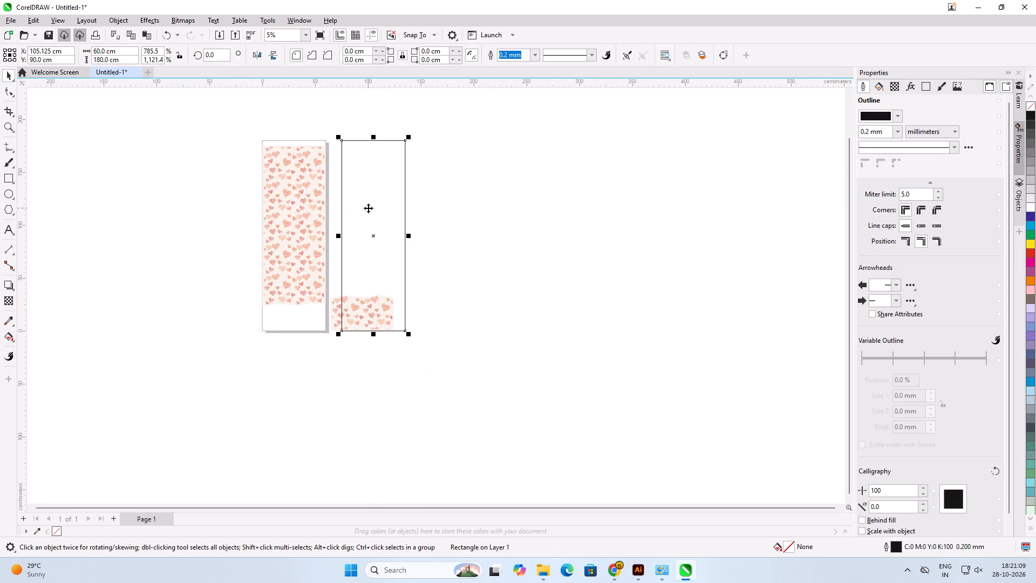
{"action": "left_click_drag", "start_coordinate": [315, 216], "coordinate": [495, 216]}
{"action": "left_click_drag", "start_coordinate": [495, 216], "coordinate": [501, 216]}
{"action": "left_click", "coordinate": [629, 329]}
Centre the 60 x 180 cm rectangle on the page and deselect it.
{"action": "left_click", "coordinate": [347, 237]}
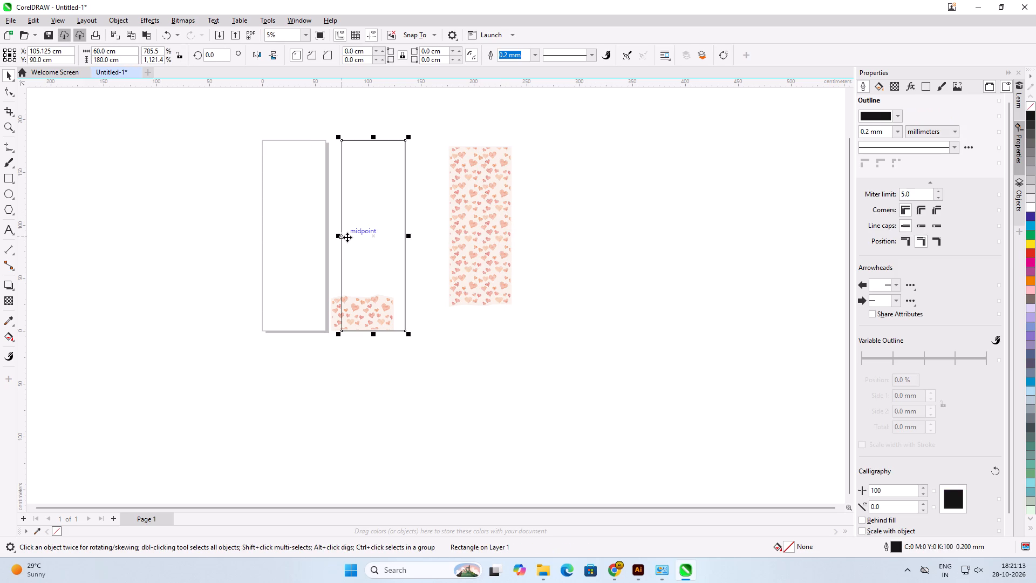
{"action": "key", "text": "p"}
{"action": "left_click", "coordinate": [558, 250]}
Align the reshaped original with the rectangle, centred horizontally and flush with its top edge, and check the fit there.
{"action": "left_click", "coordinate": [470, 248]}
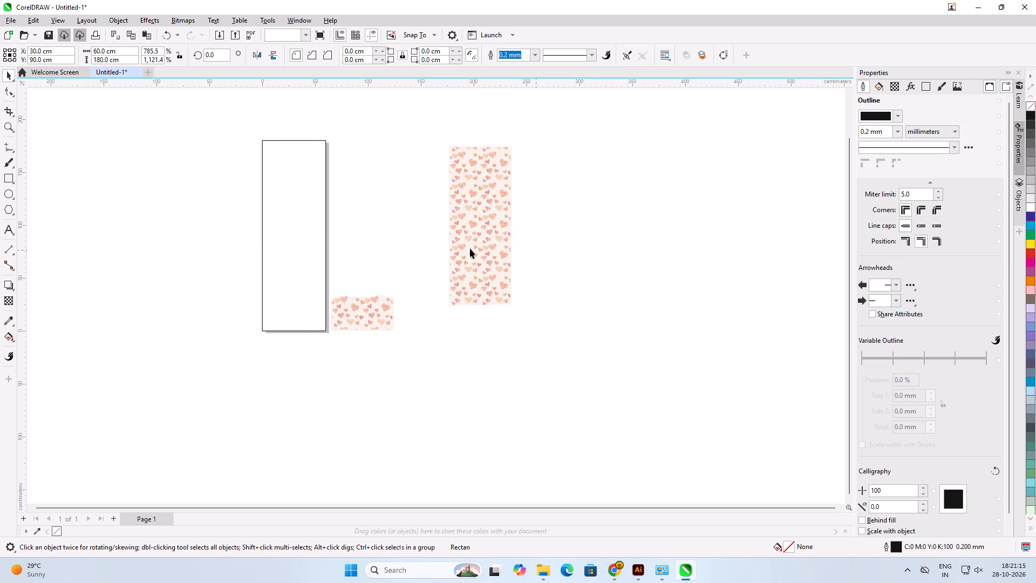
{"action": "left_click", "coordinate": [320, 243], "text": "shift"}
{"action": "key", "text": "c"}
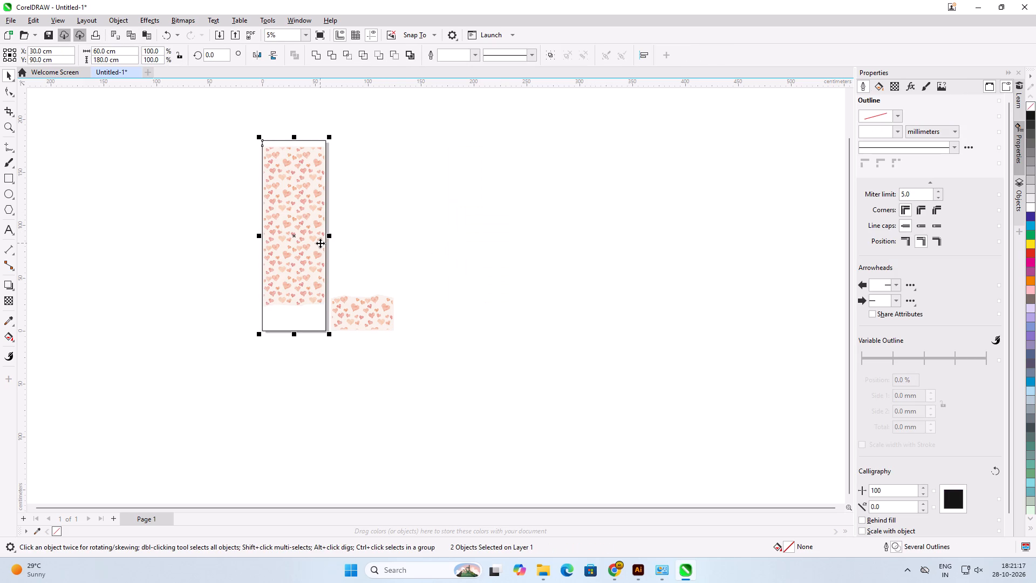
{"action": "key", "text": "t"}
{"action": "left_click", "coordinate": [423, 235]}
{"action": "scroll", "coordinate": [283, 137], "scroll_direction": "up", "scroll_amount": 5}
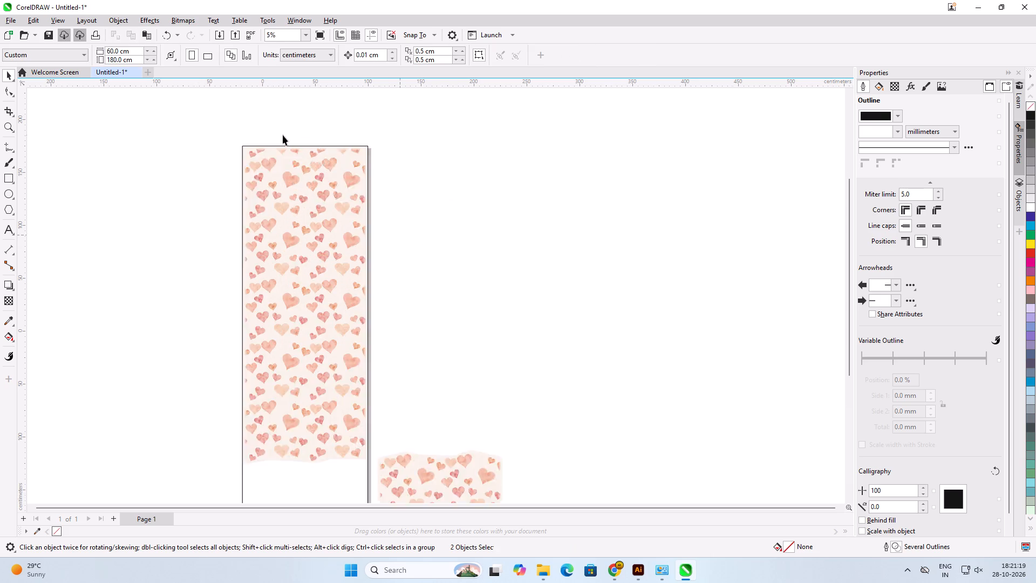
{"action": "scroll", "coordinate": [283, 135], "scroll_direction": "up", "scroll_amount": 13}
{"action": "scroll", "coordinate": [283, 135], "scroll_direction": "down", "scroll_amount": 16}
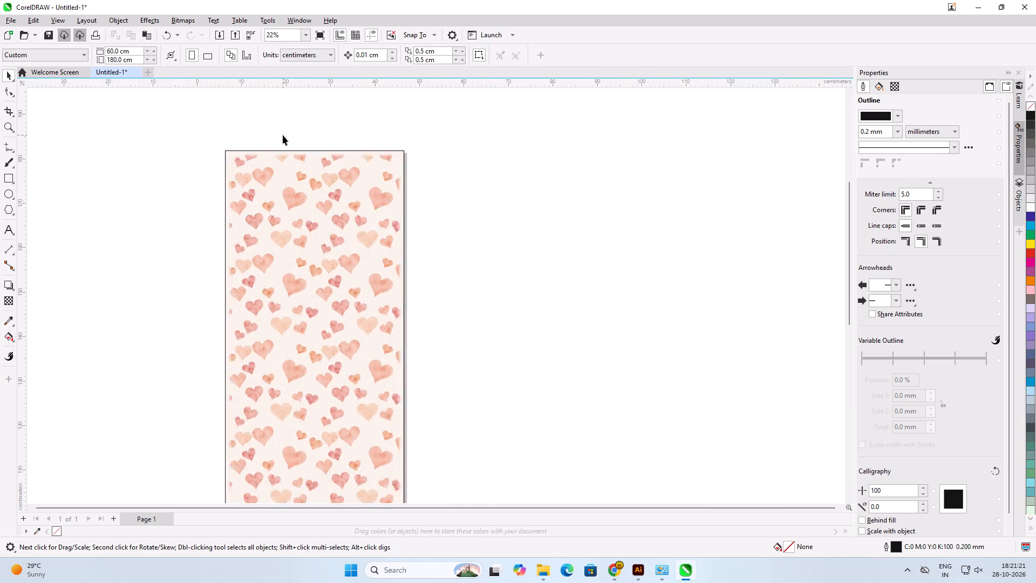
{"action": "scroll", "coordinate": [305, 515], "scroll_direction": "up", "scroll_amount": 3}
{"action": "scroll", "coordinate": [255, 480], "scroll_direction": "up", "scroll_amount": 5}
Align the trimmed duplicate with the rectangle, centred horizontally and flush with its bottom edge, and inspect the seam with the original.
{"action": "left_click", "coordinate": [541, 419]}
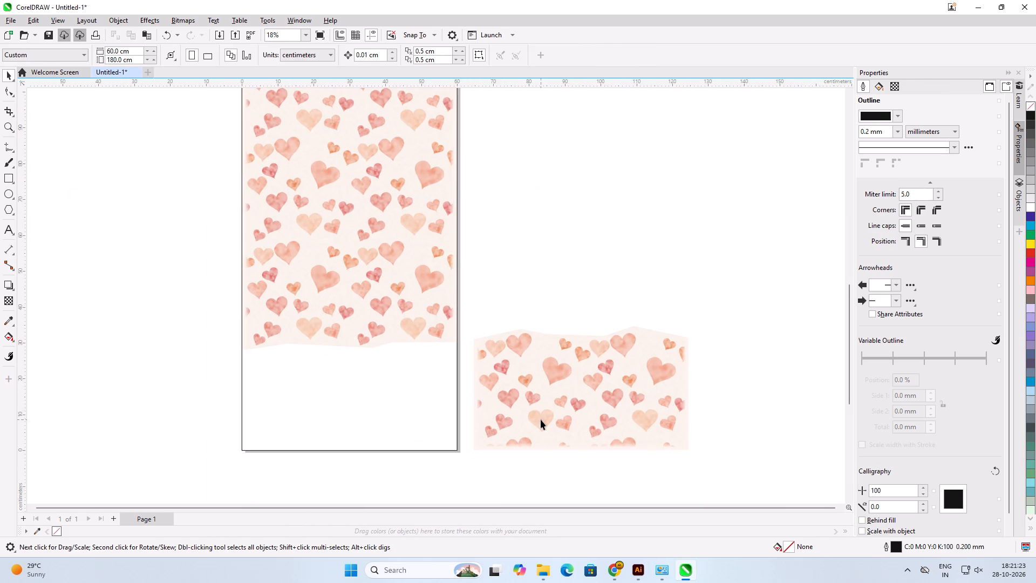
{"action": "left_click", "coordinate": [379, 419], "text": "shift"}
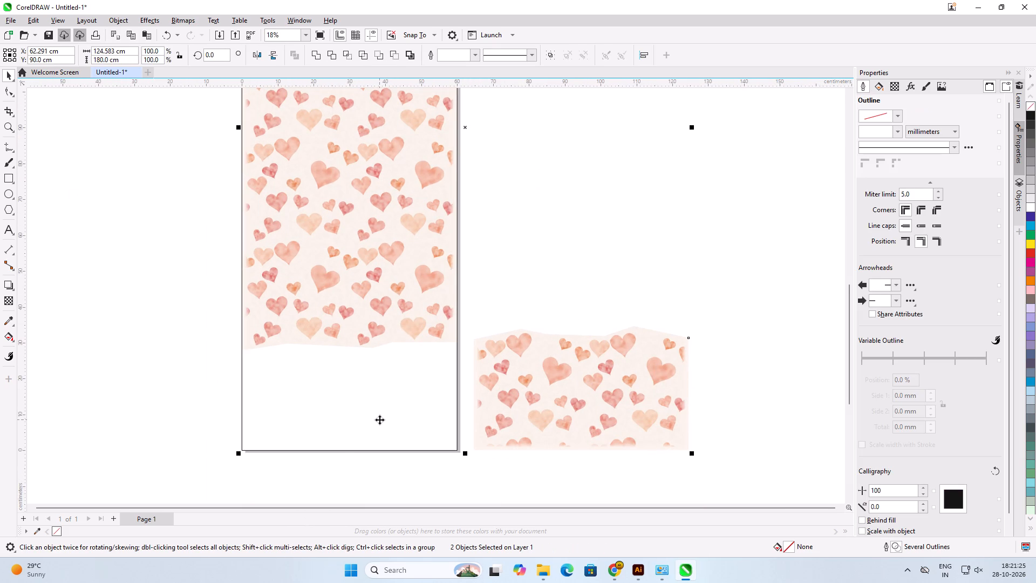
{"action": "key", "text": "c"}
{"action": "key", "text": "b"}
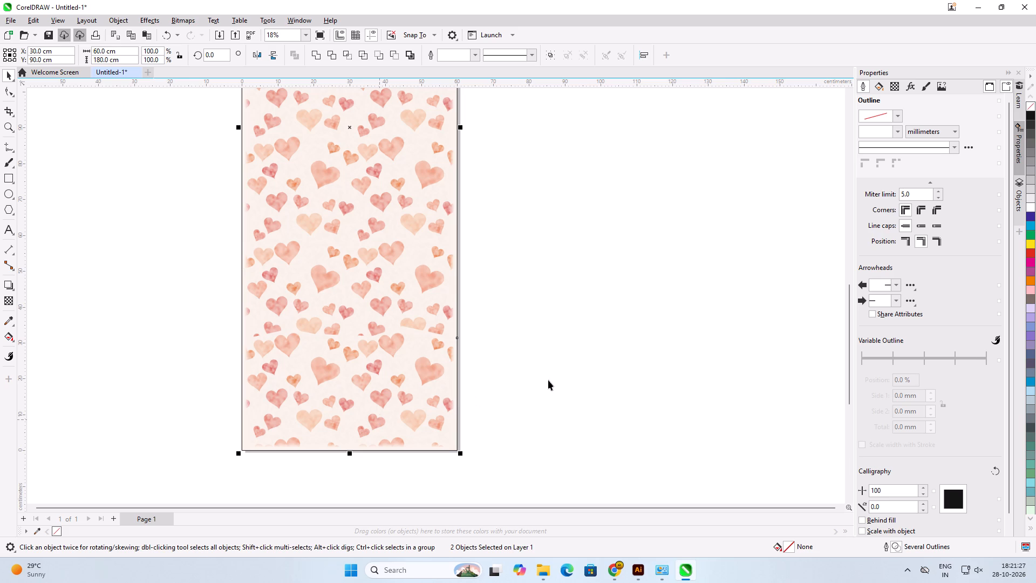
{"action": "left_click", "coordinate": [554, 379]}
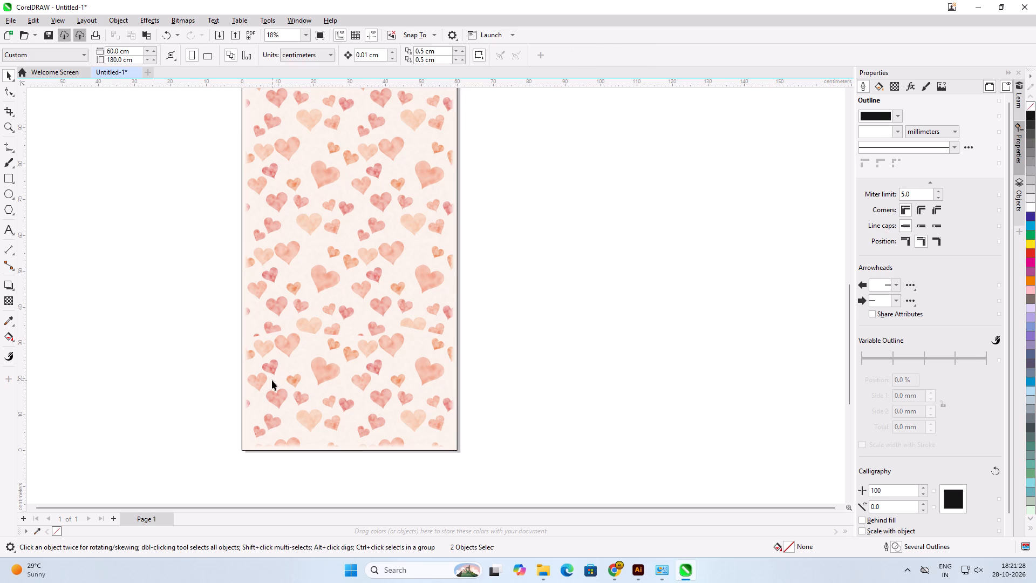
{"action": "scroll", "coordinate": [272, 380], "scroll_direction": "up", "scroll_amount": 2}
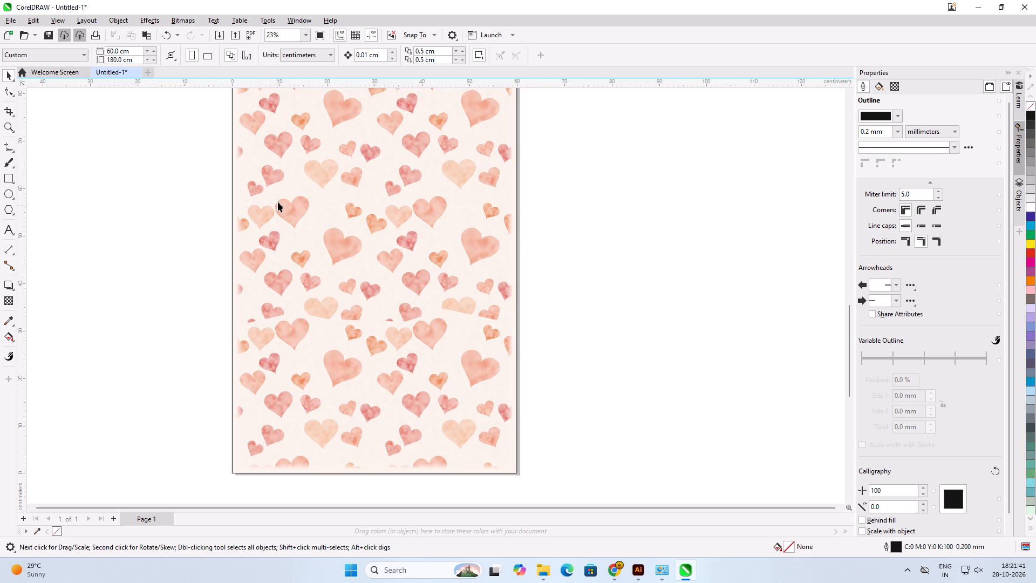
Send the 60 x 180 cm rectangle behind both heart images and deselect it.
{"action": "left_click", "coordinate": [268, 337]}
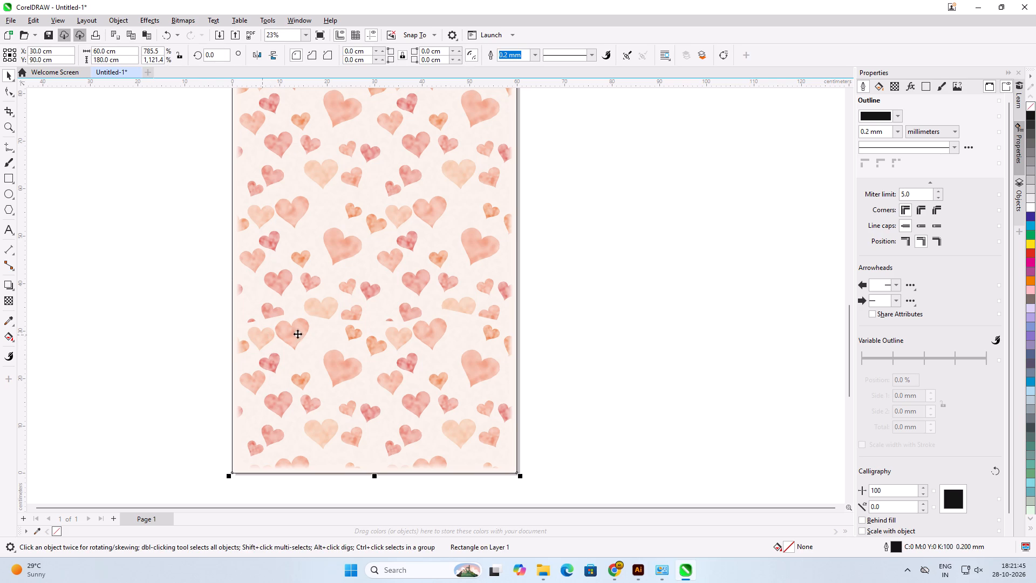
{"action": "left_click_drag", "start_coordinate": [328, 356], "coordinate": [328, 370]}
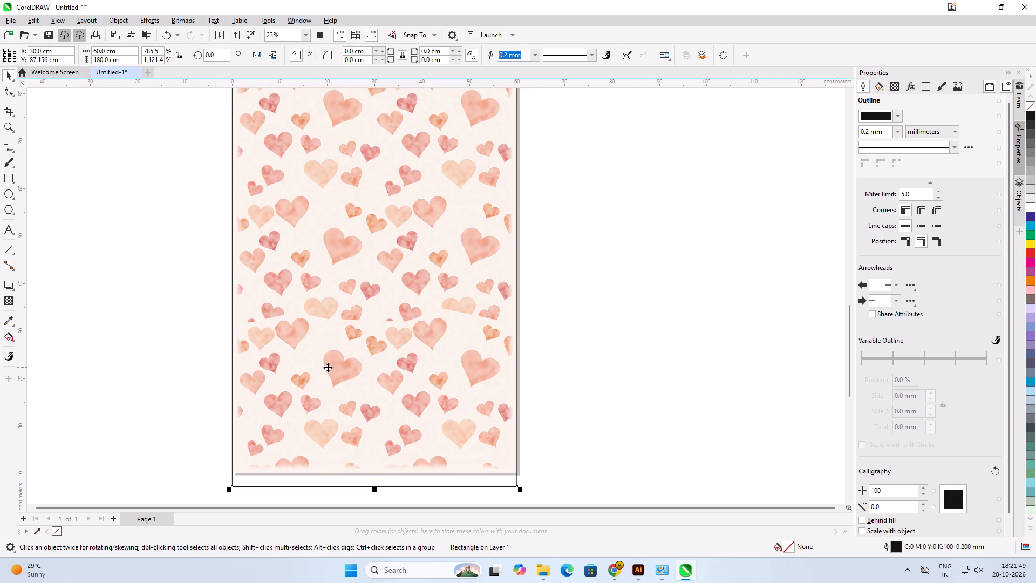
{"action": "key", "text": "ctrl+z"}
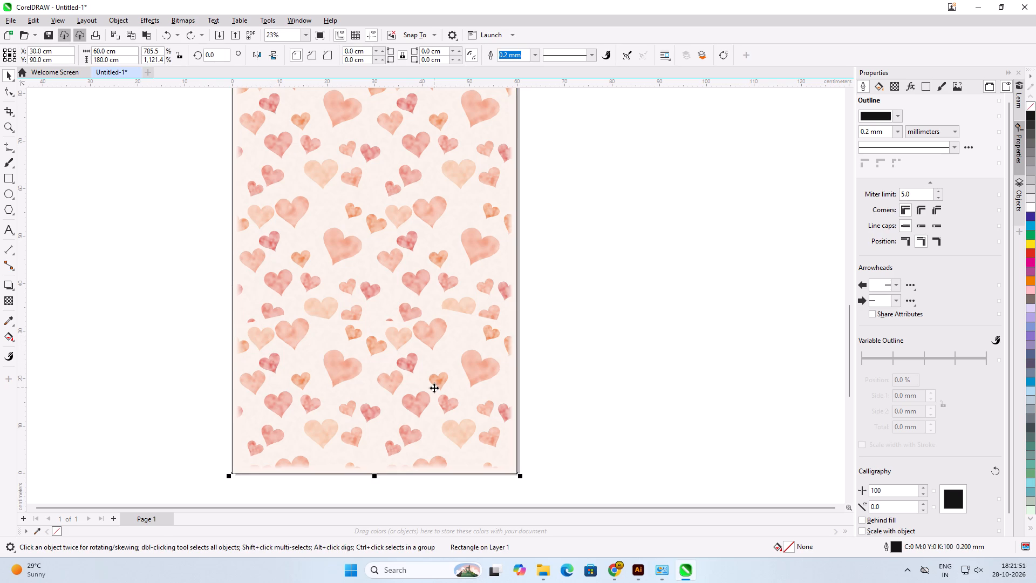
{"action": "key", "text": "ctrl+Page_Down"}
{"action": "key", "text": "ctrl+Page_Down"}
{"action": "key", "text": "ctrl+Page_Down"}
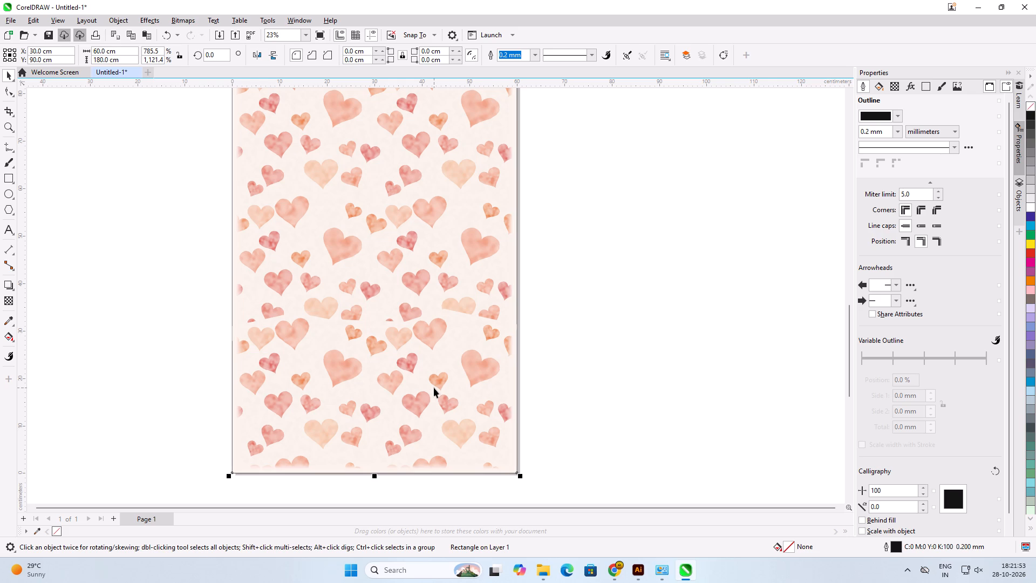
{"action": "left_click", "coordinate": [603, 369]}
Move the trimmed duplicate straight down about 3 cm past the rectangle's bottom edge, and return from its focus group to Layer 1.
{"action": "left_click", "coordinate": [405, 359]}
{"action": "left_click_drag", "start_coordinate": [411, 357], "coordinate": [411, 372]}
{"action": "double_click", "coordinate": [411, 372]}
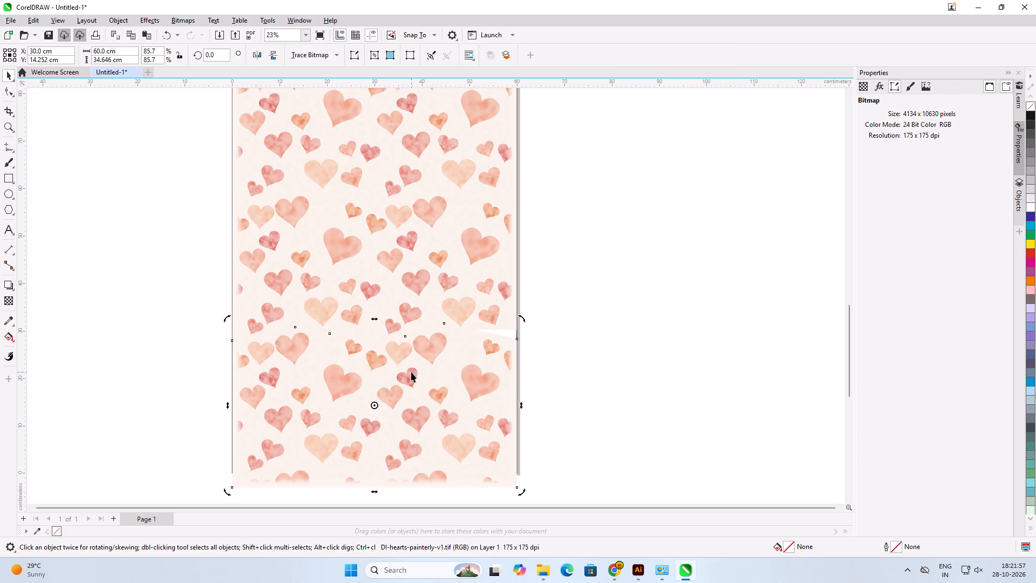
{"action": "left_click", "coordinate": [566, 379]}
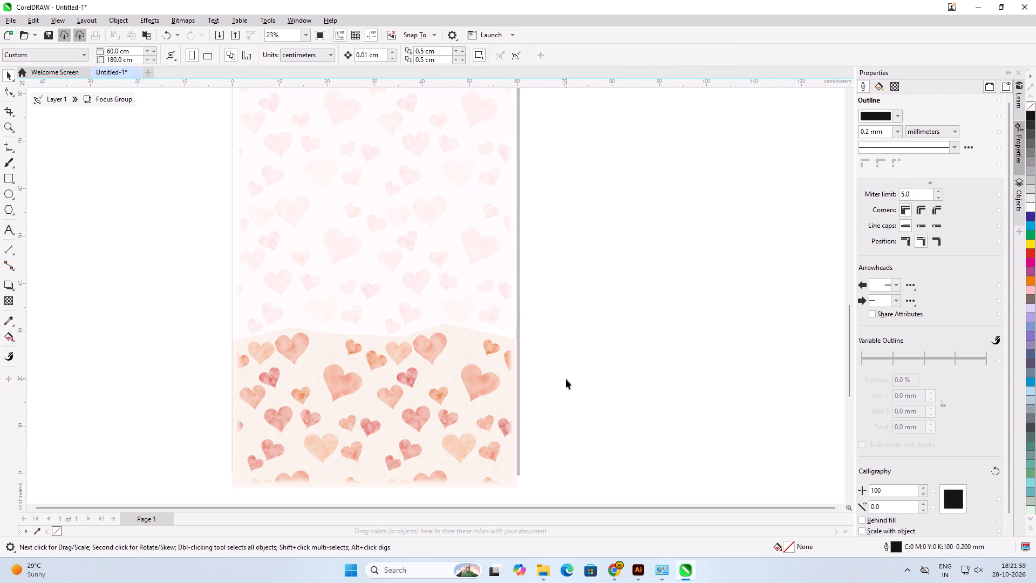
{"action": "left_click", "coordinate": [50, 96]}
{"action": "left_click", "coordinate": [92, 217]}
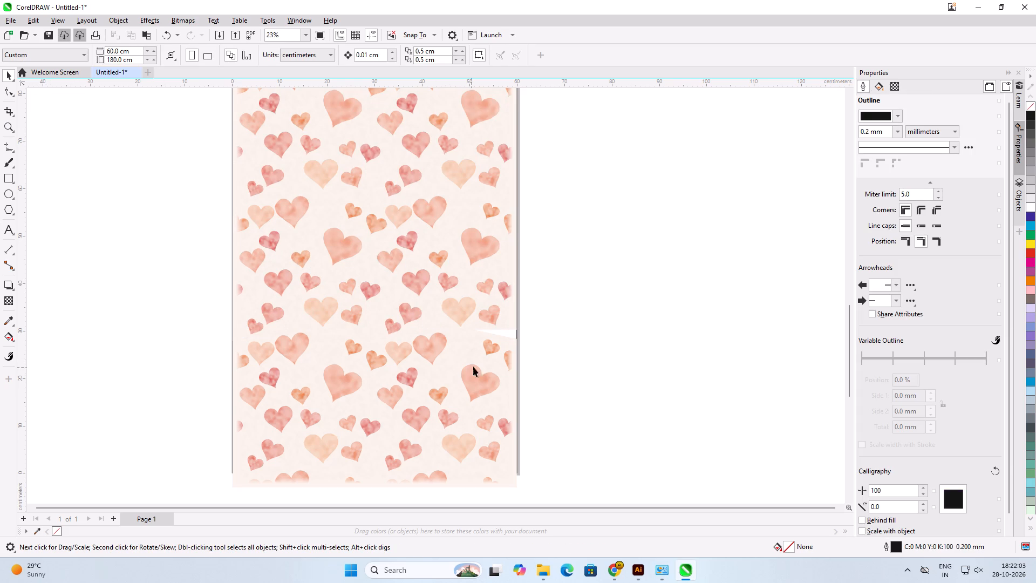
Fill the rectangle behind the hearts with the background colour R:247 G:242 B:233 (#F7F2E9) sampled from the artwork, and deselect it.
{"action": "left_click", "coordinate": [557, 343]}
{"action": "left_click", "coordinate": [510, 334]}
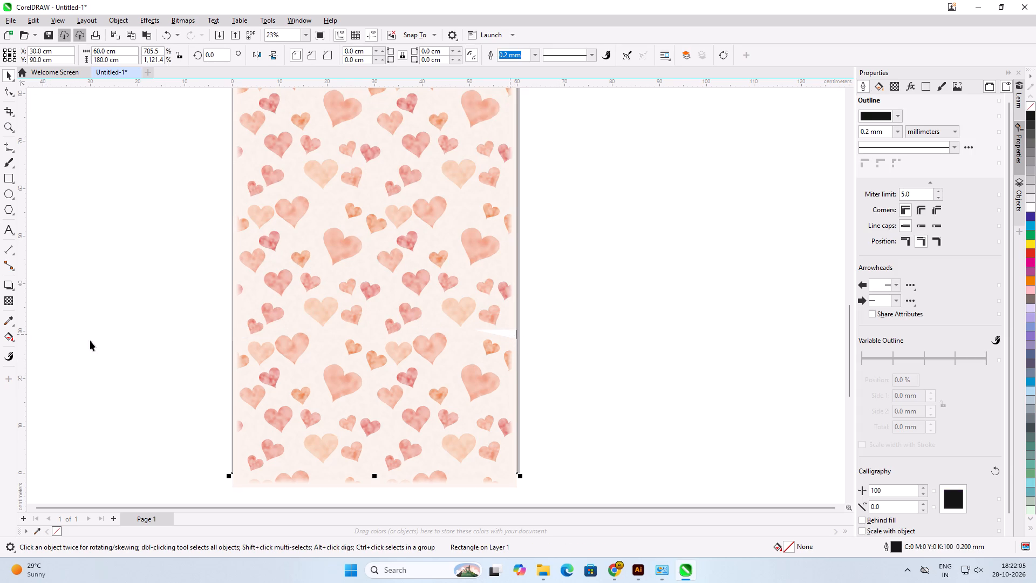
{"action": "left_click", "coordinate": [4, 319]}
{"action": "left_click", "coordinate": [468, 337]}
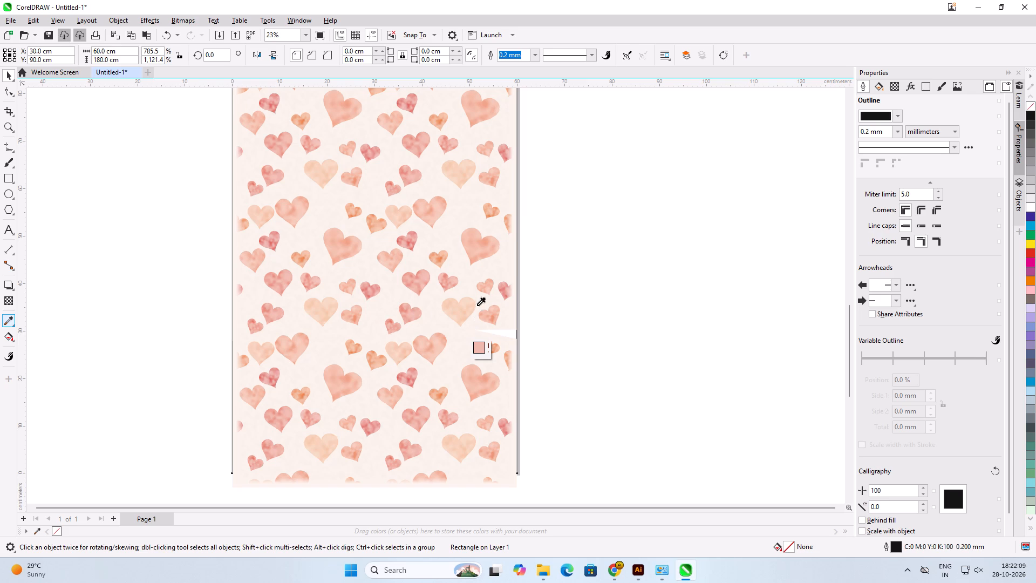
{"action": "scroll", "coordinate": [507, 329], "scroll_direction": "up", "scroll_amount": 7}
{"action": "left_click", "coordinate": [503, 336]}
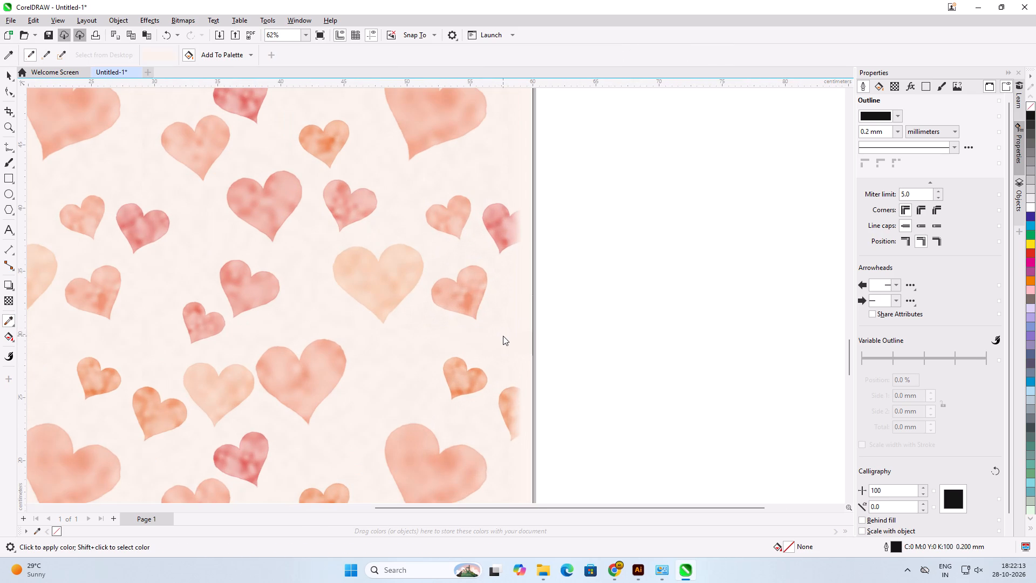
{"action": "scroll", "coordinate": [503, 336], "scroll_direction": "down", "scroll_amount": 5}
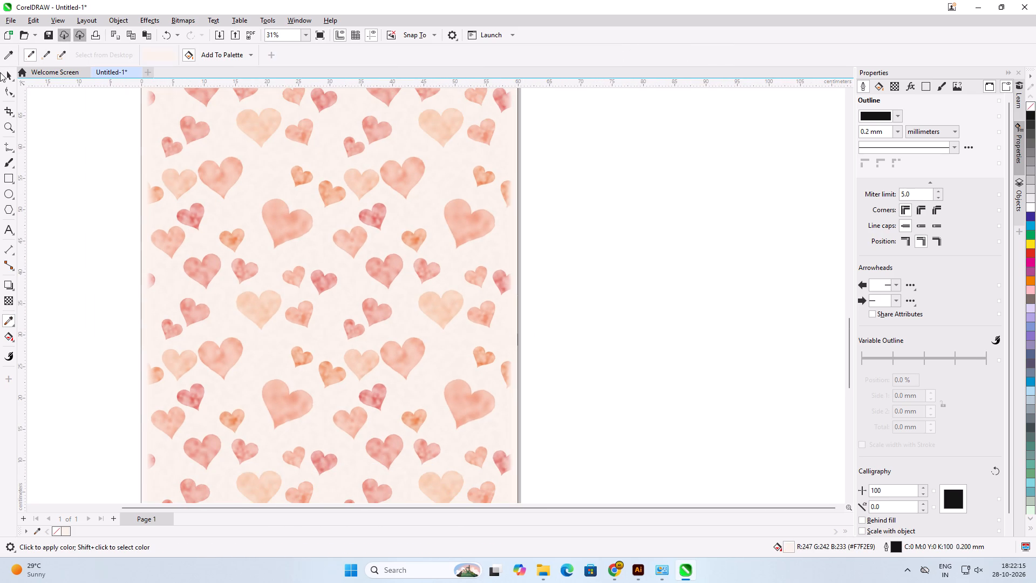
{"action": "left_click", "coordinate": [5, 72]}
{"action": "left_click", "coordinate": [87, 201]}
Examine the seam between the two heart images and how they fit the rectangle's bottom and top edges.
{"action": "scroll", "coordinate": [323, 225], "scroll_direction": "down", "scroll_amount": 6}
{"action": "scroll", "coordinate": [312, 391], "scroll_direction": "up", "scroll_amount": 3}
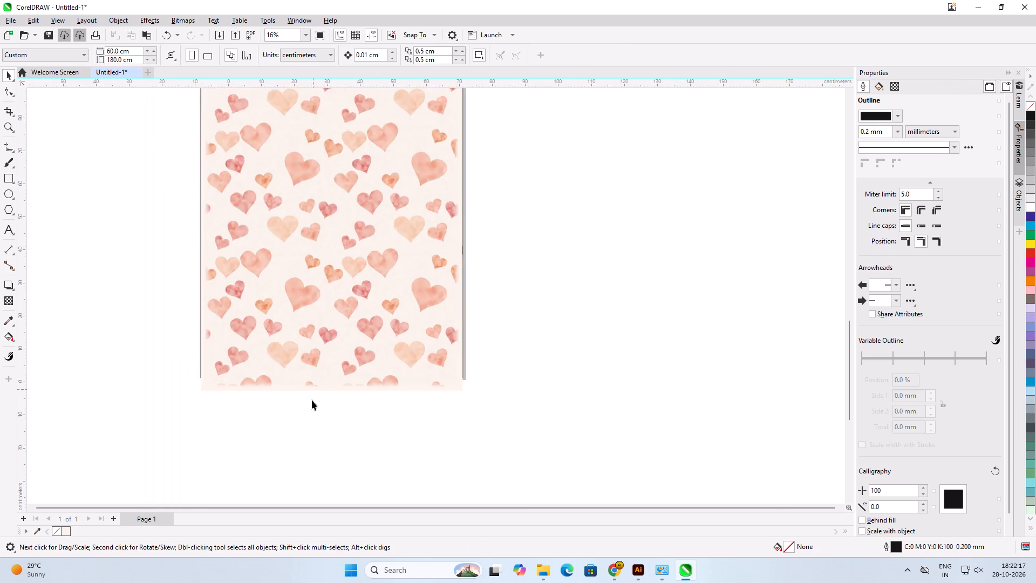
{"action": "scroll", "coordinate": [312, 400], "scroll_direction": "up", "scroll_amount": 3}
{"action": "scroll", "coordinate": [312, 404], "scroll_direction": "down", "scroll_amount": 4}
{"action": "scroll", "coordinate": [281, 273], "scroll_direction": "up", "scroll_amount": 1}
{"action": "scroll", "coordinate": [286, 320], "scroll_direction": "down", "scroll_amount": 4}
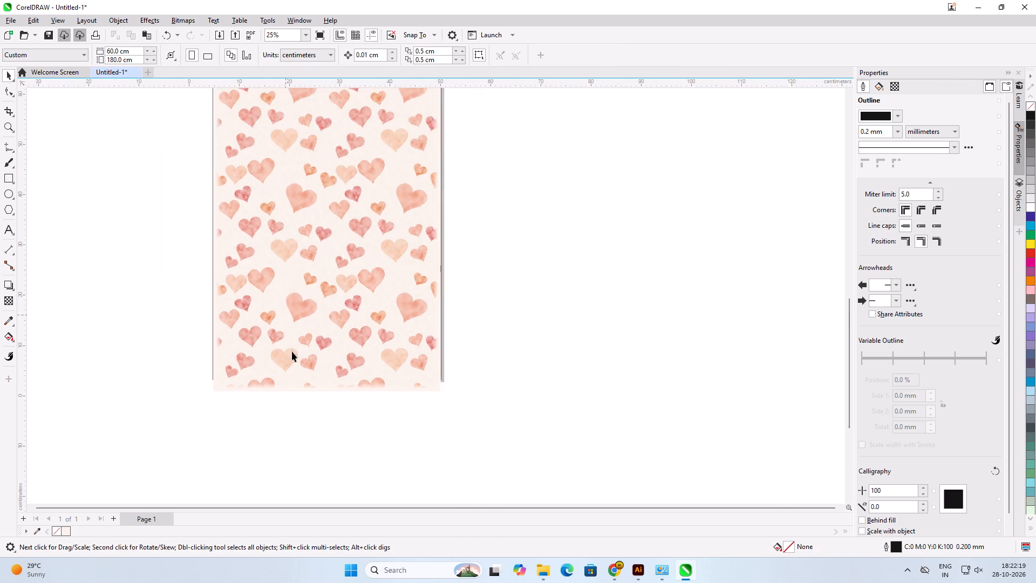
{"action": "scroll", "coordinate": [251, 226], "scroll_direction": "up", "scroll_amount": 4}
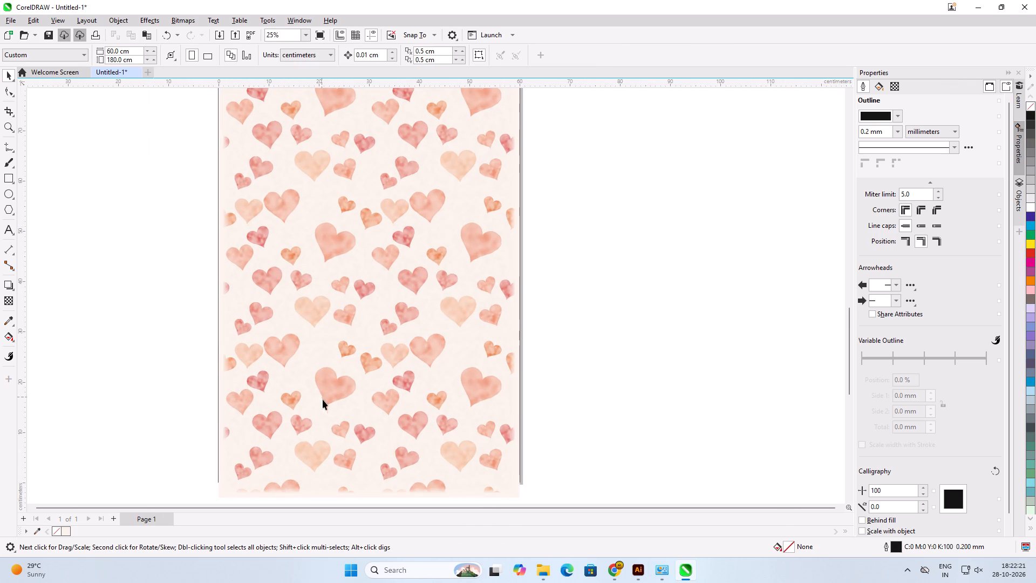
{"action": "left_click", "coordinate": [330, 433]}
{"action": "scroll", "coordinate": [330, 433], "scroll_direction": "down", "scroll_amount": 1}
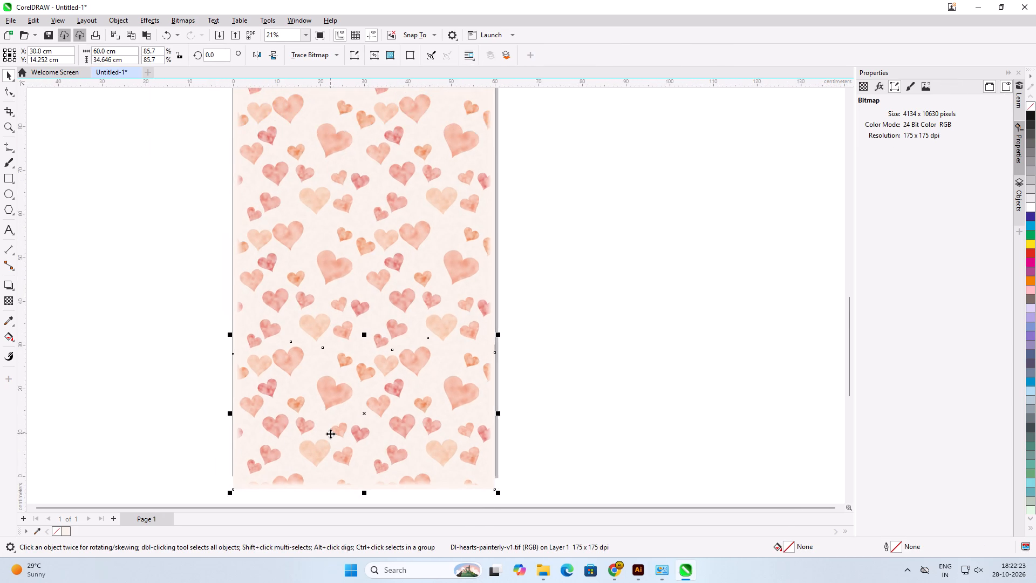
{"action": "scroll", "coordinate": [330, 433], "scroll_direction": "down", "scroll_amount": 1}
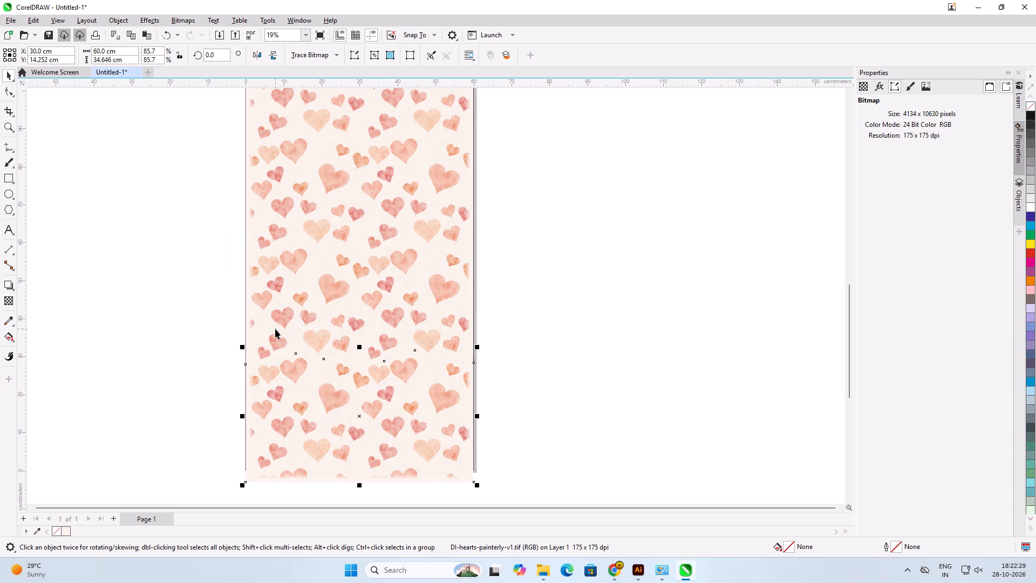
{"action": "scroll", "coordinate": [275, 329], "scroll_direction": "down", "scroll_amount": 3}
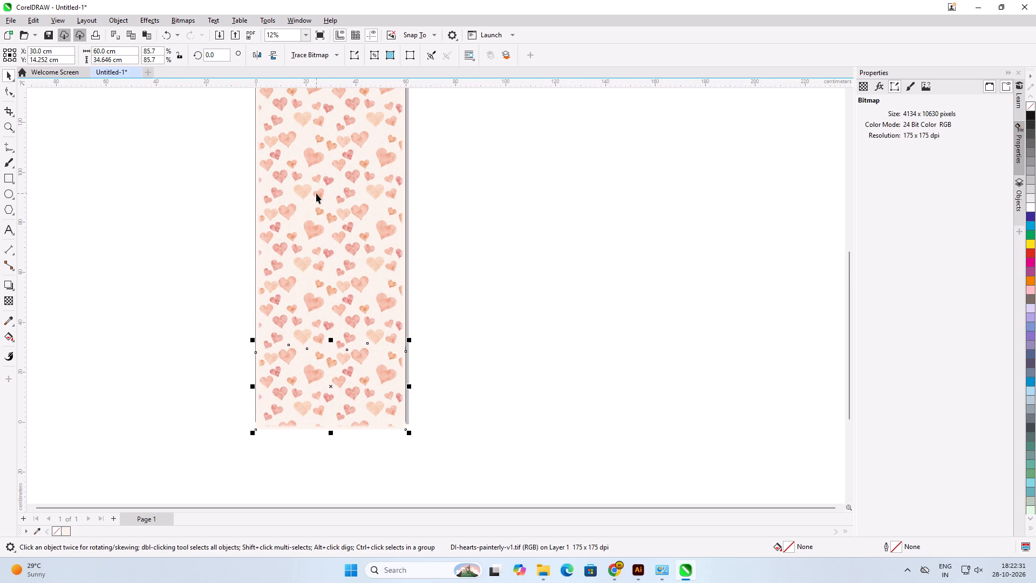
{"action": "scroll", "coordinate": [316, 193], "scroll_direction": "up", "scroll_amount": 1}
{"action": "scroll", "coordinate": [316, 193], "scroll_direction": "down", "scroll_amount": 3}
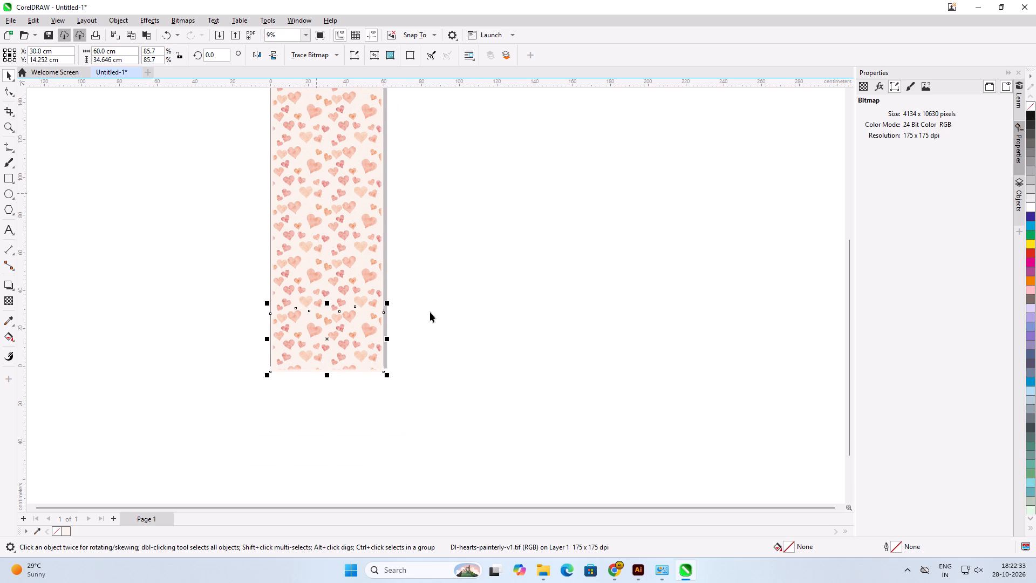
{"action": "left_click", "coordinate": [436, 317]}
{"action": "scroll", "coordinate": [325, 395], "scroll_direction": "down", "scroll_amount": 2}
{"action": "scroll", "coordinate": [313, 210], "scroll_direction": "up", "scroll_amount": 1}
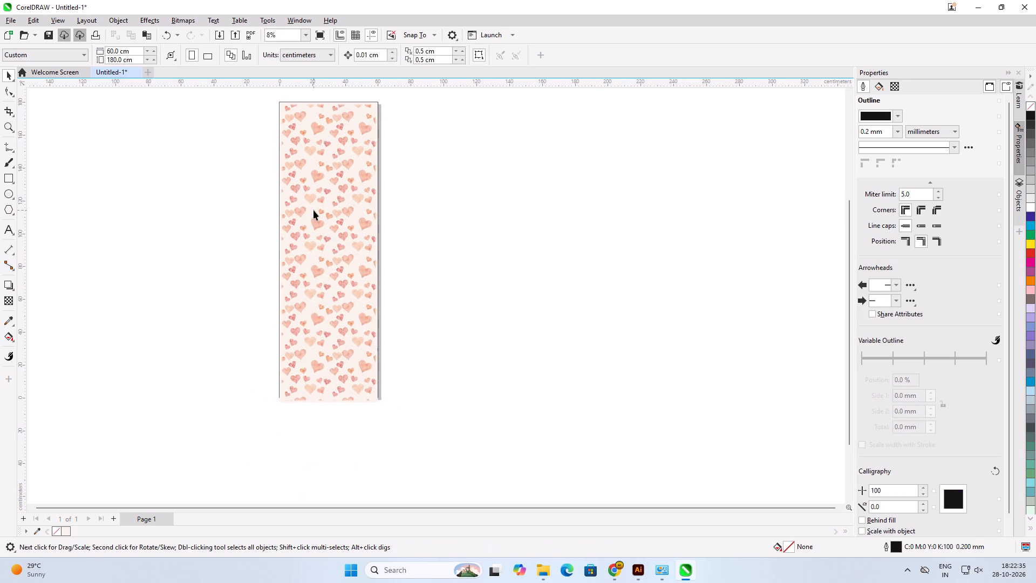
{"action": "scroll", "coordinate": [298, 390], "scroll_direction": "up", "scroll_amount": 10}
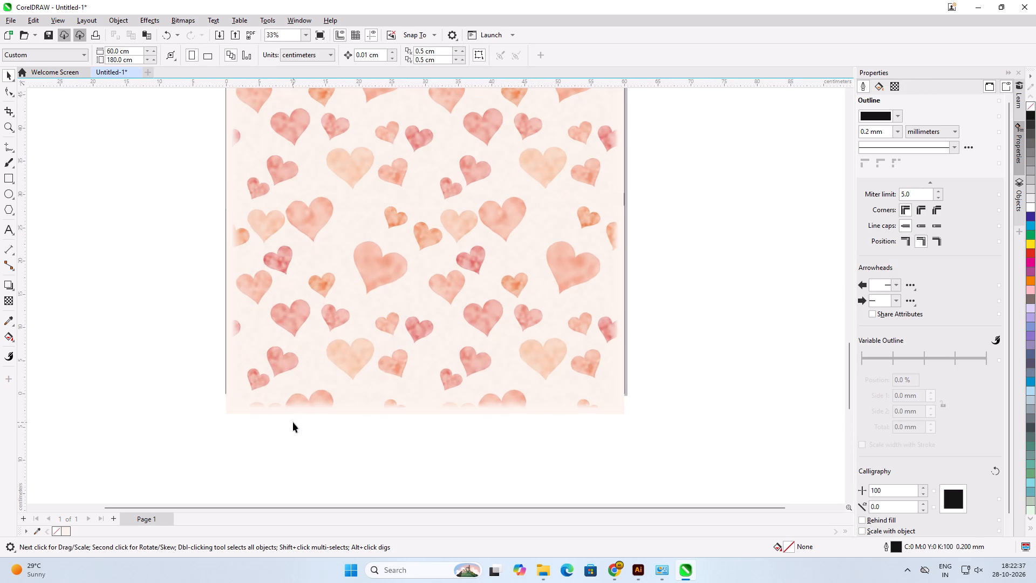
{"action": "left_click", "coordinate": [325, 388]}
{"action": "scroll", "coordinate": [323, 421], "scroll_direction": "down", "scroll_amount": 4}
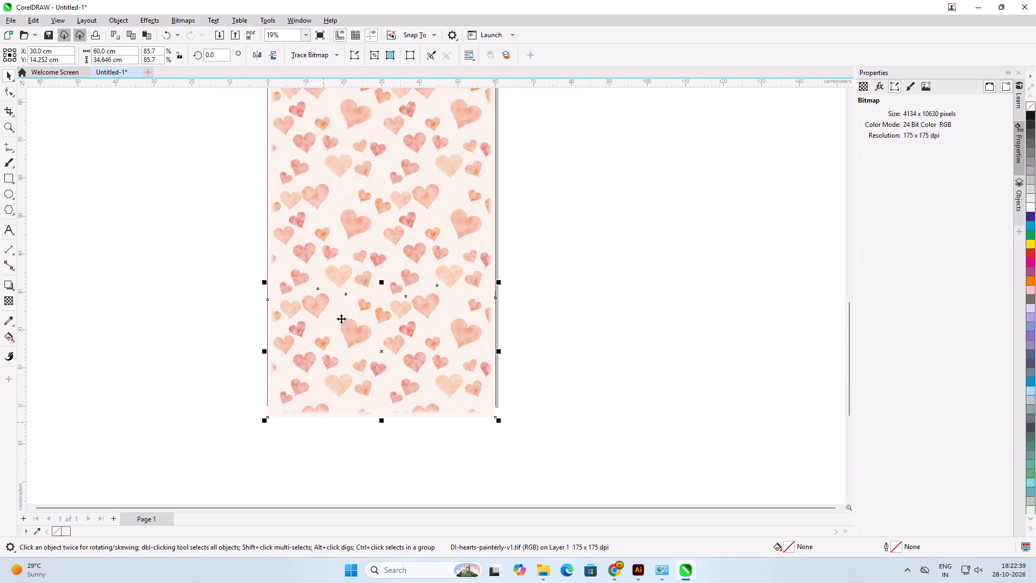
{"action": "scroll", "coordinate": [339, 232], "scroll_direction": "up", "scroll_amount": 3}
{"action": "scroll", "coordinate": [339, 246], "scroll_direction": "down", "scroll_amount": 9}
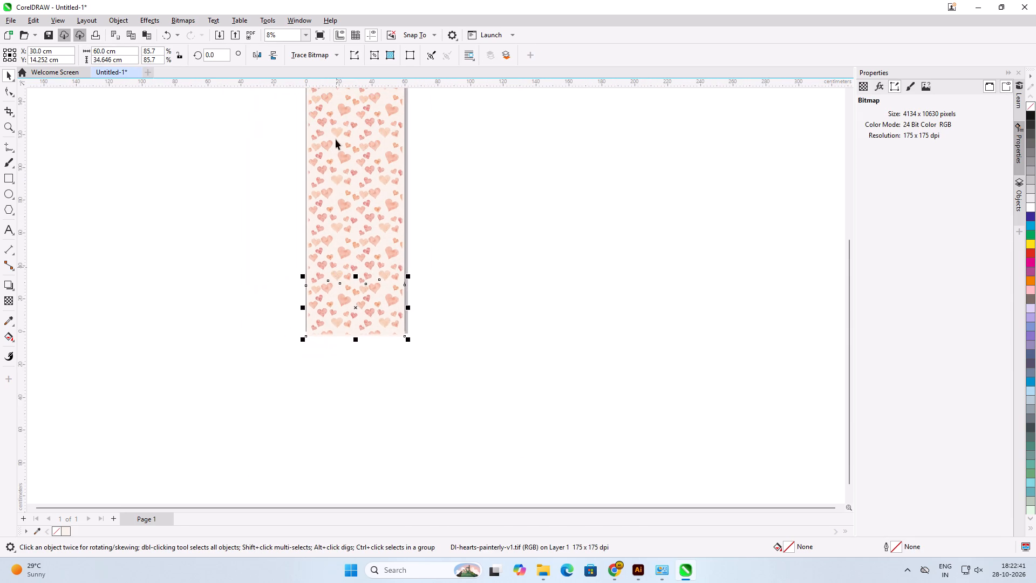
{"action": "scroll", "coordinate": [337, 220], "scroll_direction": "down", "scroll_amount": 8}
{"action": "scroll", "coordinate": [343, 177], "scroll_direction": "up", "scroll_amount": 13}
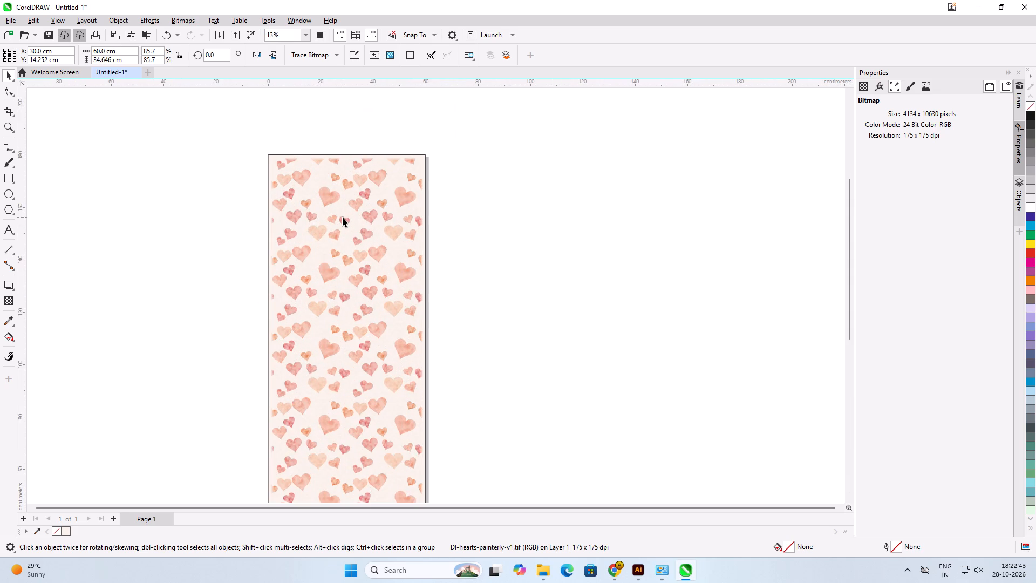
{"action": "scroll", "coordinate": [343, 217], "scroll_direction": "up", "scroll_amount": 4}
{"action": "scroll", "coordinate": [343, 217], "scroll_direction": "down", "scroll_amount": 6}
{"action": "scroll", "coordinate": [343, 178], "scroll_direction": "up", "scroll_amount": 5}
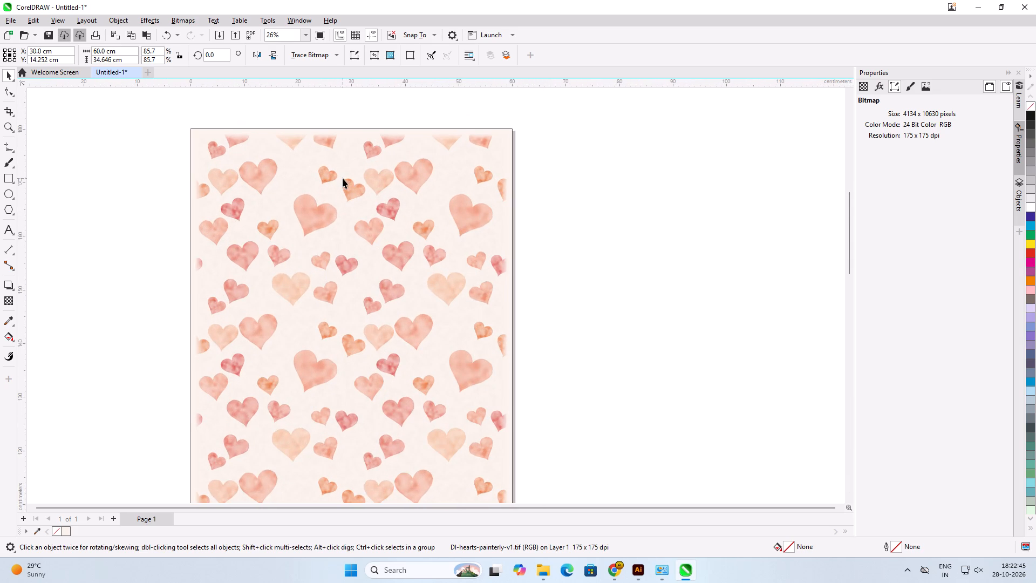
Nudge the reshaped original up in 0.01 cm increments by about 0.54 cm and inspect the seam with the duplicate.
{"action": "left_click", "coordinate": [351, 243]}
{"action": "key", "text": "Up"}
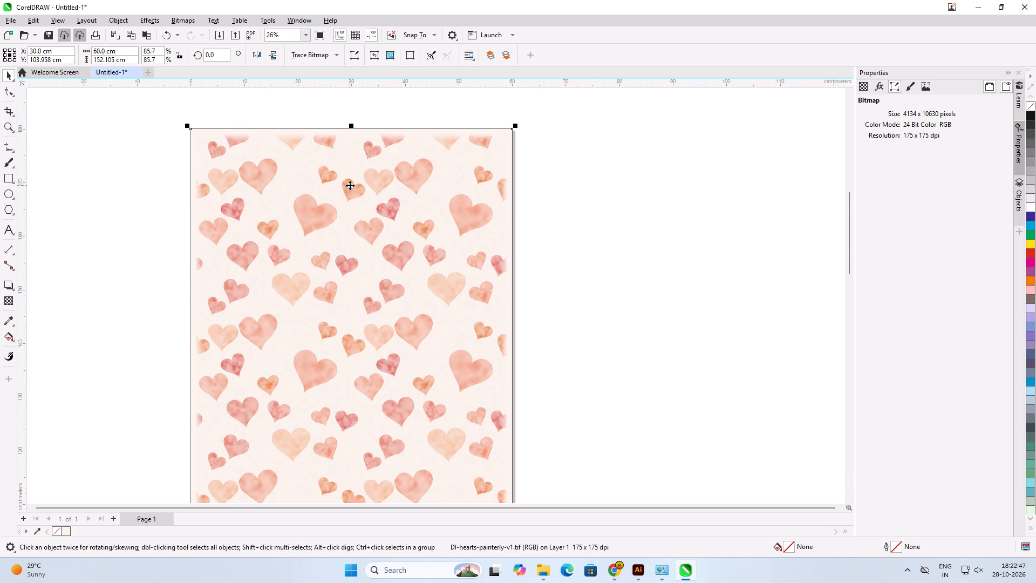
{"action": "key", "text": "Up"}
{"action": "key", "text": "Up"}
{"action": "key", "text": "Up"}
{"action": "key", "text": "Up"}
{"action": "key", "text": "Up"}
{"action": "key", "text": "Up"}
{"action": "key", "text": "Up"}
{"action": "key", "text": "Up"}
{"action": "key", "text": "Up"}
{"action": "key", "text": "Up"}
{"action": "key", "text": "Up"}
{"action": "key", "text": "Up"}
{"action": "key", "text": "Up"}
{"action": "key", "text": "Up"}
{"action": "key", "text": "Up"}
{"action": "key", "text": "Up"}
{"action": "key", "text": "Up"}
{"action": "key", "text": "Up"}
{"action": "key", "text": "Up"}
{"action": "key", "text": "Up"}
{"action": "key", "text": "Up"}
{"action": "key", "text": "Up"}
{"action": "key", "text": "Up"}
{"action": "key", "text": "Up"}
{"action": "key", "text": "Up"}
{"action": "key", "text": "Up"}
{"action": "key", "text": "Up"}
{"action": "key", "text": "Up"}
{"action": "key", "text": "Up"}
{"action": "key", "text": "Up"}
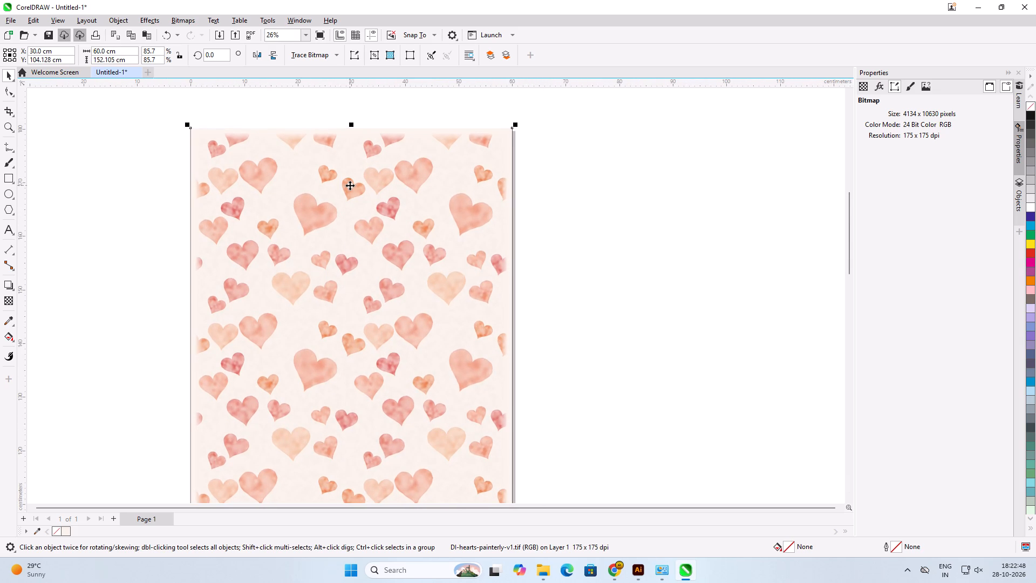
{"action": "key", "text": "Up"}
{"action": "key", "text": "Up"}
{"action": "key", "text": "Up"}
{"action": "key", "text": "Up"}
{"action": "key", "text": "Up"}
{"action": "key", "text": "Up"}
{"action": "key", "text": "Up"}
{"action": "key", "text": "Up"}
{"action": "key", "text": "Up"}
{"action": "key", "text": "Up"}
{"action": "key", "text": "Up"}
{"action": "key", "text": "Up"}
{"action": "key", "text": "Up"}
{"action": "key", "text": "Up"}
{"action": "key", "text": "Up"}
{"action": "key", "text": "Up"}
{"action": "key", "text": "Up"}
{"action": "key", "text": "Up"}
{"action": "key", "text": "Up"}
{"action": "key", "text": "Up"}
{"action": "key", "text": "Up"}
{"action": "key", "text": "Up"}
{"action": "key", "text": "Up"}
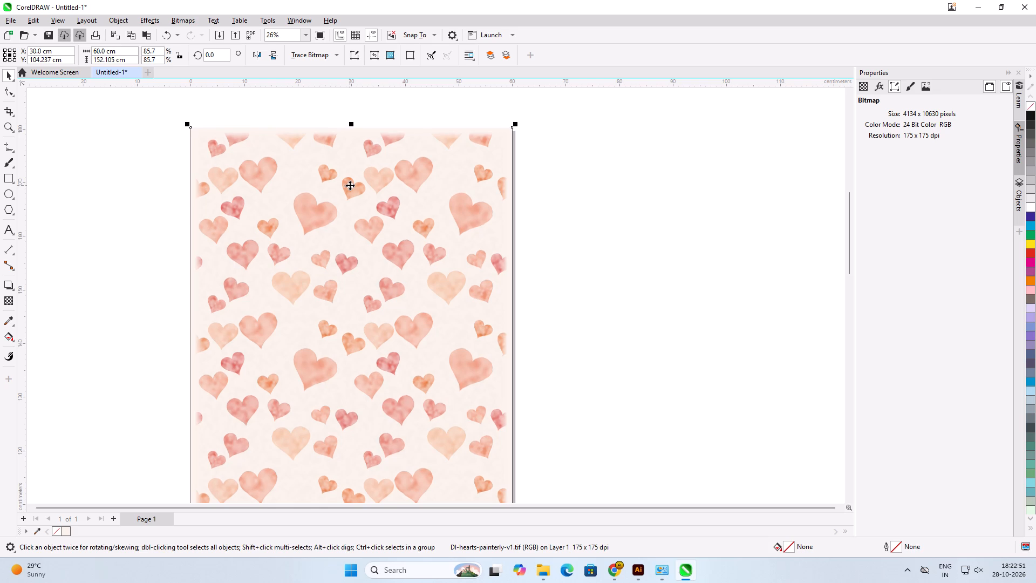
{"action": "key", "text": "Up"}
{"action": "key", "text": "Up"}
{"action": "key", "text": "Up"}
{"action": "key", "text": "Up"}
{"action": "key", "text": "Up"}
{"action": "key", "text": "Up"}
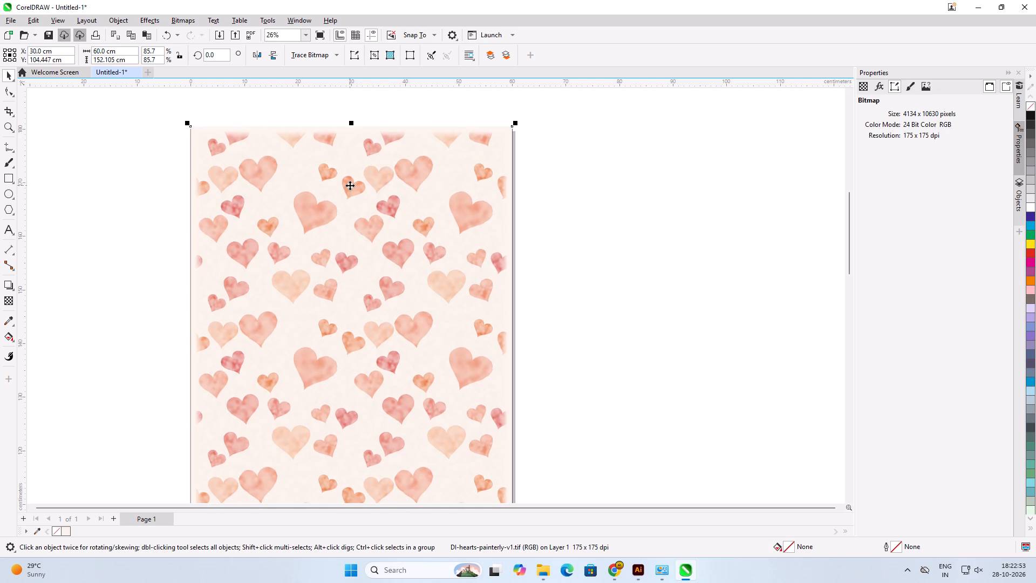
{"action": "key", "text": "Up"}
{"action": "key", "text": "Up"}
{"action": "key", "text": "Up"}
{"action": "key", "text": "Up"}
{"action": "scroll", "coordinate": [350, 185], "scroll_direction": "down", "scroll_amount": 13}
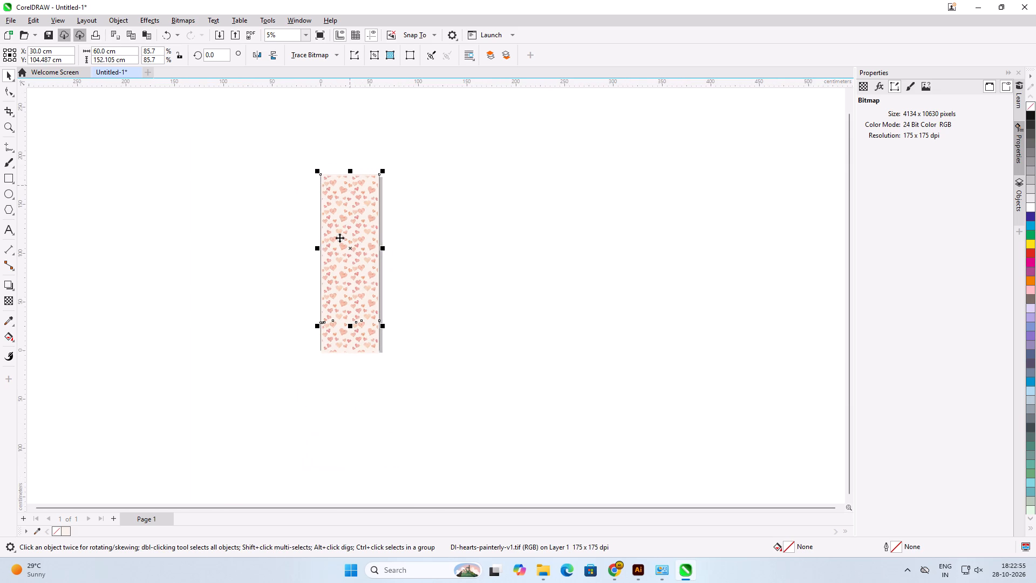
{"action": "scroll", "coordinate": [336, 293], "scroll_direction": "up", "scroll_amount": 11}
{"action": "scroll", "coordinate": [348, 344], "scroll_direction": "up", "scroll_amount": 4}
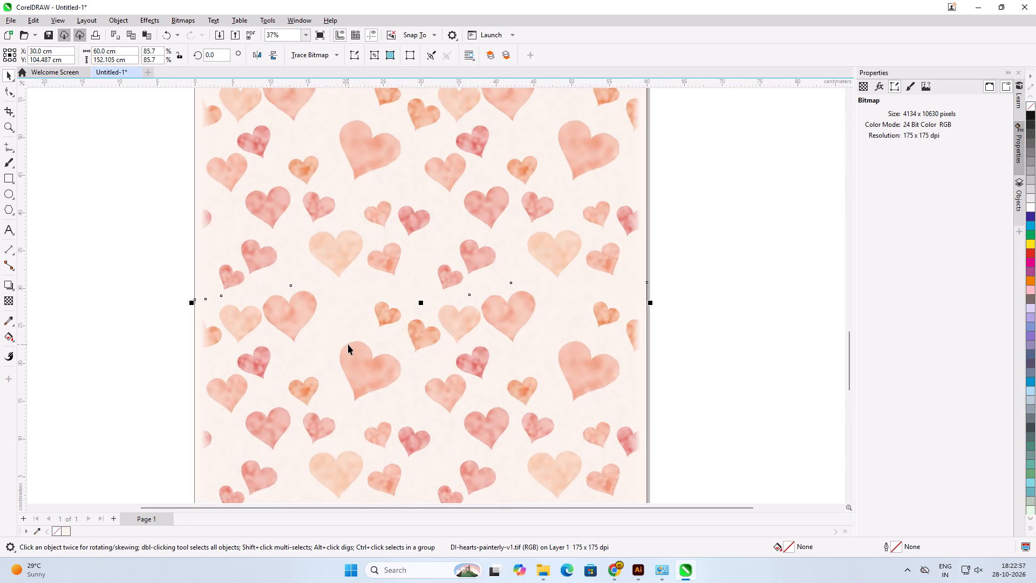
{"action": "scroll", "coordinate": [348, 344], "scroll_direction": "down", "scroll_amount": 7}
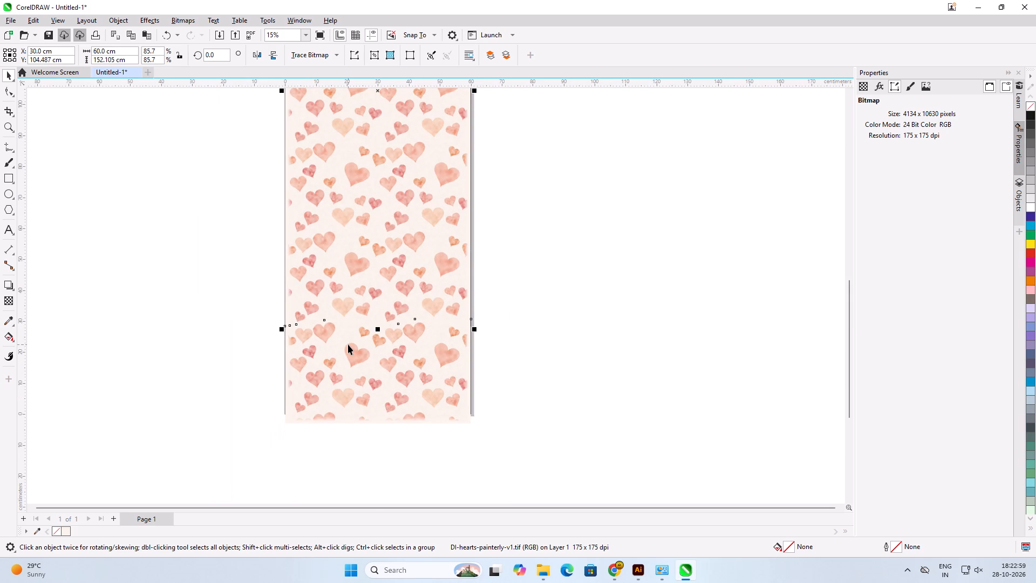
Undo the recent nudges, background fill, placement and trimming edits, back to the roughly trimmed duplicate standing beside the original hearts image.
{"action": "key", "text": "ctrl+z"}
{"action": "key", "text": "ctrl+z"}
{"action": "key", "text": "ctrl+z"}
{"action": "key", "text": "ctrl+z"}
{"action": "key", "text": "ctrl+z"}
{"action": "key", "text": "ctrl+z"}
{"action": "key", "text": "ctrl+z"}
{"action": "key", "text": "ctrl+z"}
{"action": "key", "text": "ctrl+z"}
{"action": "key", "text": "ctrl+z"}
{"action": "key", "text": "ctrl+z"}
{"action": "key", "text": "ctrl+z"}
{"action": "key", "text": "ctrl+z"}
{"action": "key", "text": "ctrl+z"}
{"action": "key", "text": "ctrl+z"}
{"action": "key", "text": "ctrl+z"}
{"action": "key", "text": "ctrl+z"}
{"action": "key", "text": "ctrl+z"}
{"action": "key", "text": "ctrl+z"}
{"action": "key", "text": "ctrl+z"}
{"action": "key", "text": "ctrl+z"}
{"action": "key", "text": "ctrl+z"}
{"action": "key", "text": "ctrl+z"}
{"action": "key", "text": "ctrl+z"}
{"action": "key", "text": "ctrl+z"}
{"action": "key", "text": "ctrl+z"}
{"action": "key", "text": "ctrl+z"}
{"action": "key", "text": "ctrl+z"}
{"action": "key", "text": "ctrl+z"}
{"action": "key", "text": "ctrl+z"}
{"action": "key", "text": "ctrl+z"}
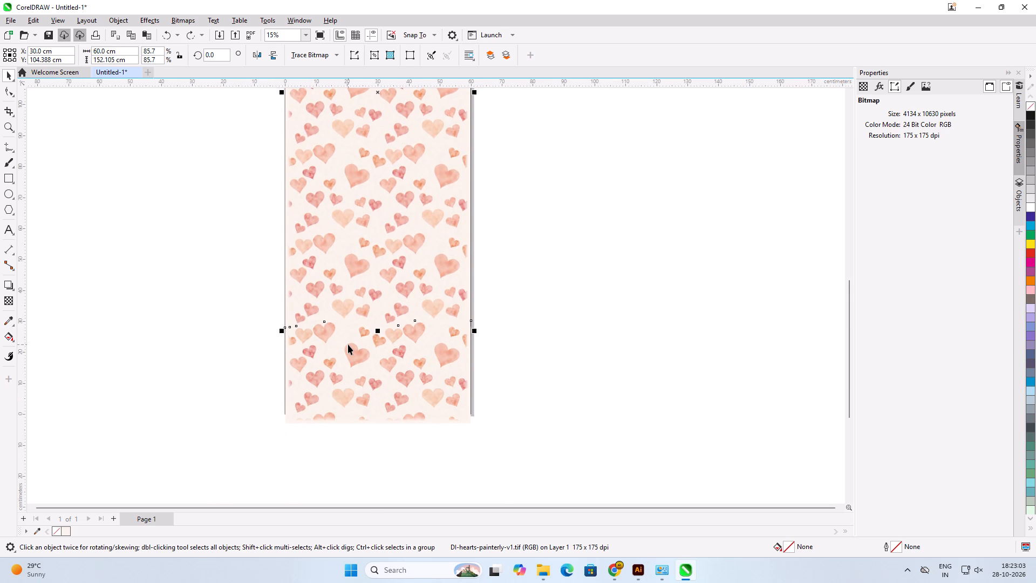
{"action": "key", "text": "ctrl+z"}
{"action": "key", "text": "ctrl+z"}
{"action": "key", "text": "ctrl+z"}
{"action": "key", "text": "ctrl+z"}
{"action": "key", "text": "ctrl+z"}
{"action": "key", "text": "ctrl+z"}
{"action": "key", "text": "ctrl+z"}
{"action": "key", "text": "ctrl+z"}
{"action": "key", "text": "ctrl+z"}
{"action": "key", "text": "ctrl+z"}
{"action": "key", "text": "ctrl+z"}
{"action": "key", "text": "ctrl+z"}
{"action": "key", "text": "ctrl+z"}
{"action": "key", "text": "ctrl+z"}
{"action": "key", "text": "ctrl+z"}
{"action": "key", "text": "ctrl+z"}
{"action": "key", "text": "ctrl+z"}
{"action": "key", "text": "ctrl+z"}
{"action": "key", "text": "ctrl+z"}
{"action": "key", "text": "ctrl+z"}
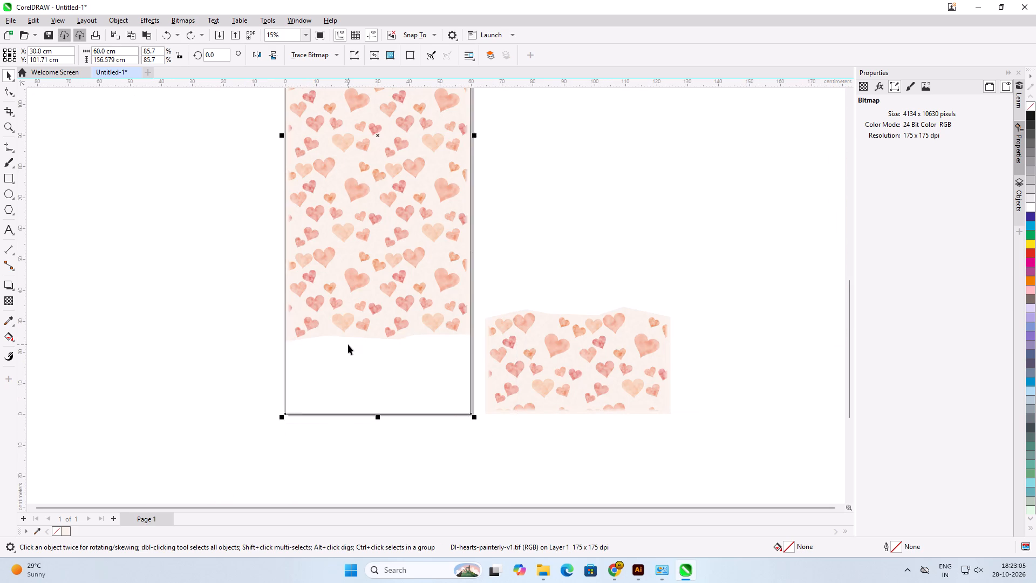
{"action": "key", "text": "ctrl+z"}
{"action": "key", "text": "ctrl+z"}
{"action": "key", "text": "ctrl+z"}
{"action": "key", "text": "ctrl+z"}
{"action": "key", "text": "ctrl+z"}
{"action": "key", "text": "ctrl+z"}
{"action": "key", "text": "ctrl+z"}
{"action": "key", "text": "ctrl+z"}
{"action": "key", "text": "ctrl+z"}
{"action": "key", "text": "ctrl+z"}
{"action": "key", "text": "ctrl+z"}
{"action": "key", "text": "ctrl+z"}
{"action": "key", "text": "ctrl+z"}
{"action": "key", "text": "ctrl+z"}
{"action": "key", "text": "ctrl+z"}
{"action": "key", "text": "ctrl+z"}
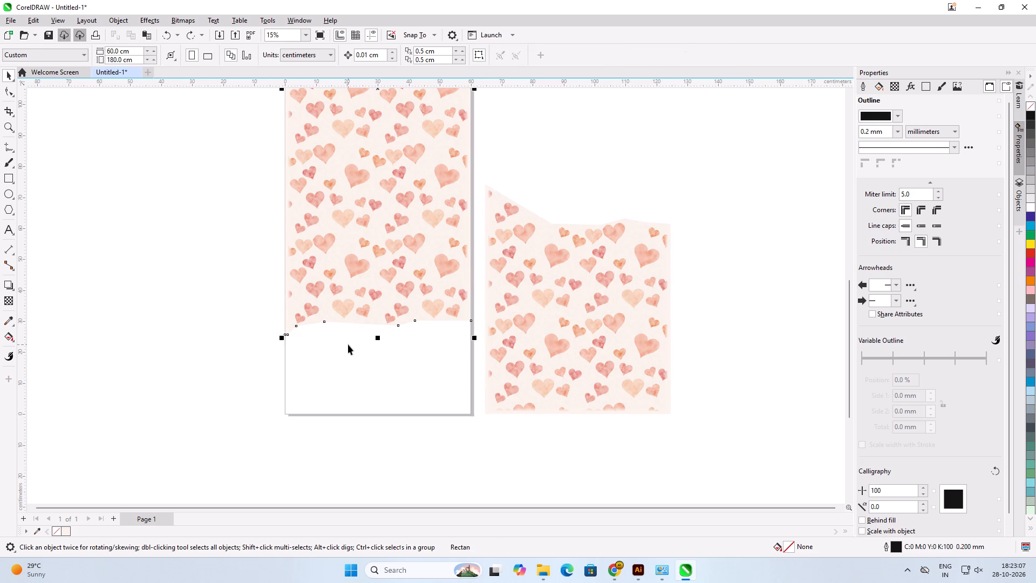
{"action": "key", "text": "ctrl+z"}
{"action": "key", "text": "ctrl+z"}
{"action": "key", "text": "ctrl+z"}
{"action": "key", "text": "ctrl+z"}
{"action": "key", "text": "ctrl+z"}
{"action": "key", "text": "ctrl+z"}
{"action": "key", "text": "ctrl+z"}
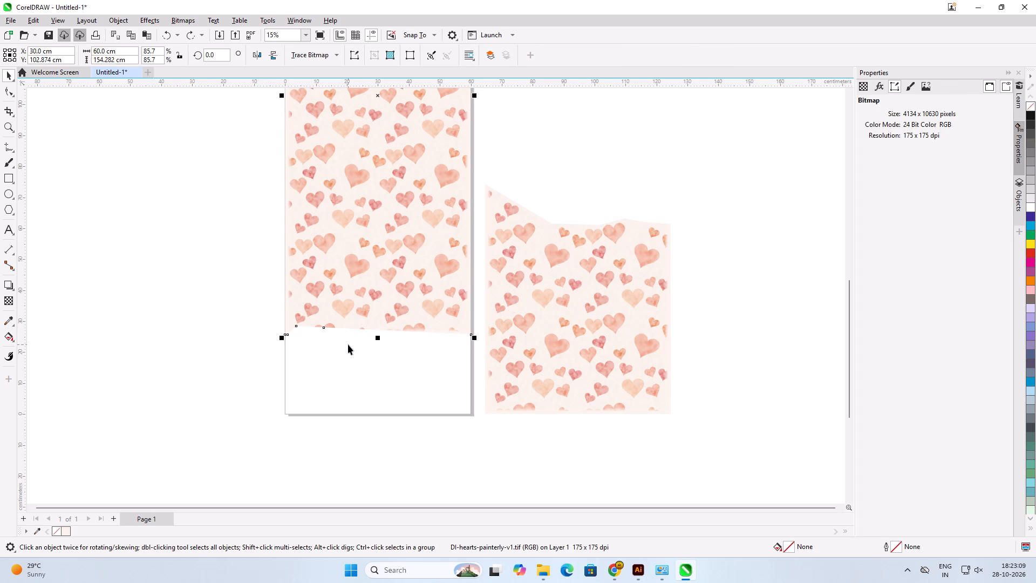
{"action": "key", "text": "ctrl+z"}
Move the roughly trimmed duplicate over the lower part of the original, and return from its focus group to Layer 1.
{"action": "left_click", "coordinate": [569, 276]}
{"action": "double_click", "coordinate": [620, 284]}
{"action": "left_click_drag", "start_coordinate": [620, 284], "coordinate": [577, 282]}
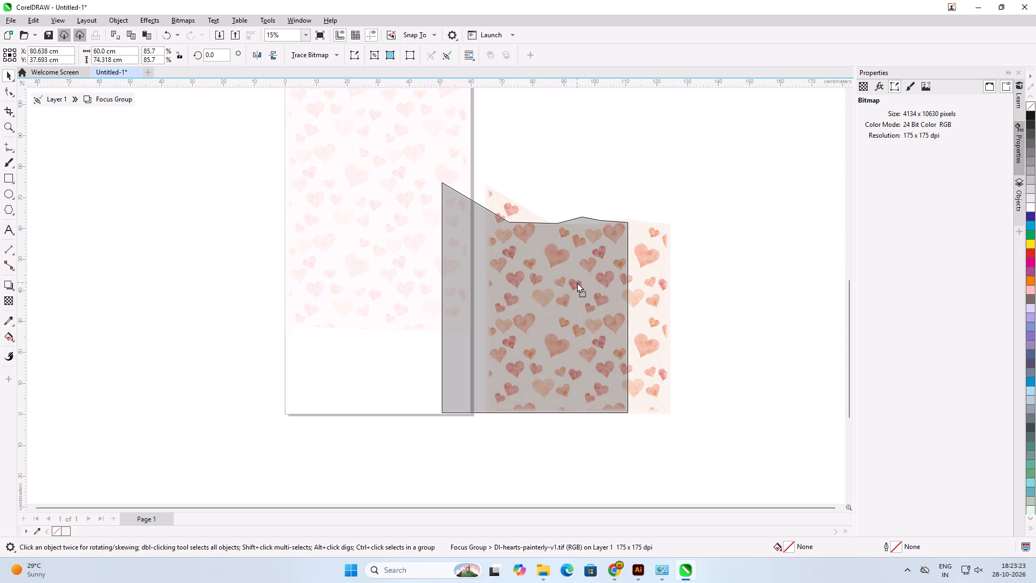
{"action": "left_click_drag", "start_coordinate": [577, 282], "coordinate": [405, 284]}
{"action": "left_click_drag", "start_coordinate": [414, 287], "coordinate": [424, 289], "text": "shift"}
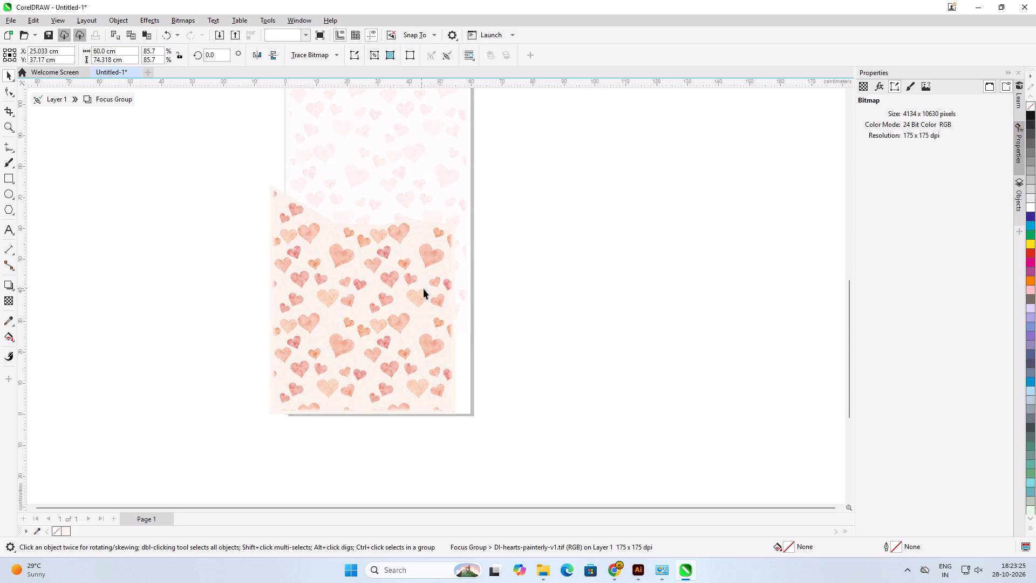
{"action": "left_click_drag", "start_coordinate": [424, 289], "coordinate": [429, 290], "text": "shift"}
{"action": "double_click", "coordinate": [57, 104]}
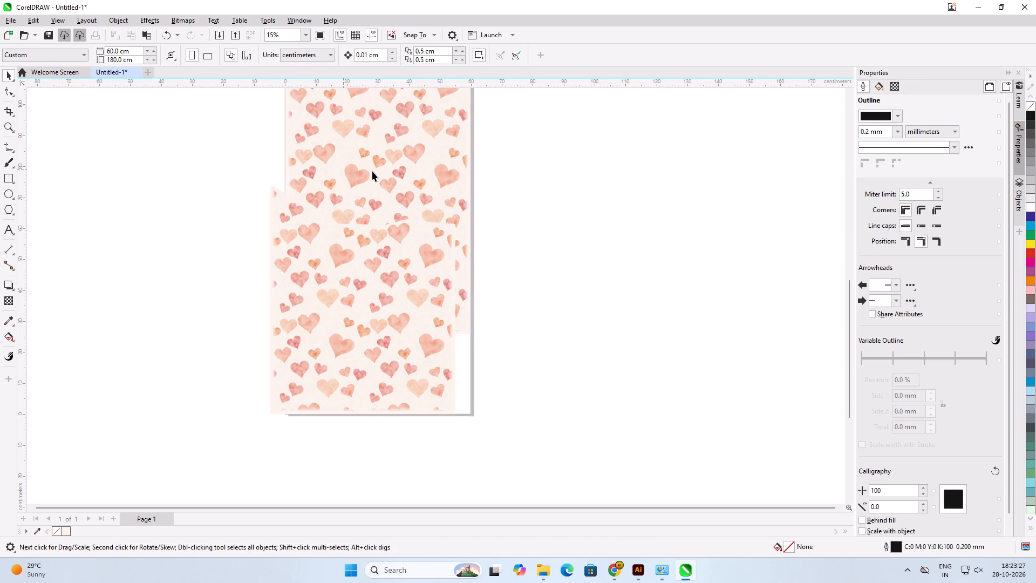
Centre the duplicate horizontally on the original hearts image, and deselect both.
{"action": "left_click", "coordinate": [372, 171], "text": "shift"}
{"action": "key", "text": "c"}
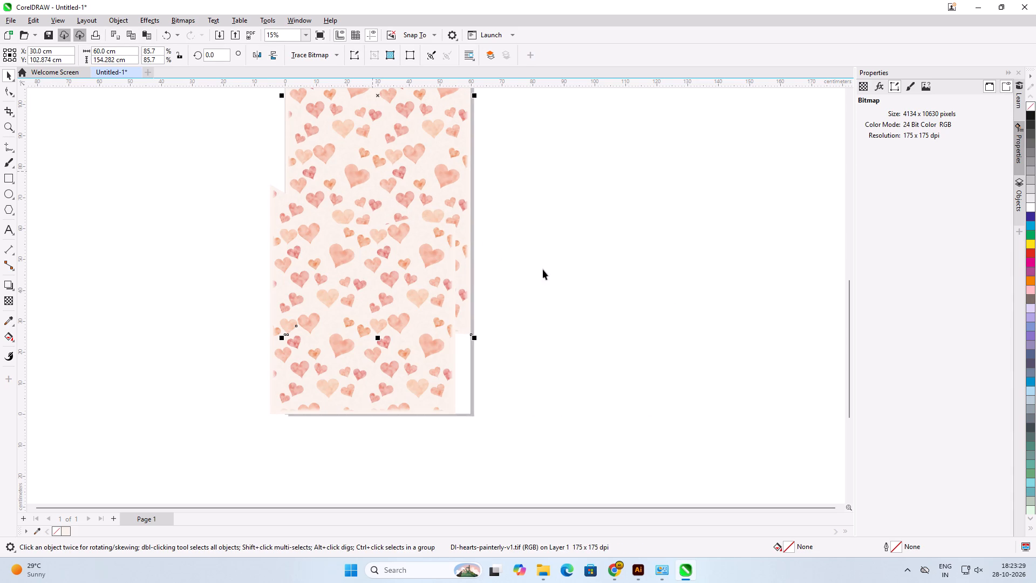
{"action": "left_click", "coordinate": [560, 302]}
{"action": "left_click", "coordinate": [427, 374]}
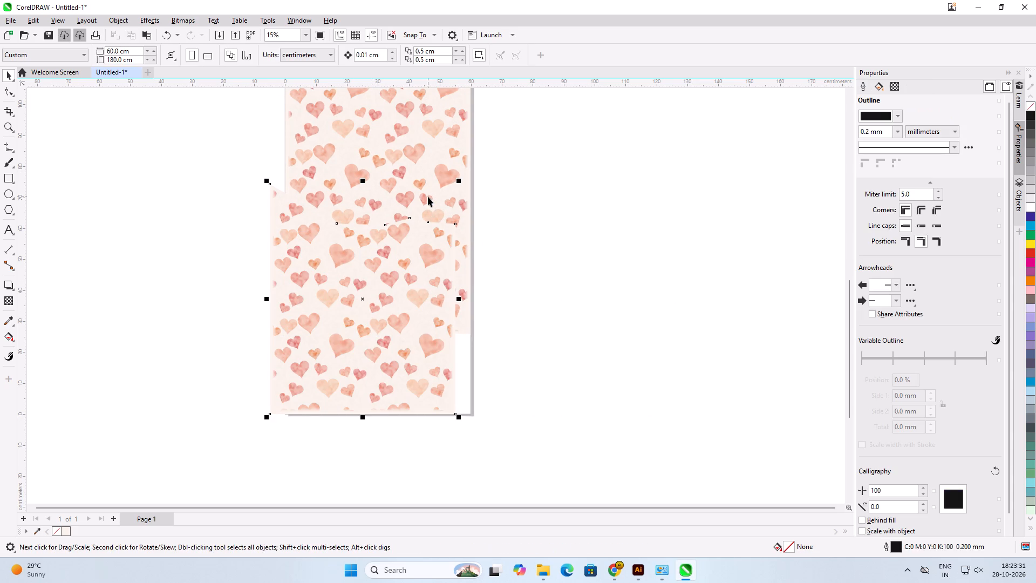
{"action": "left_click", "coordinate": [425, 161], "text": "shift"}
{"action": "key", "text": "c"}
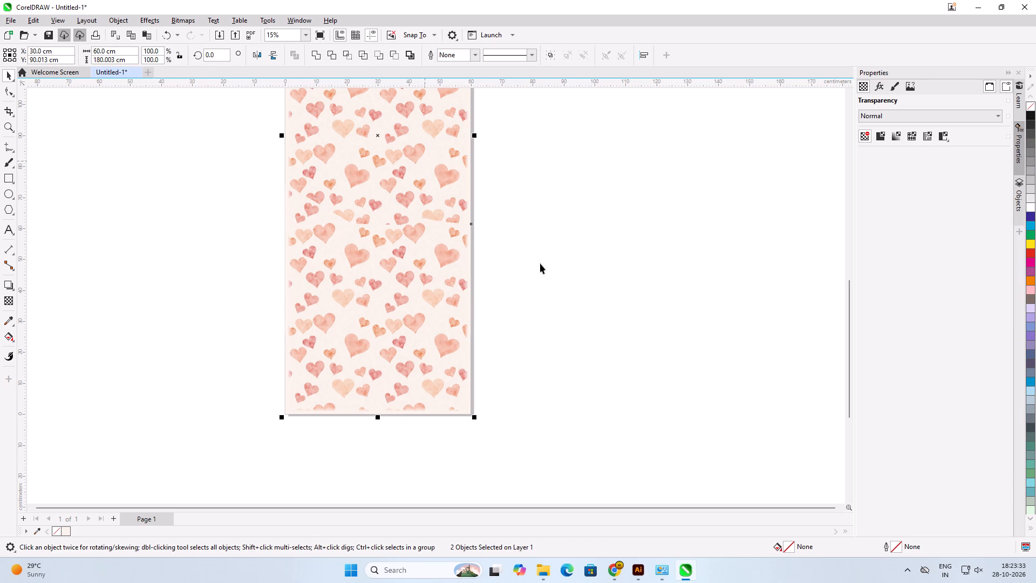
{"action": "left_click", "coordinate": [543, 264]}
Examine how the hearts meet along the duplicate's upper edge where it overlaps the original.
{"action": "left_click", "coordinate": [363, 252]}
{"action": "scroll", "coordinate": [330, 189], "scroll_direction": "up", "scroll_amount": 10}
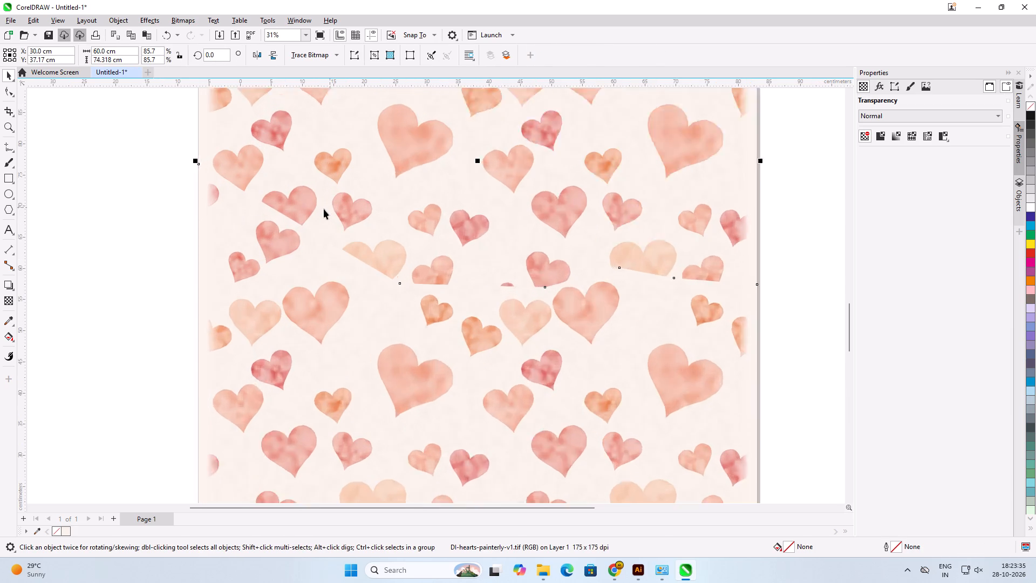
{"action": "scroll", "coordinate": [315, 283], "scroll_direction": "down", "scroll_amount": 2}
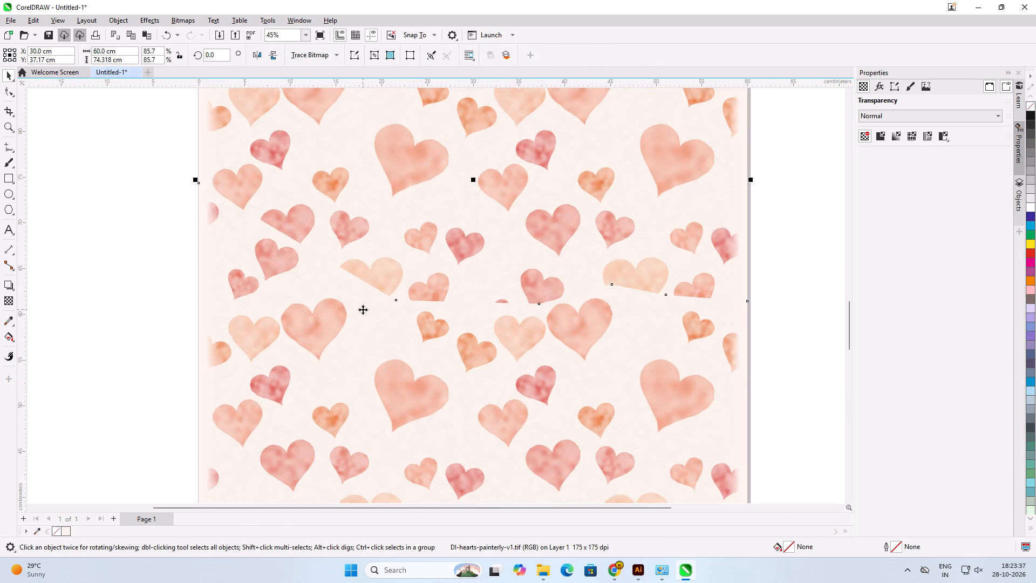
{"action": "left_click", "coordinate": [363, 309]}
{"action": "scroll", "coordinate": [363, 309], "scroll_direction": "down", "scroll_amount": 5}
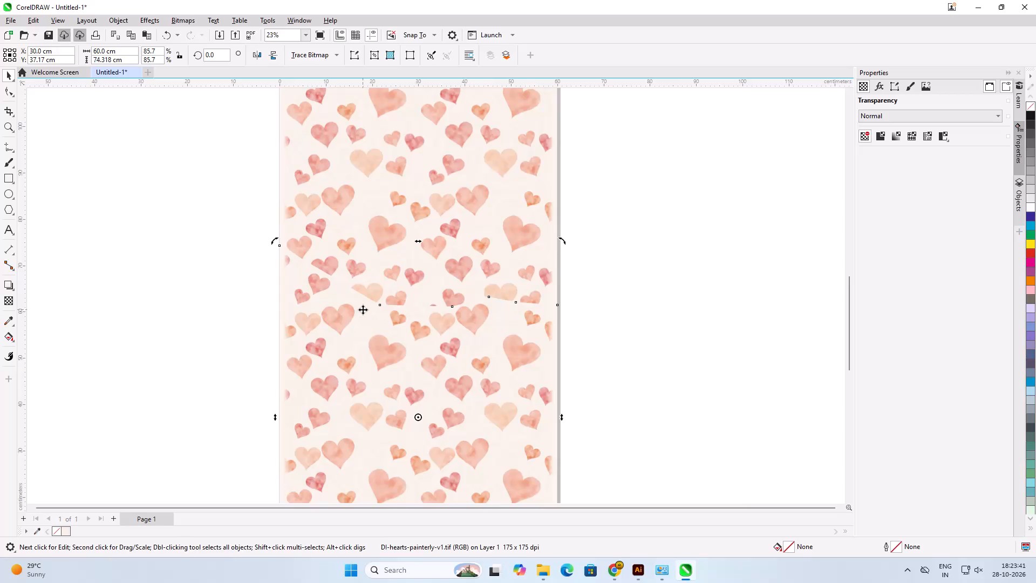
{"action": "scroll", "coordinate": [315, 198], "scroll_direction": "up", "scroll_amount": 1}
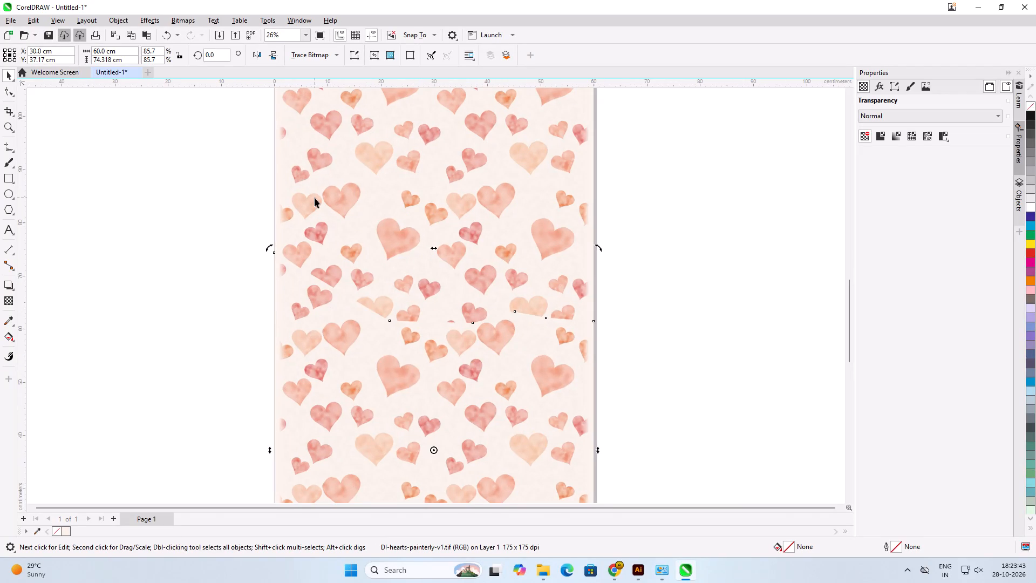
{"action": "scroll", "coordinate": [315, 198], "scroll_direction": "down", "scroll_amount": 5}
{"action": "left_click", "coordinate": [654, 296]}
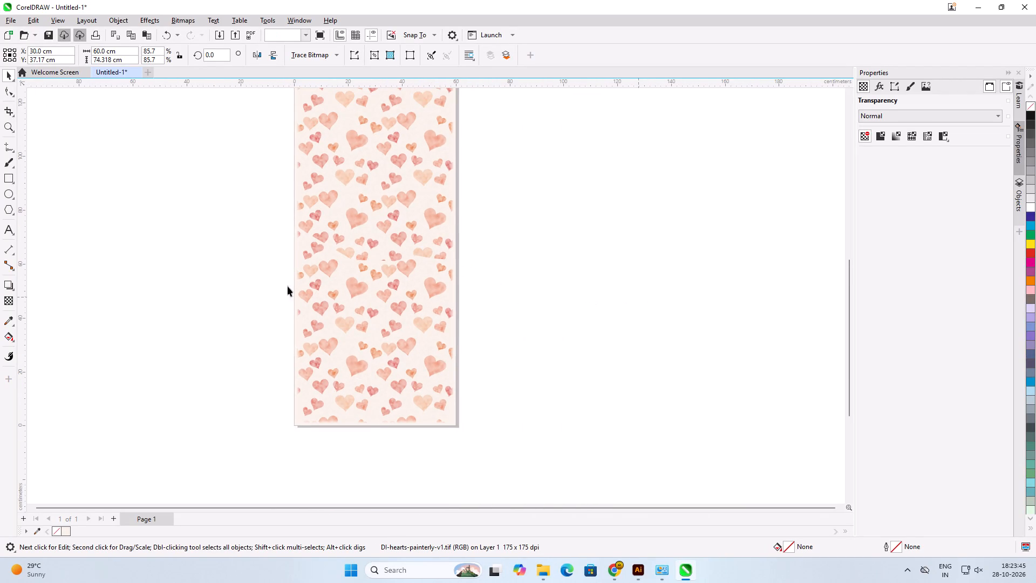
{"action": "scroll", "coordinate": [260, 284], "scroll_direction": "up", "scroll_amount": 2}
{"action": "scroll", "coordinate": [321, 221], "scroll_direction": "up", "scroll_amount": 1}
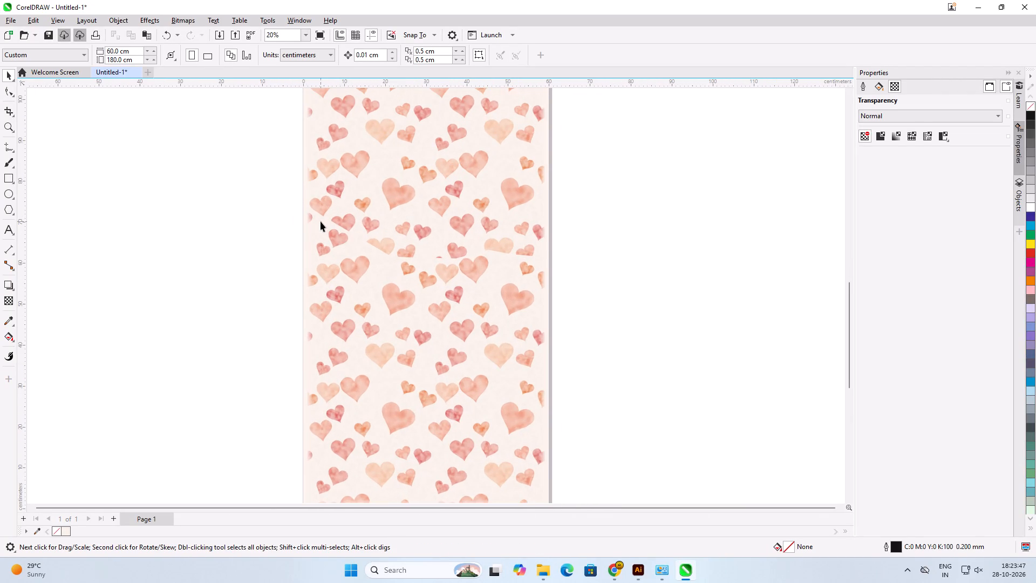
{"action": "scroll", "coordinate": [321, 221], "scroll_direction": "up", "scroll_amount": 1}
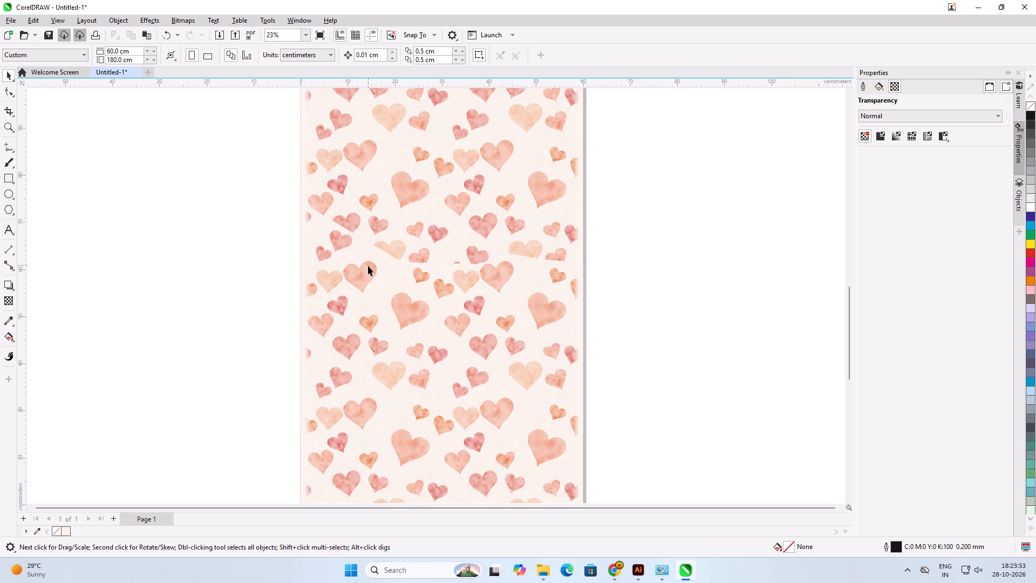
Move the duplicate straight down by about 4.4 cm to match its heart pattern with the original's, and deselect it.
{"action": "scroll", "coordinate": [432, 255], "scroll_direction": "down", "scroll_amount": 2}
{"action": "key", "text": "Down"}
{"action": "key", "text": "Down"}
{"action": "key", "text": "Down"}
{"action": "key", "text": "Down"}
{"action": "key", "text": "Down"}
{"action": "key", "text": "Down"}
{"action": "key", "text": "Down"}
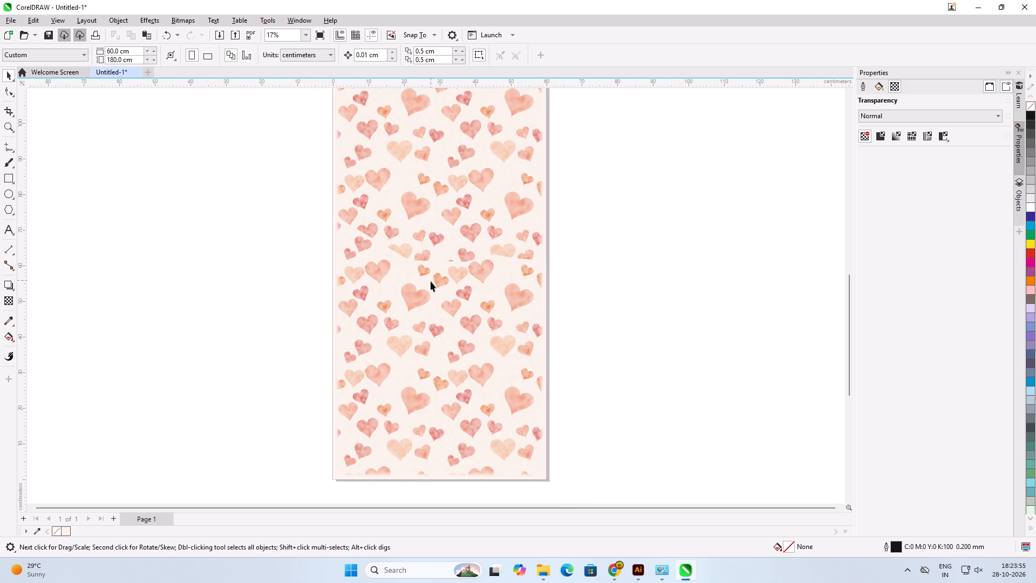
{"action": "left_click", "coordinate": [431, 281]}
{"action": "key", "text": "Down"}
{"action": "key", "text": "Down"}
{"action": "key", "text": "Down"}
{"action": "key", "text": "Down"}
{"action": "key", "text": "Down"}
{"action": "key", "text": "Down"}
{"action": "key", "text": "Down"}
{"action": "key", "text": "Down"}
{"action": "key", "text": "Down"}
{"action": "key", "text": "Down"}
{"action": "key", "text": "Down"}
{"action": "key", "text": "Down"}
{"action": "key", "text": "Down"}
{"action": "key", "text": "Down"}
{"action": "key", "text": "Down"}
{"action": "key", "text": "Down"}
{"action": "key", "text": "Down"}
{"action": "key", "text": "Down"}
{"action": "key", "text": "Down"}
{"action": "key", "text": "Down"}
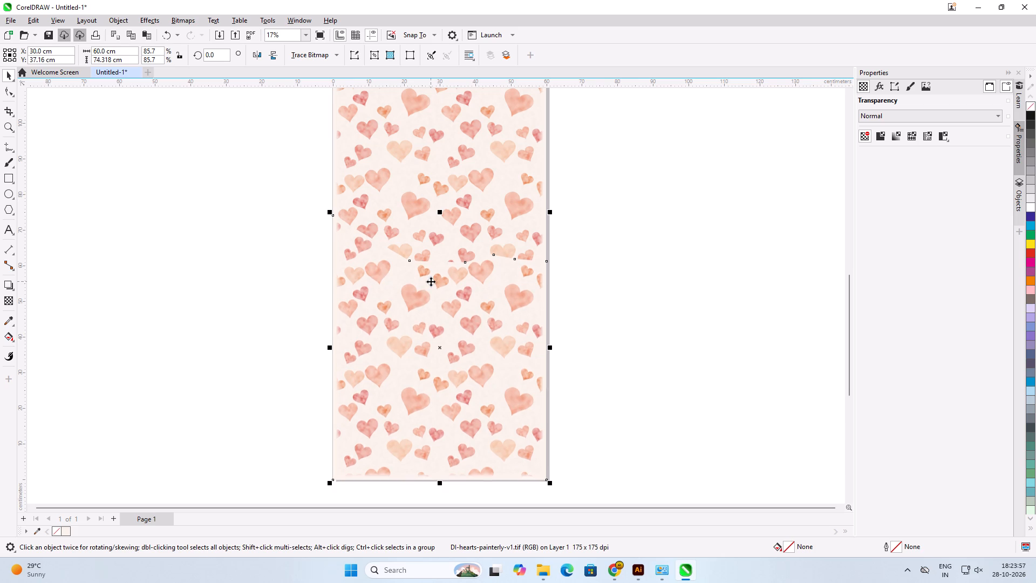
{"action": "left_click_drag", "start_coordinate": [431, 302], "coordinate": [431, 309]}
{"action": "left_click_drag", "start_coordinate": [431, 309], "coordinate": [431, 315]}
{"action": "left_click_drag", "start_coordinate": [431, 314], "coordinate": [431, 322]}
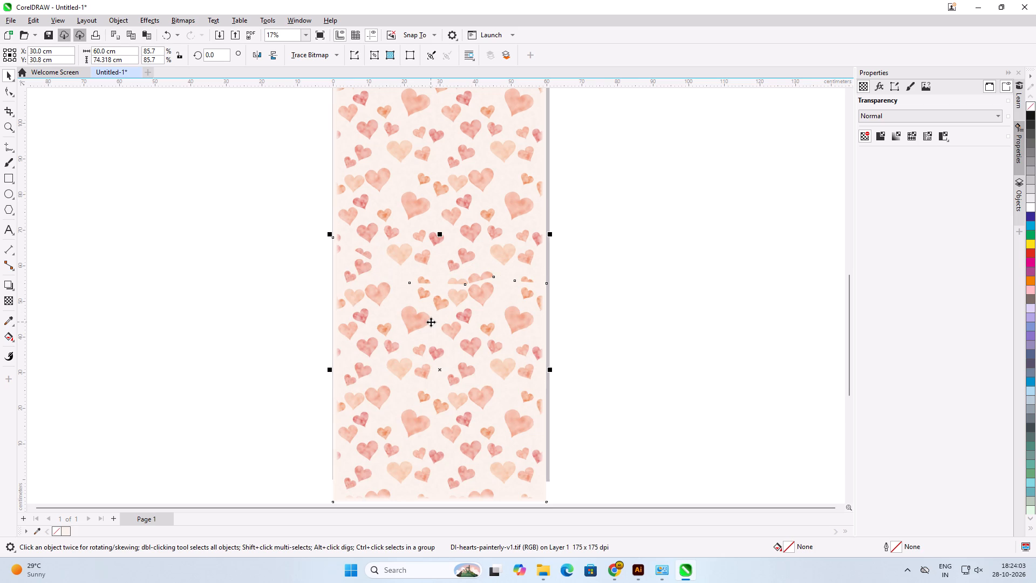
{"action": "left_click_drag", "start_coordinate": [431, 322], "coordinate": [431, 315]}
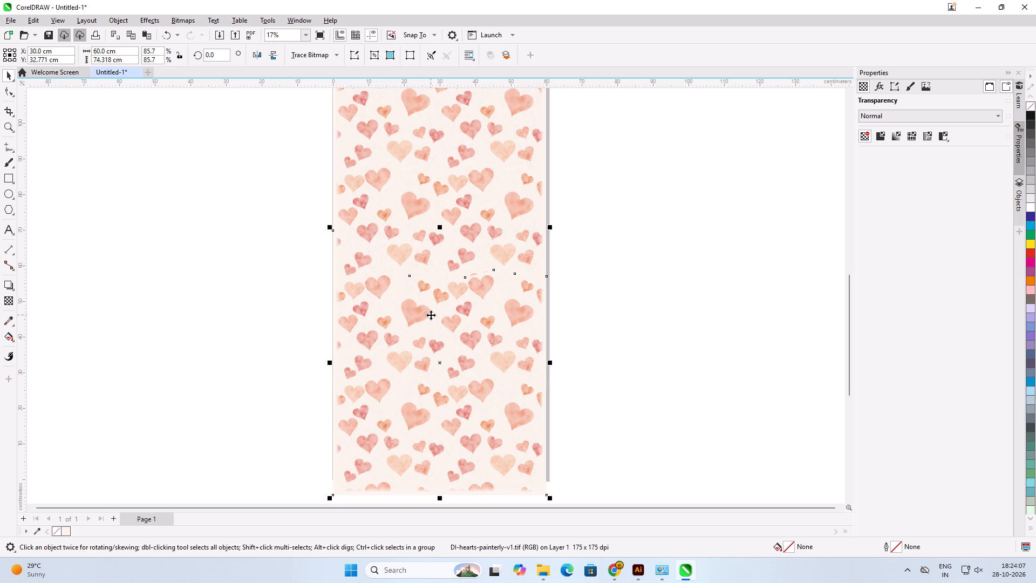
{"action": "left_click", "coordinate": [574, 316]}
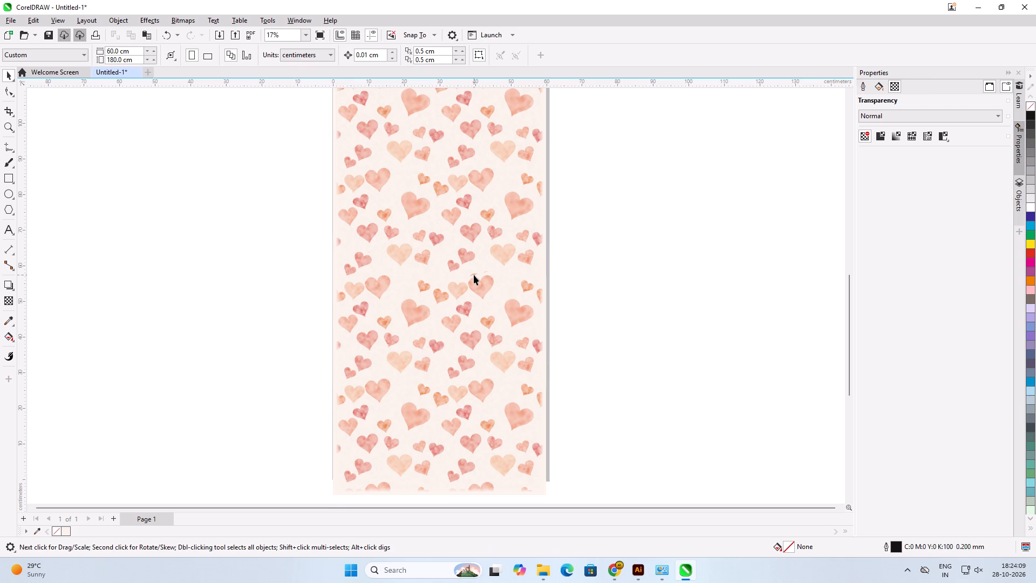
Nudge the duplicate up in 0.01 cm increments by about 0.38 cm to line up the hearts along the seam.
{"action": "scroll", "coordinate": [474, 275], "scroll_direction": "up", "scroll_amount": 11}
{"action": "left_click", "coordinate": [478, 307]}
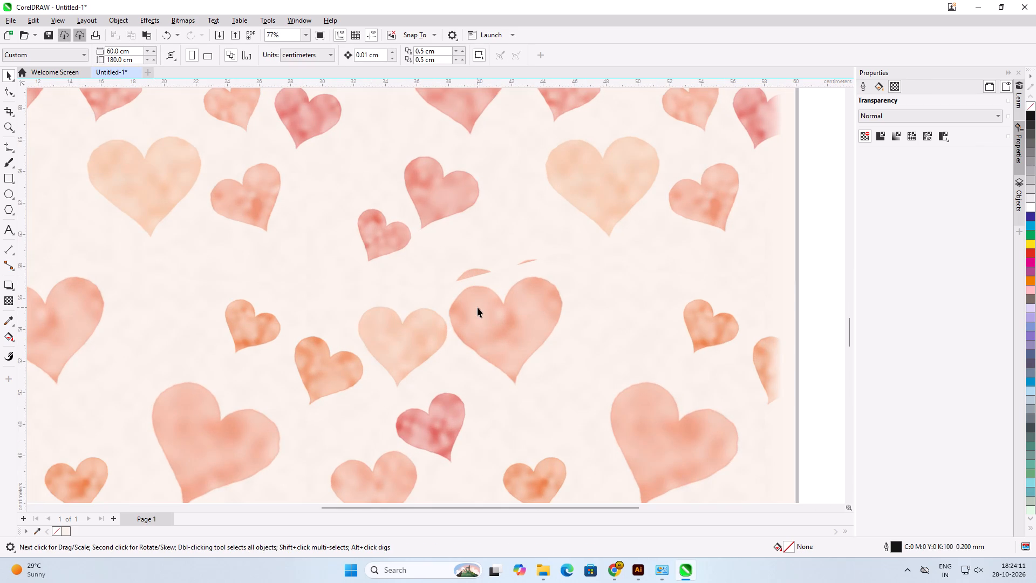
{"action": "key", "text": "Up"}
{"action": "key", "text": "Up"}
{"action": "key", "text": "Up"}
{"action": "key", "text": "Up"}
{"action": "key", "text": "Up"}
{"action": "key", "text": "Up"}
{"action": "key", "text": "Up"}
{"action": "key", "text": "Up"}
{"action": "key", "text": "Up"}
{"action": "key", "text": "Up"}
{"action": "key", "text": "Up"}
{"action": "key", "text": "Up"}
{"action": "key", "text": "Up"}
{"action": "key", "text": "Up"}
{"action": "key", "text": "Up"}
{"action": "key", "text": "Up"}
{"action": "key", "text": "Up"}
{"action": "key", "text": "Up"}
{"action": "key", "text": "Up"}
{"action": "key", "text": "Up"}
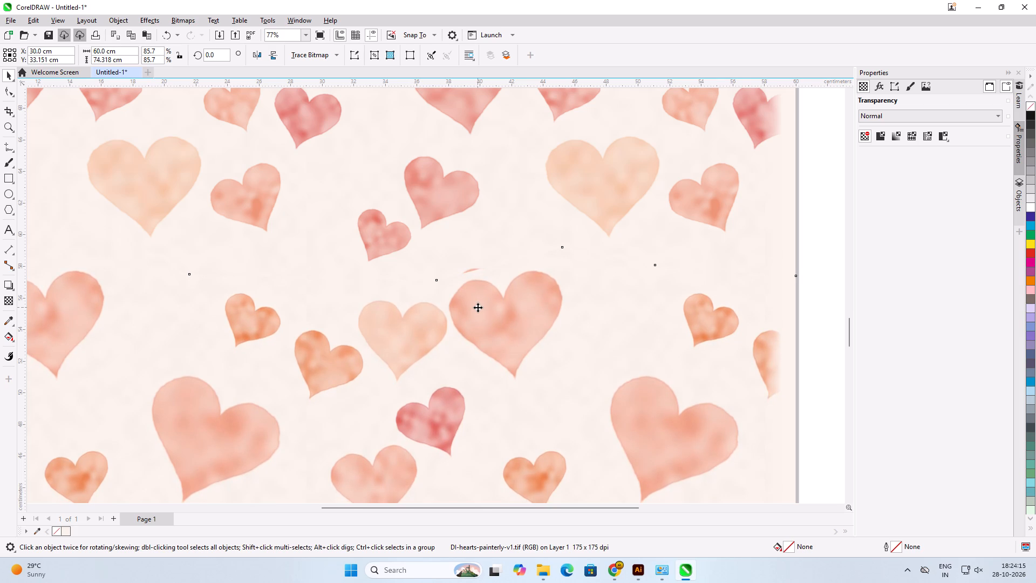
Reshape the duplicate's upper trim edge by moving the node beside the large heart's left lobe slightly down and right.
{"action": "left_click", "coordinate": [474, 276]}
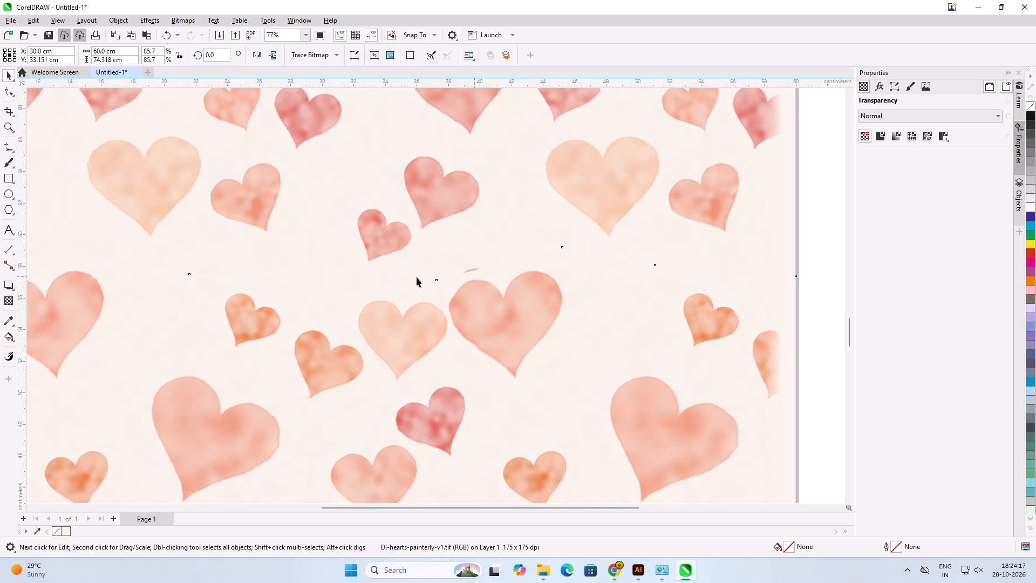
{"action": "double_click", "coordinate": [6, 93]}
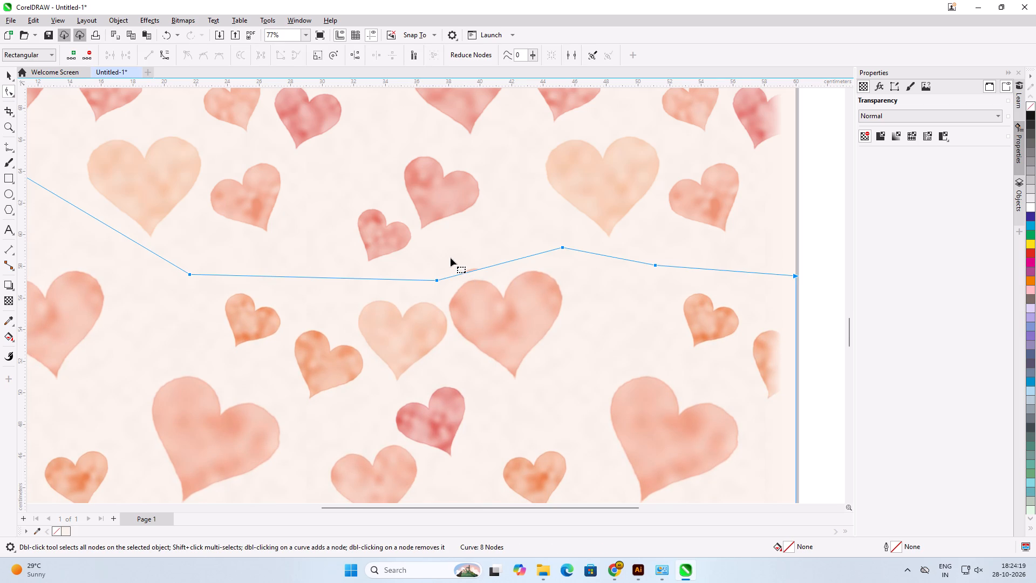
{"action": "scroll", "coordinate": [453, 260], "scroll_direction": "up", "scroll_amount": 5}
{"action": "left_click_drag", "start_coordinate": [420, 301], "coordinate": [430, 317]}
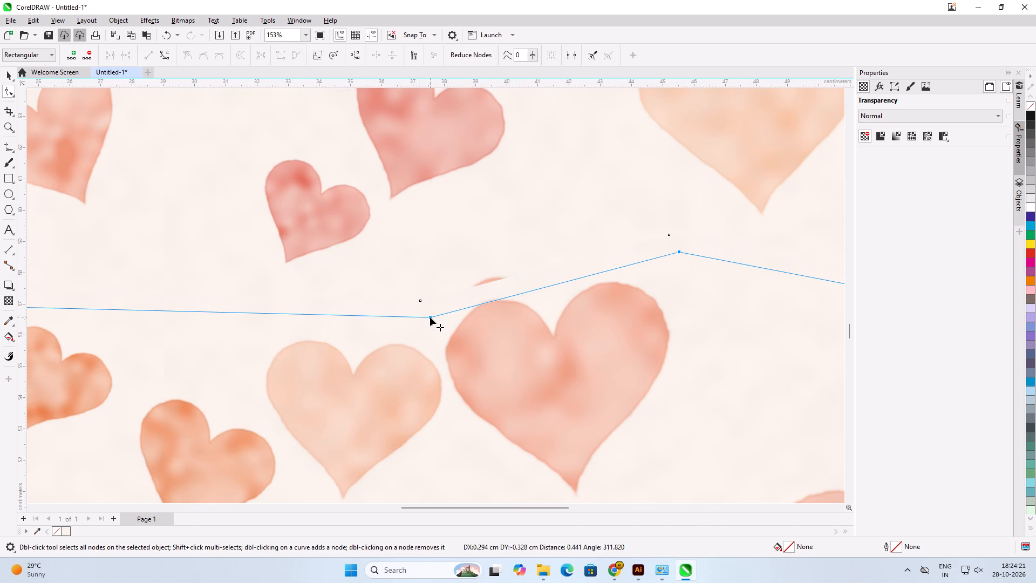
{"action": "left_click_drag", "start_coordinate": [430, 317], "coordinate": [430, 317]}
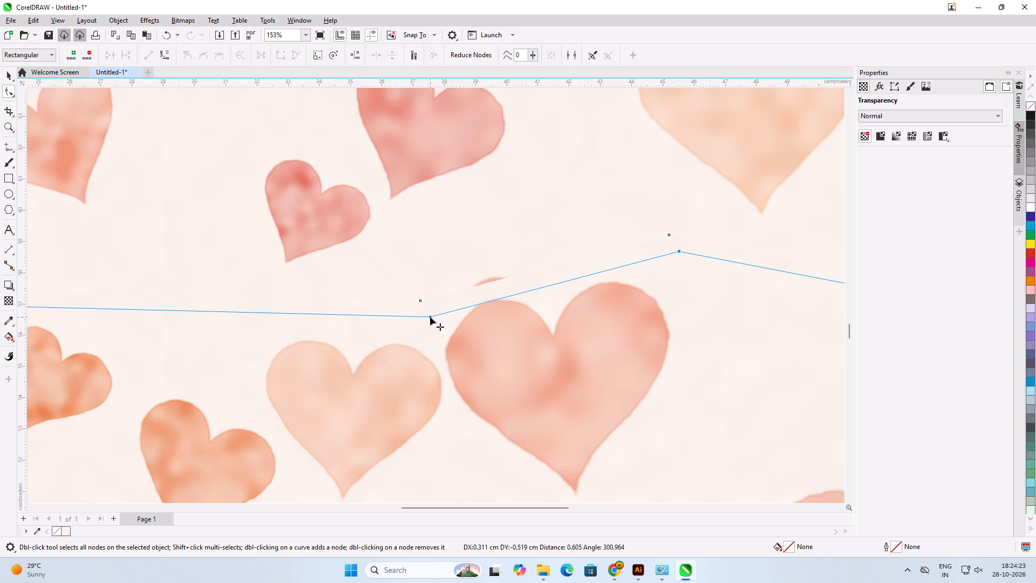
{"action": "scroll", "coordinate": [430, 317], "scroll_direction": "down", "scroll_amount": 8}
{"action": "key", "text": "ctrl+z"}
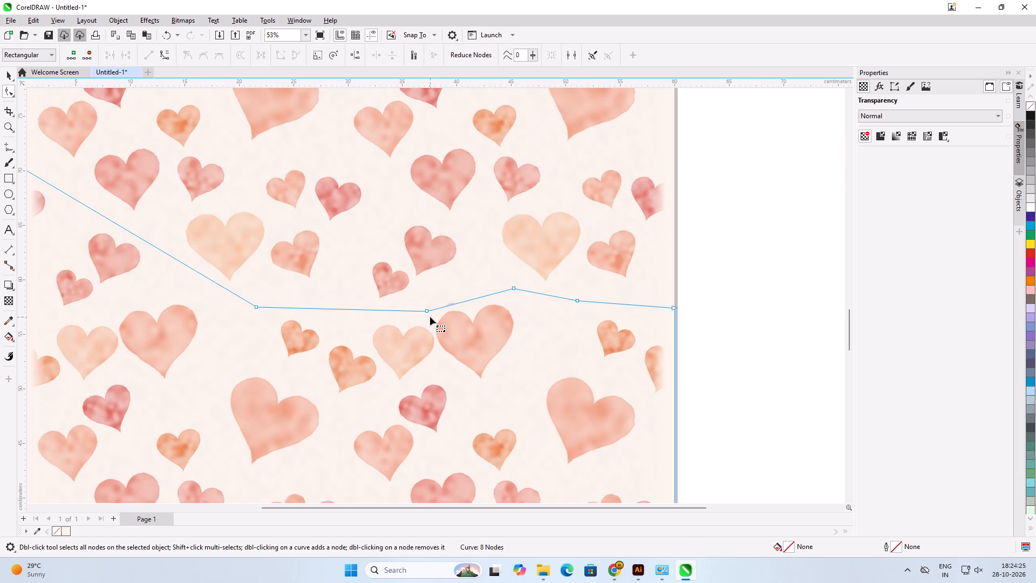
{"action": "left_click", "coordinate": [428, 312]}
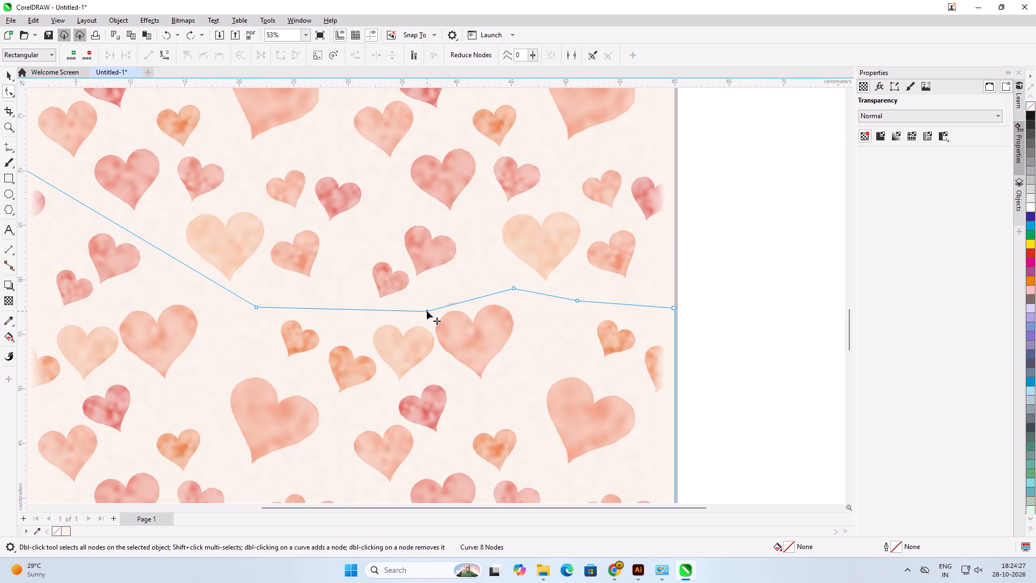
{"action": "left_click_drag", "start_coordinate": [427, 311], "coordinate": [433, 318]}
{"action": "left_click", "coordinate": [433, 318]}
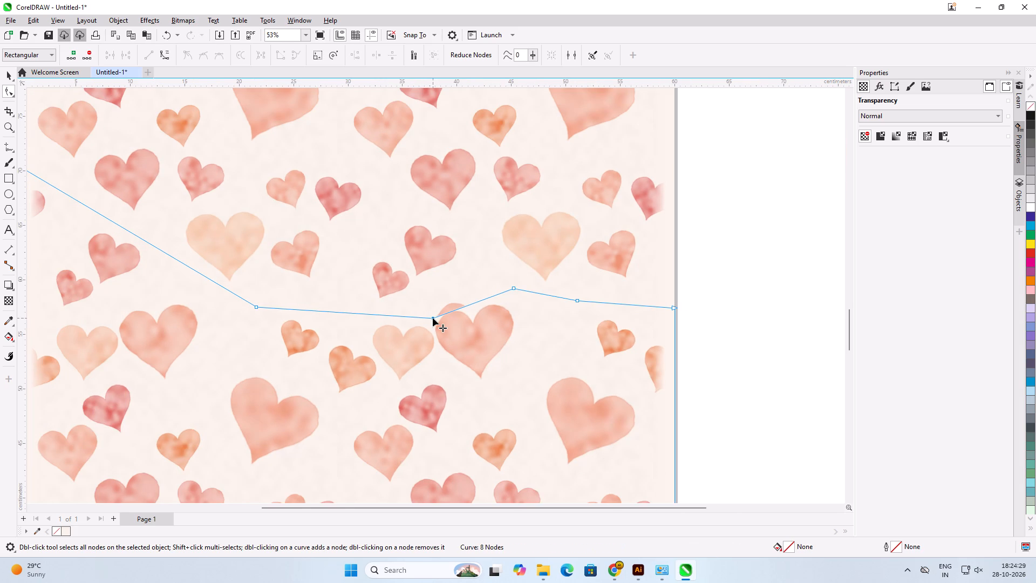
{"action": "left_click", "coordinate": [3, 76]}
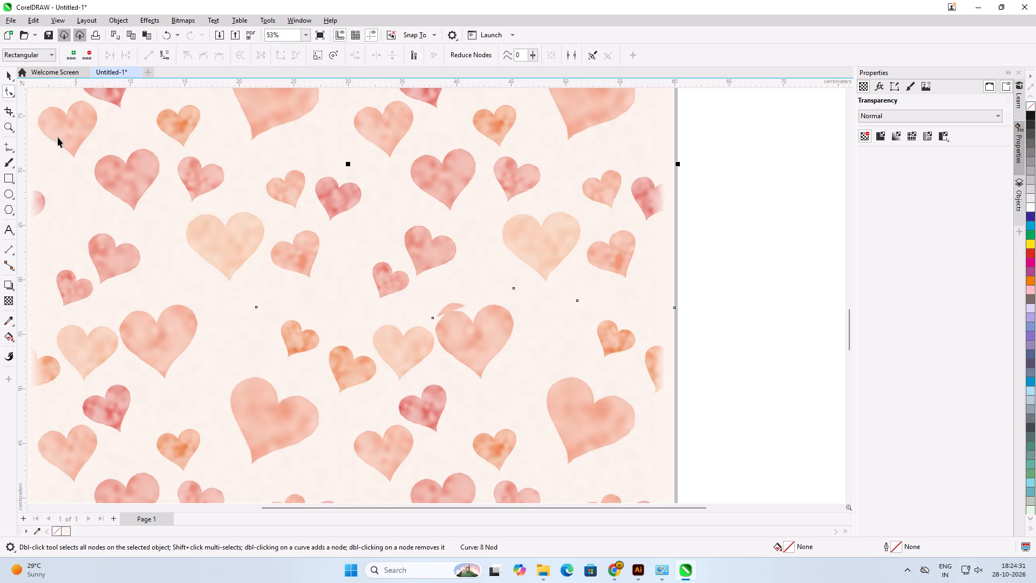
Nudge the duplicate up in 0.01 cm increments by about 0.69 cm to close the doubled heart outline along the seam.
{"action": "key", "text": "Up"}
{"action": "key", "text": "Up"}
{"action": "key", "text": "Up"}
{"action": "key", "text": "Up"}
{"action": "key", "text": "Up"}
{"action": "key", "text": "Up"}
{"action": "key", "text": "Up"}
{"action": "key", "text": "Up"}
{"action": "key", "text": "Up"}
{"action": "key", "text": "Up"}
{"action": "key", "text": "Up"}
{"action": "key", "text": "Up"}
{"action": "key", "text": "Up"}
{"action": "key", "text": "Up"}
{"action": "key", "text": "Up"}
{"action": "key", "text": "Up"}
{"action": "key", "text": "Up"}
{"action": "key", "text": "Up"}
{"action": "key", "text": "Up"}
{"action": "key", "text": "Up"}
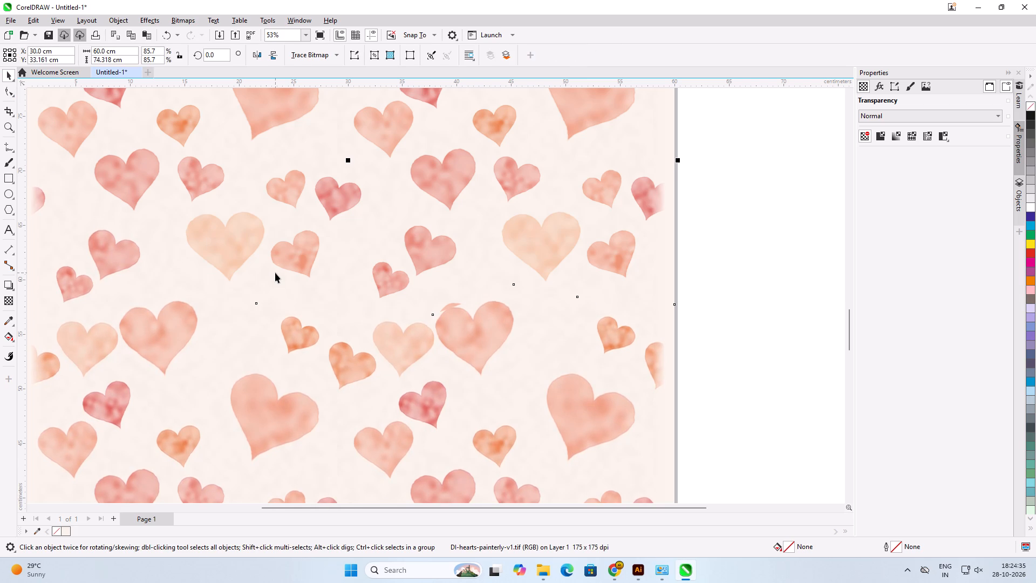
{"action": "key", "text": "Up"}
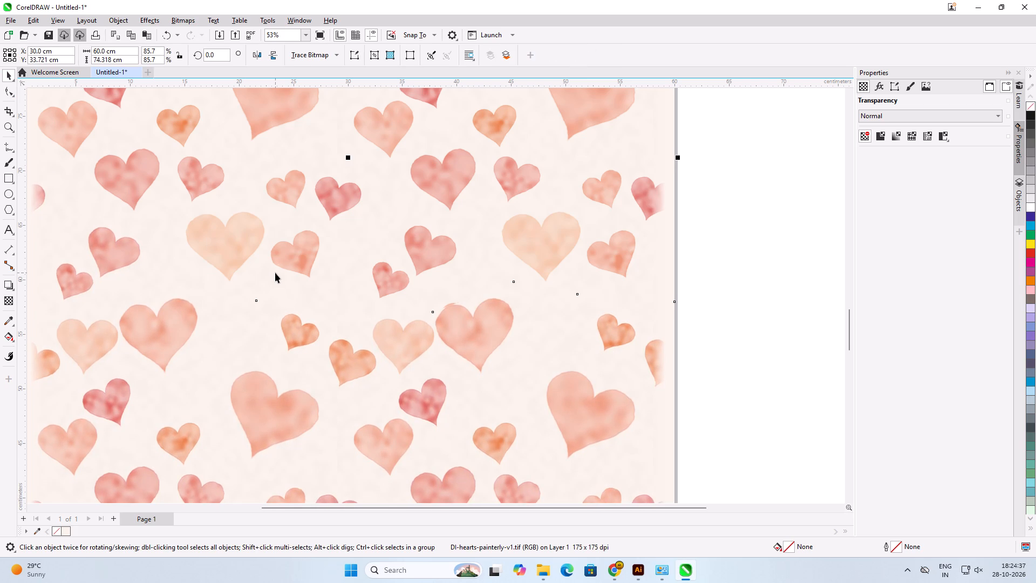
{"action": "key", "text": "Up"}
{"action": "key", "text": "Up"}
{"action": "key", "text": "Up"}
{"action": "key", "text": "Up"}
{"action": "key", "text": "Up"}
{"action": "key", "text": "Up"}
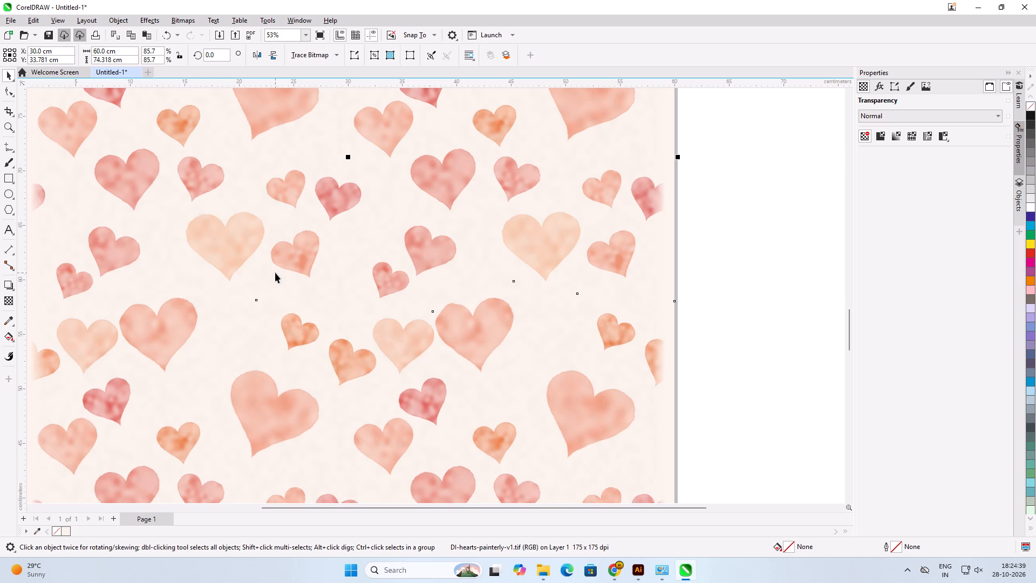
{"action": "key", "text": "Up"}
{"action": "key", "text": "Up"}
{"action": "key", "text": "Up"}
{"action": "key", "text": "Up"}
{"action": "key", "text": "Up"}
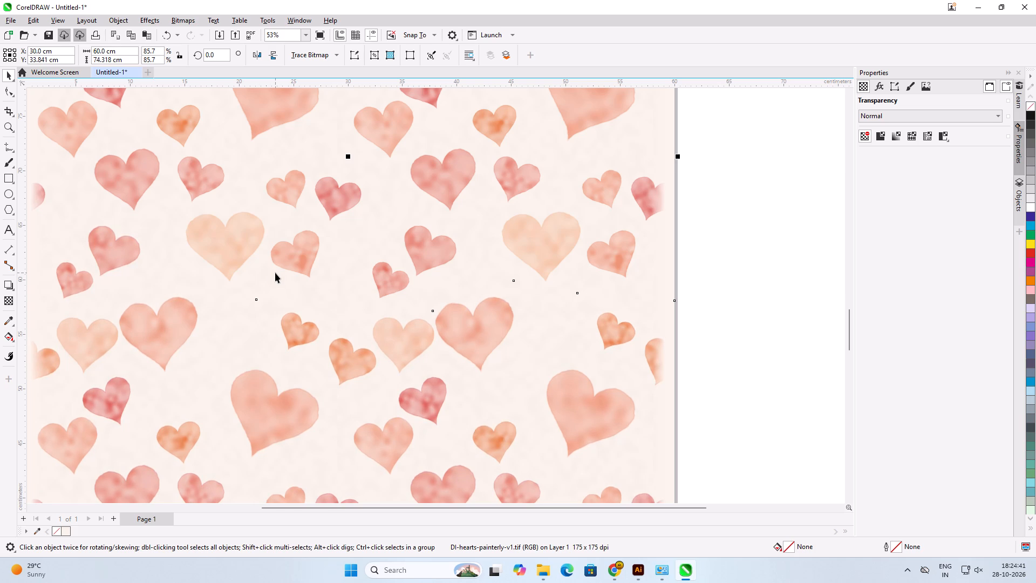
Examine the joined hearts design over its full height and where its lower edge extends past the page.
{"action": "scroll", "coordinate": [275, 273], "scroll_direction": "down", "scroll_amount": 11}
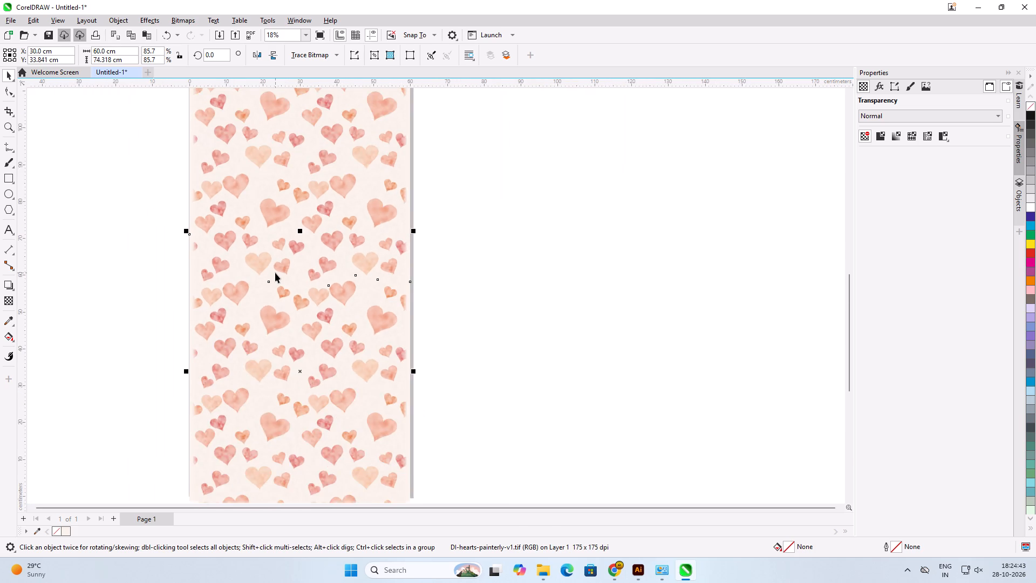
{"action": "scroll", "coordinate": [275, 273], "scroll_direction": "down", "scroll_amount": 3}
{"action": "left_click", "coordinate": [395, 327]}
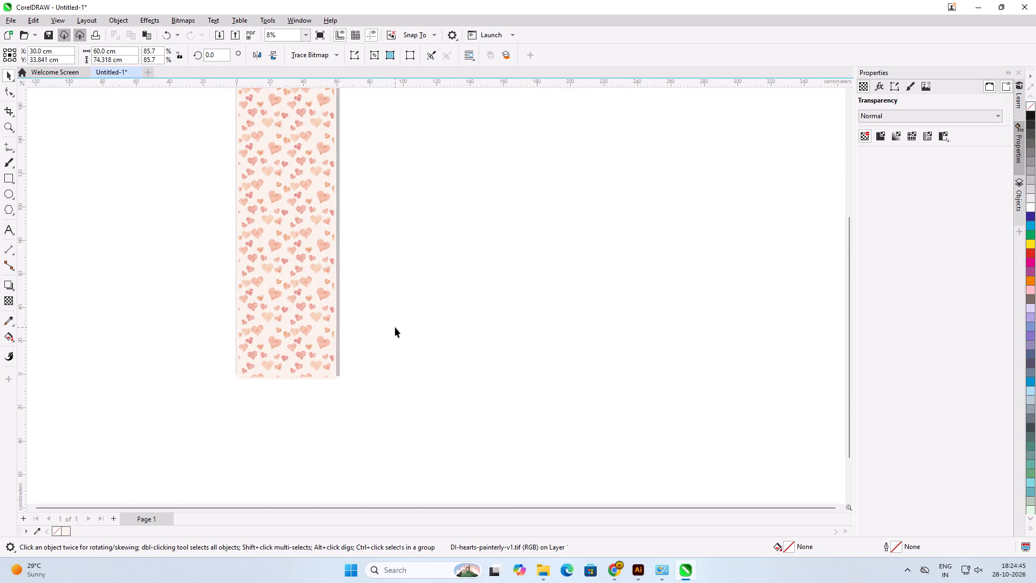
{"action": "scroll", "coordinate": [238, 286], "scroll_direction": "up", "scroll_amount": 7}
{"action": "scroll", "coordinate": [426, 229], "scroll_direction": "down", "scroll_amount": 5}
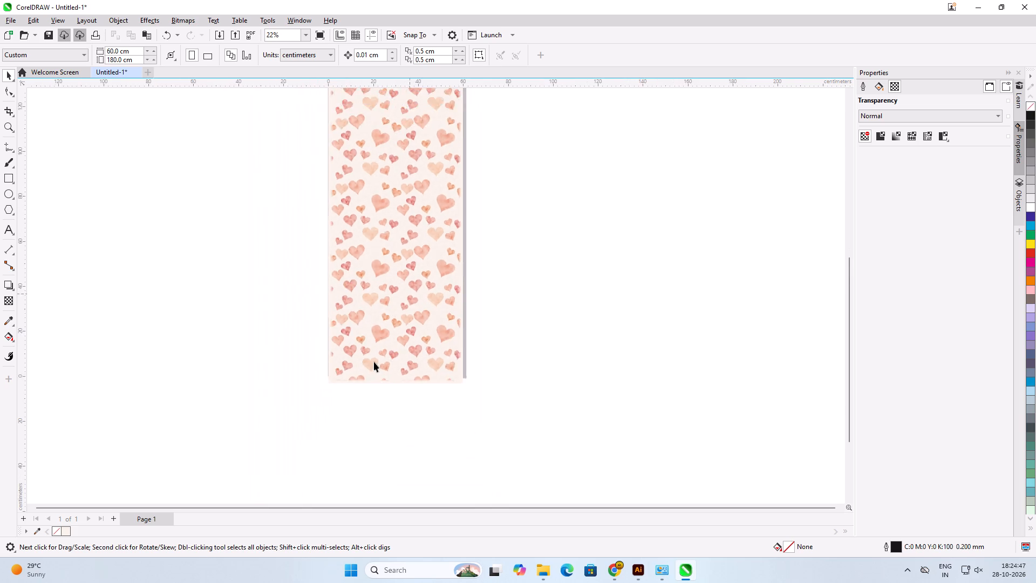
{"action": "scroll", "coordinate": [330, 435], "scroll_direction": "up", "scroll_amount": 4}
{"action": "scroll", "coordinate": [369, 321], "scroll_direction": "up", "scroll_amount": 6}
{"action": "scroll", "coordinate": [302, 348], "scroll_direction": "up", "scroll_amount": 4}
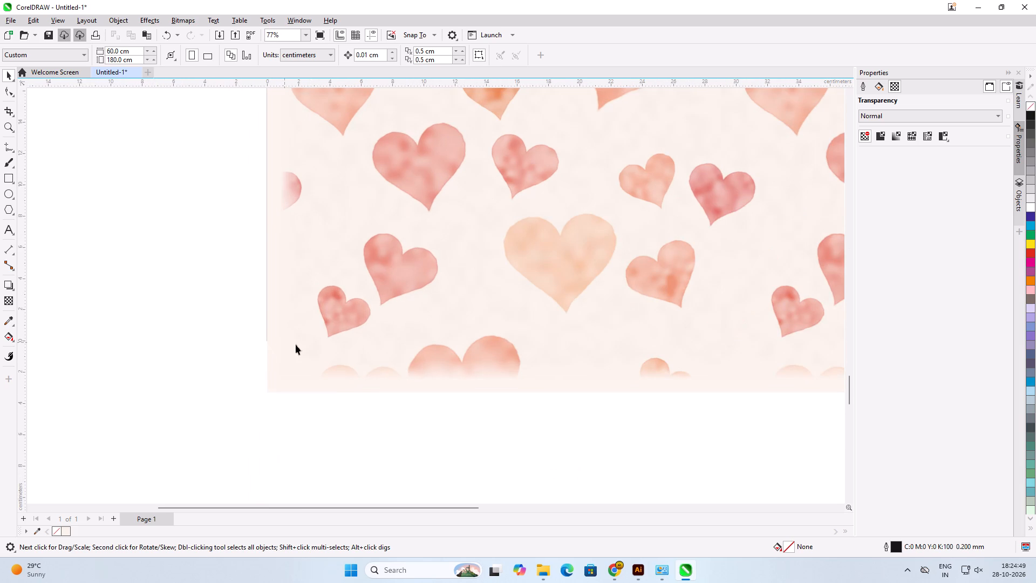
{"action": "scroll", "coordinate": [241, 347], "scroll_direction": "down", "scroll_amount": 3}
{"action": "scroll", "coordinate": [367, 334], "scroll_direction": "down", "scroll_amount": 4}
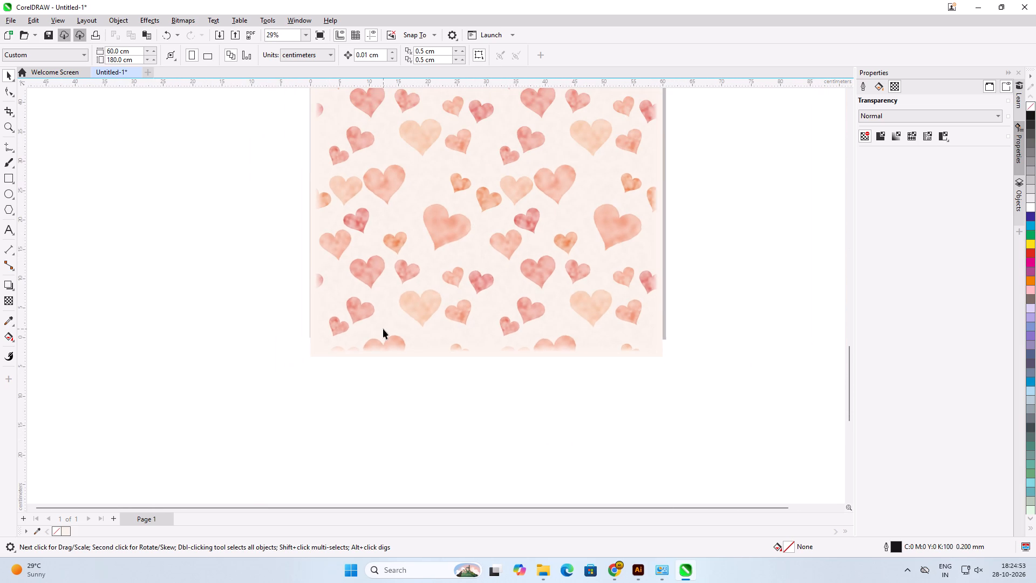
{"action": "left_click", "coordinate": [429, 330]}
{"action": "scroll", "coordinate": [390, 392], "scroll_direction": "down", "scroll_amount": 10}
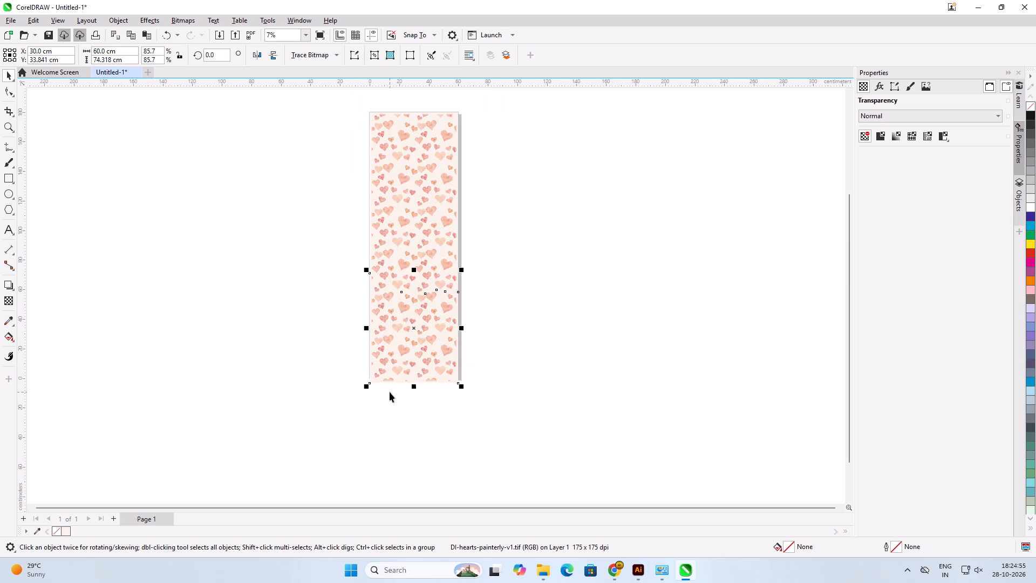
{"action": "scroll", "coordinate": [406, 124], "scroll_direction": "up", "scroll_amount": 2}
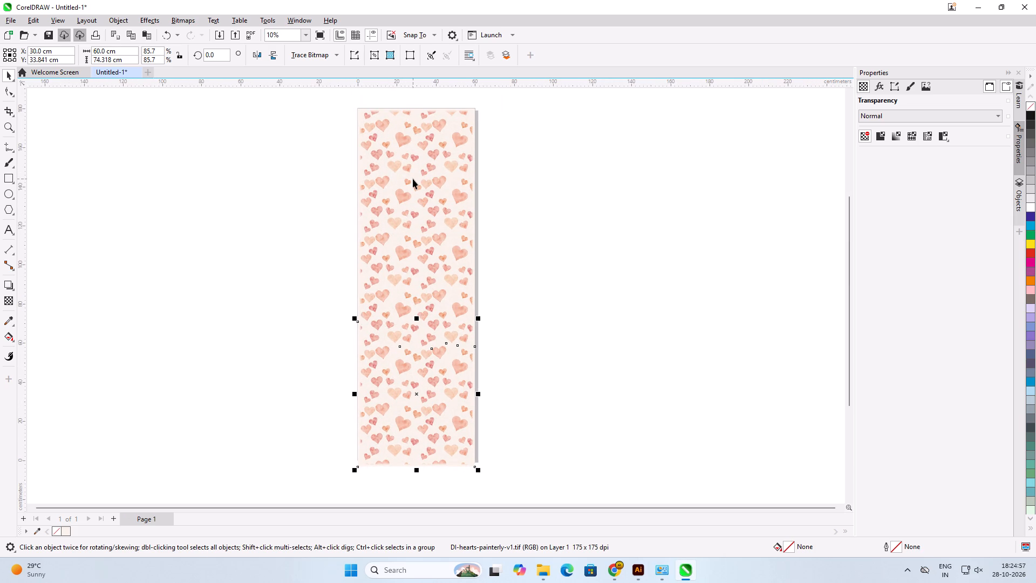
Group the duplicate and the original hearts image together.
{"action": "left_click", "coordinate": [413, 179]}
{"action": "left_click", "coordinate": [419, 433], "text": "ctrl"}
{"action": "left_click", "coordinate": [420, 279], "text": "shift"}
{"action": "key", "text": "ctrl+g"}
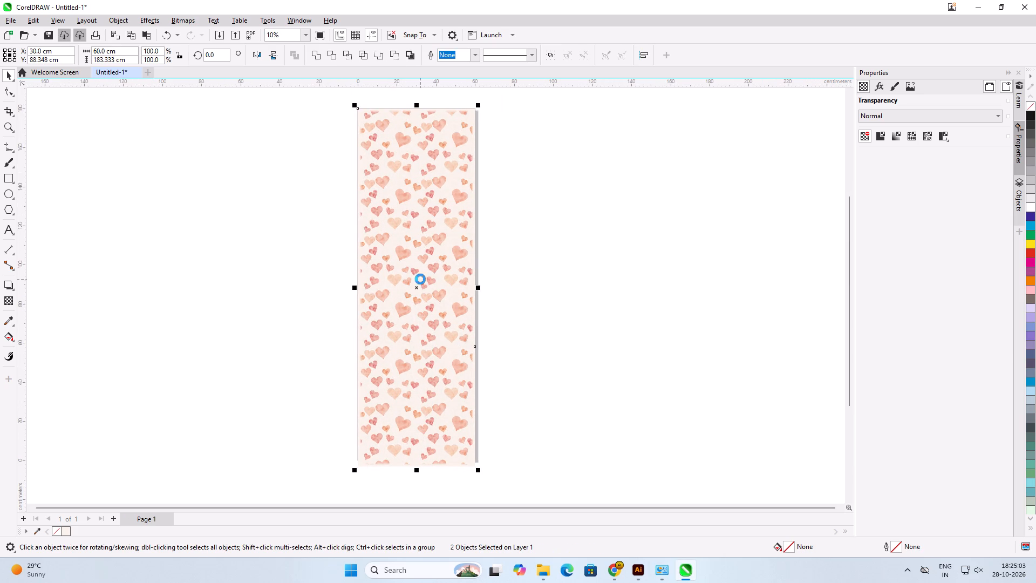
Move the hearts group about 73.7 cm to the right, off the page, and deselect it.
{"action": "left_click_drag", "start_coordinate": [420, 270], "coordinate": [564, 265]}
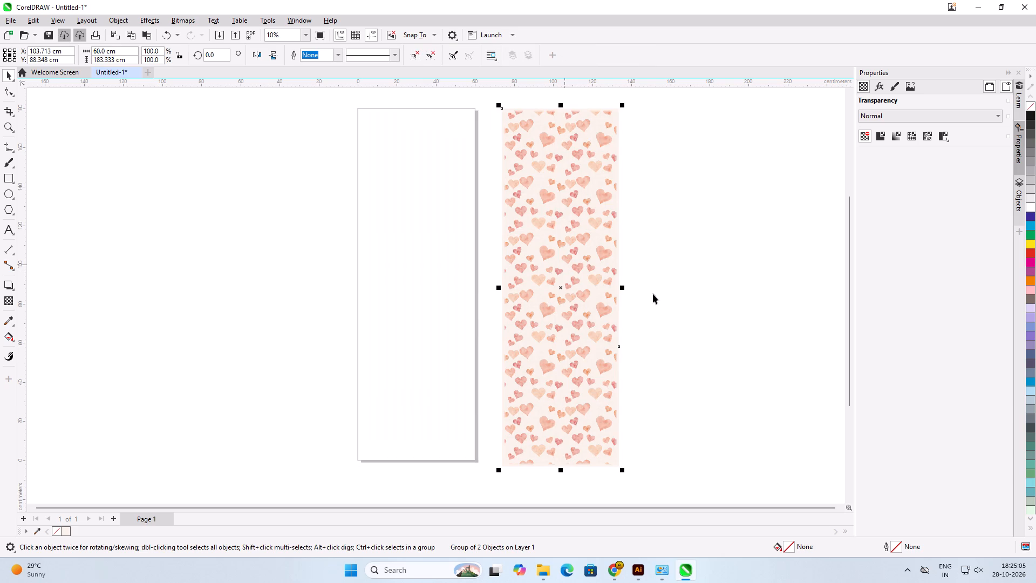
{"action": "left_click", "coordinate": [653, 294]}
{"action": "left_click", "coordinate": [562, 295]}
{"action": "left_click", "coordinate": [404, 247]}
{"action": "scroll", "coordinate": [401, 247], "scroll_direction": "down", "scroll_amount": 5}
{"action": "left_click", "coordinate": [645, 277]}
Export the hearts group to Downloads as a CMYK JPEG named Untitled-1 at 100% quality.
{"action": "left_click", "coordinate": [474, 277]}
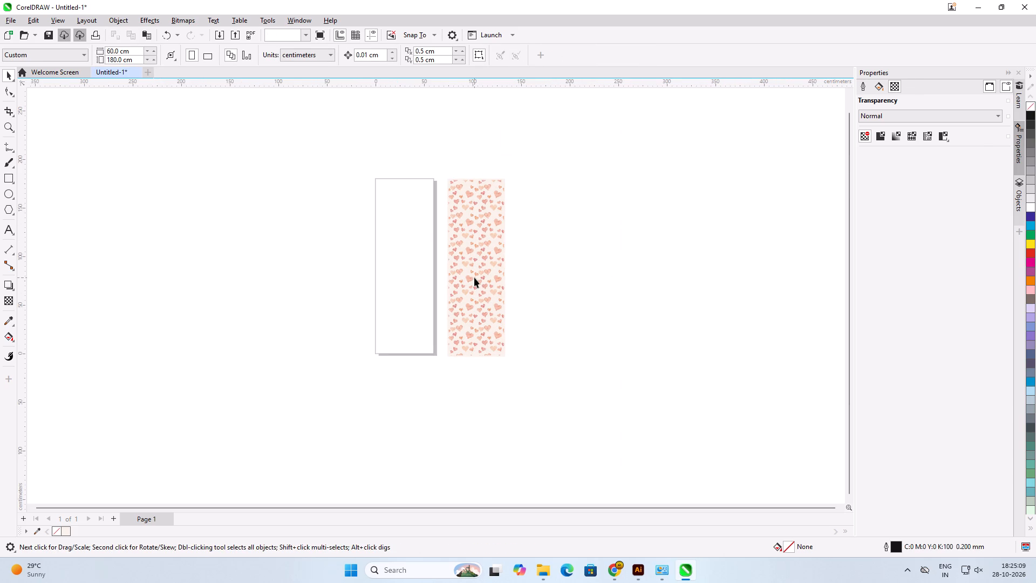
{"action": "key", "text": "ctrl+e"}
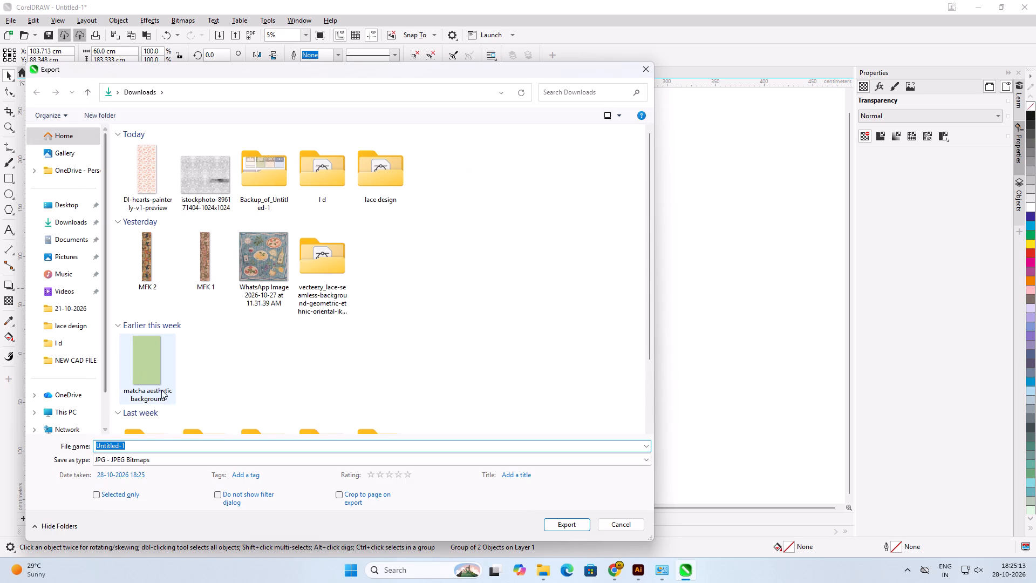
{"action": "left_click", "coordinate": [563, 526]}
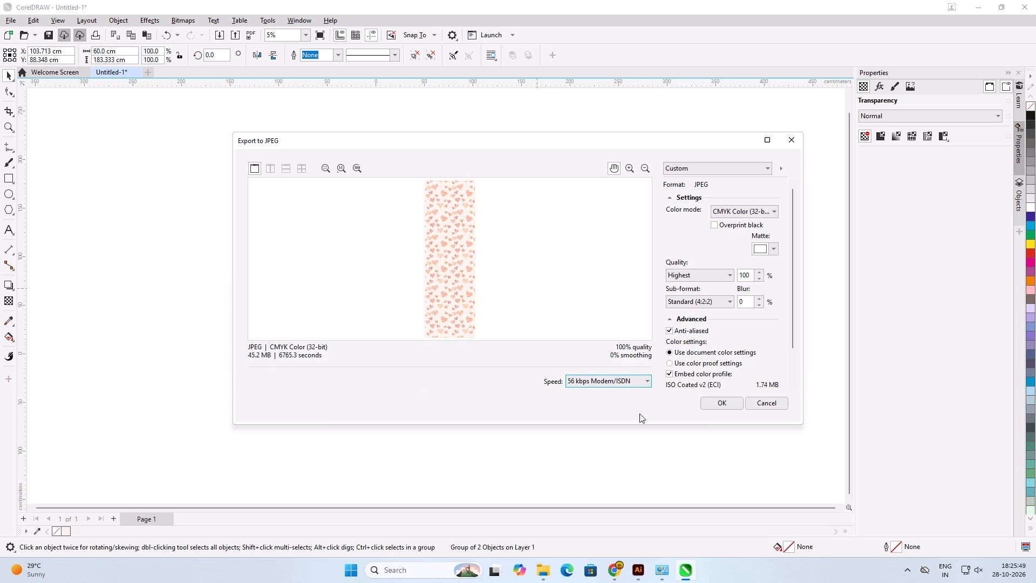
{"action": "left_click", "coordinate": [711, 402]}
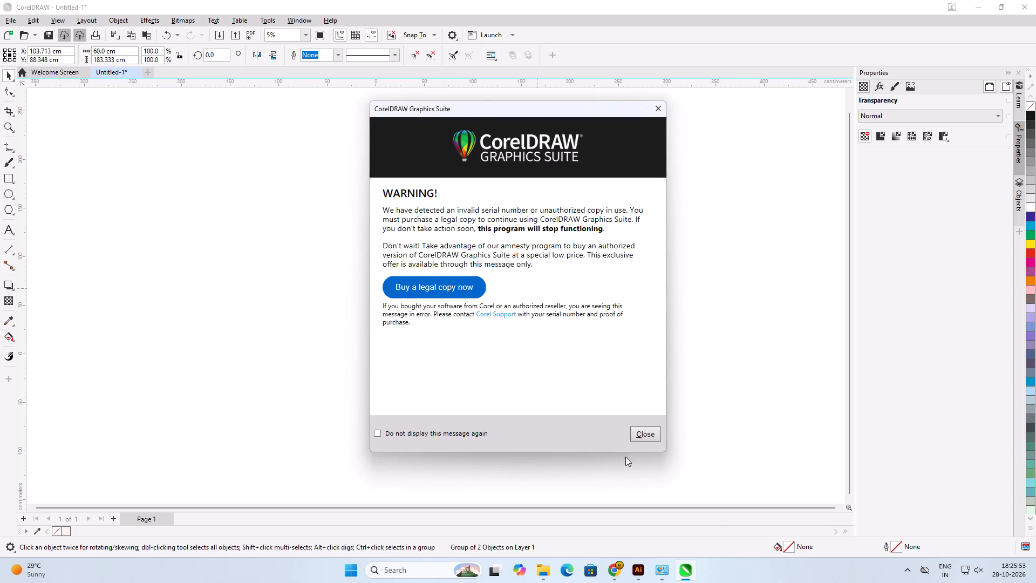
{"action": "left_click", "coordinate": [643, 437]}
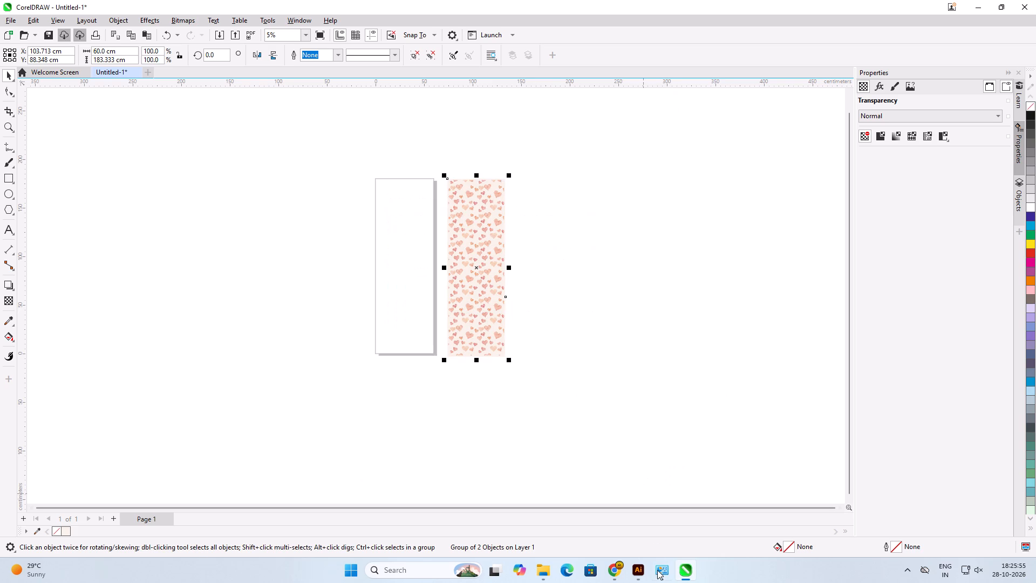
Switch to Illustrator, exit isolation mode and delete the old hearts image from the DI-hearts 60X180CM artboard.
{"action": "left_click", "coordinate": [640, 577]}
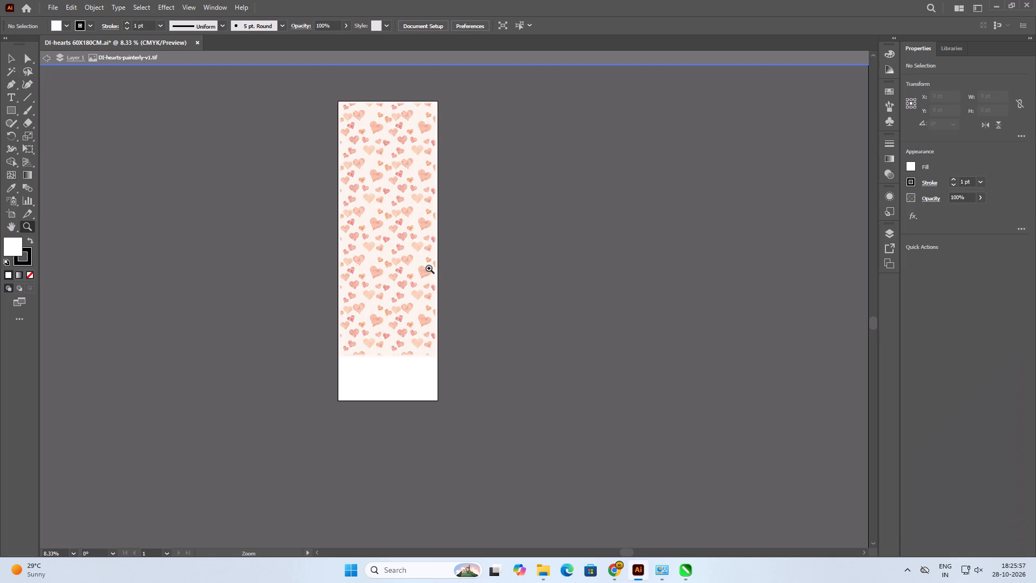
{"action": "left_click", "coordinate": [429, 268]}
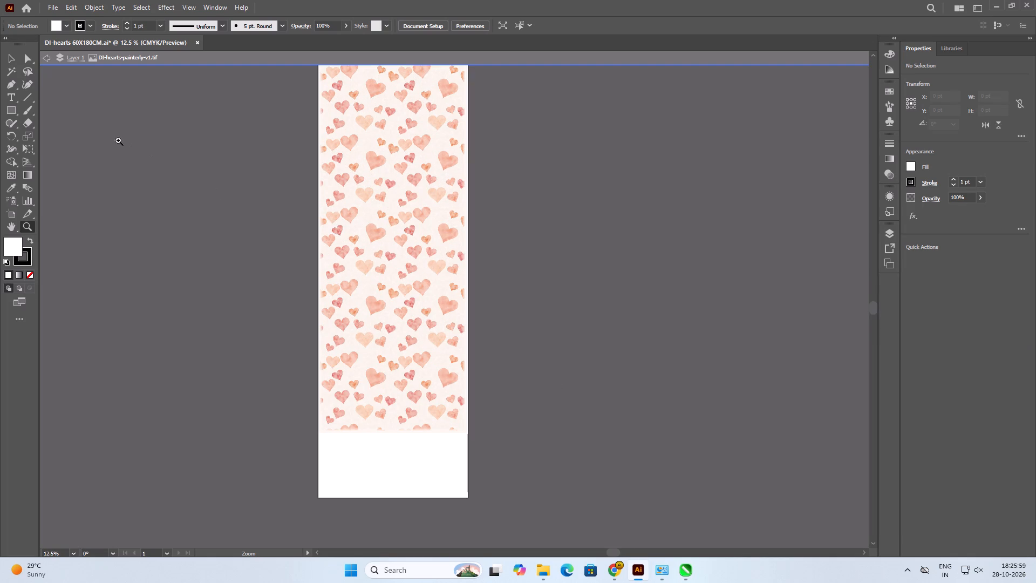
{"action": "key", "text": "Insert"}
{"action": "key", "text": "ctrl+0"}
{"action": "left_click", "coordinate": [44, 62]}
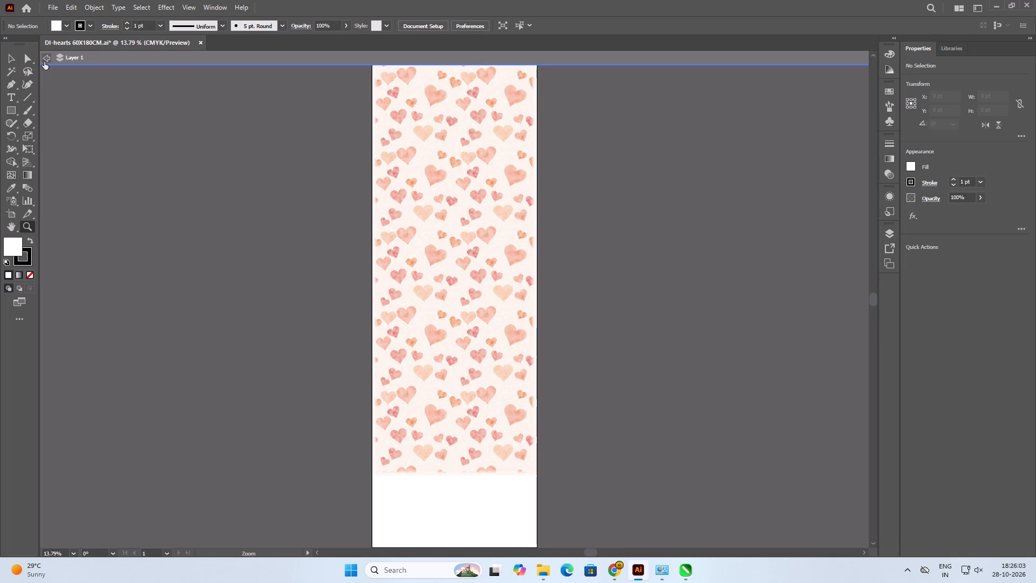
{"action": "left_click", "coordinate": [5, 54]}
{"action": "left_click", "coordinate": [49, 59]}
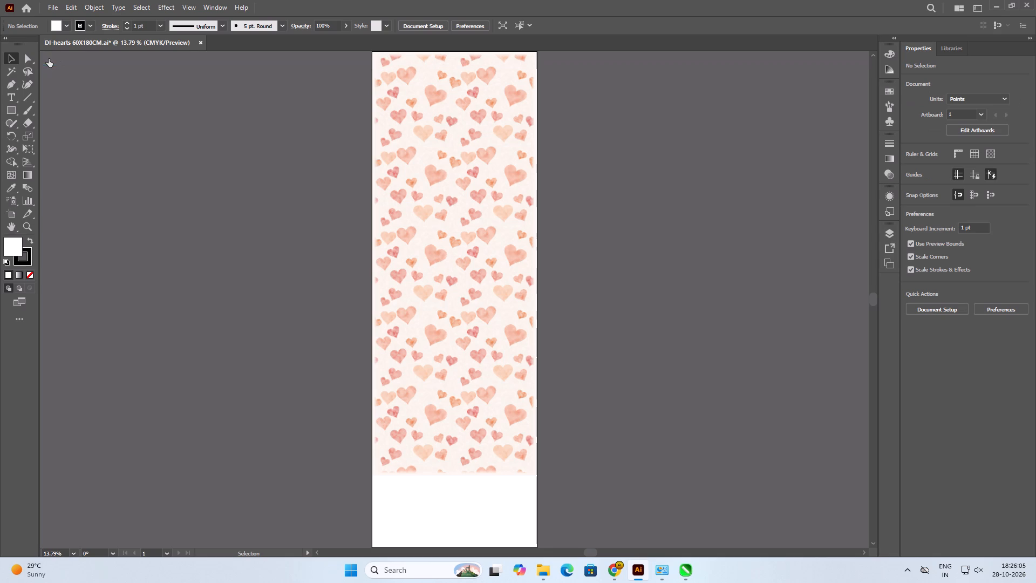
{"action": "left_click", "coordinate": [388, 257]}
{"action": "key", "text": "Delete"}
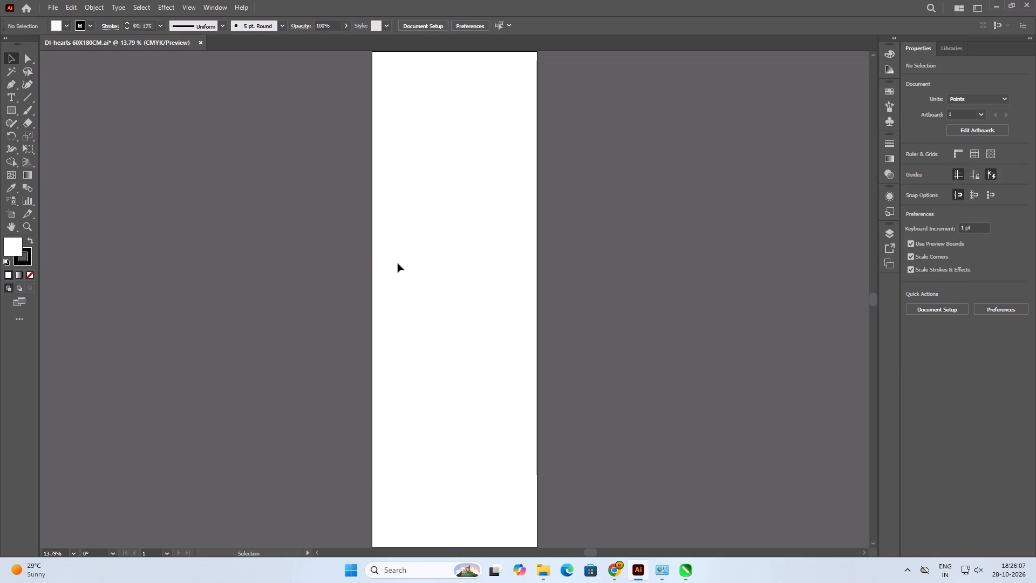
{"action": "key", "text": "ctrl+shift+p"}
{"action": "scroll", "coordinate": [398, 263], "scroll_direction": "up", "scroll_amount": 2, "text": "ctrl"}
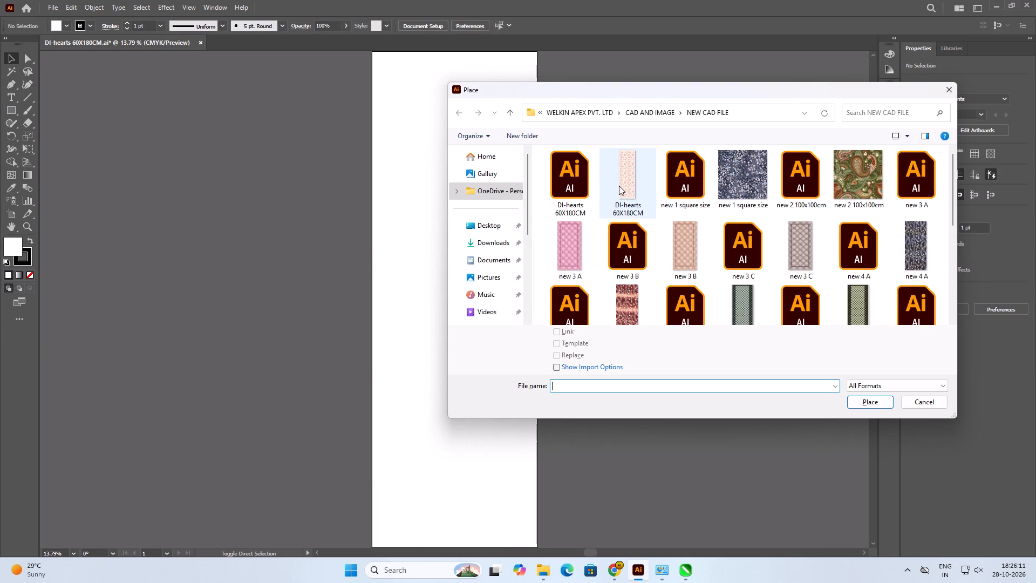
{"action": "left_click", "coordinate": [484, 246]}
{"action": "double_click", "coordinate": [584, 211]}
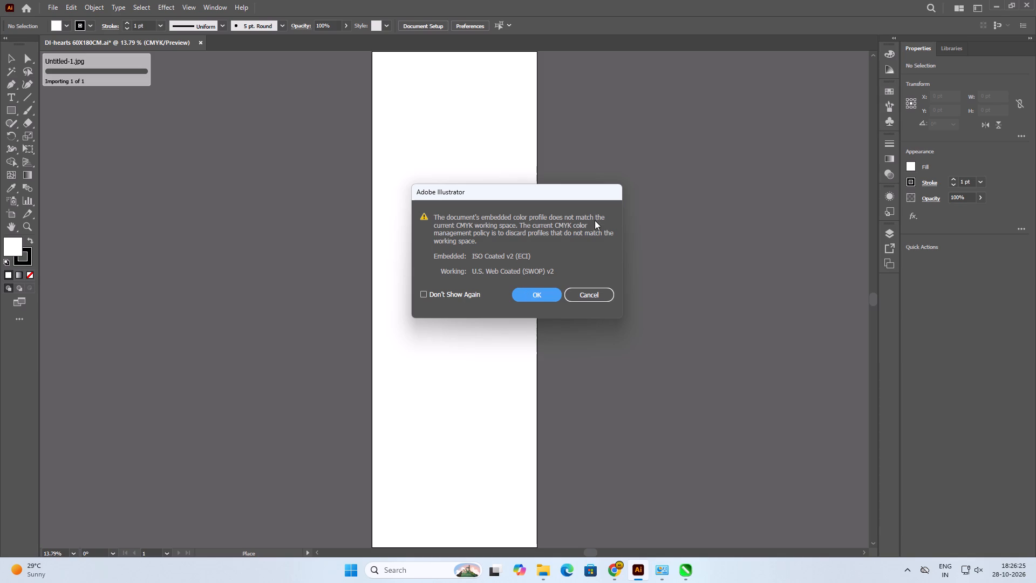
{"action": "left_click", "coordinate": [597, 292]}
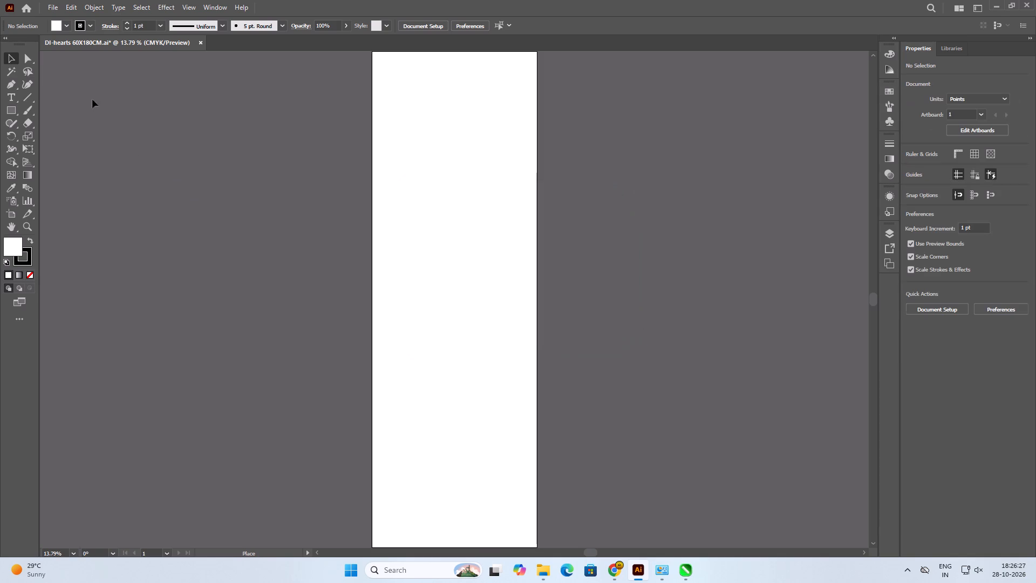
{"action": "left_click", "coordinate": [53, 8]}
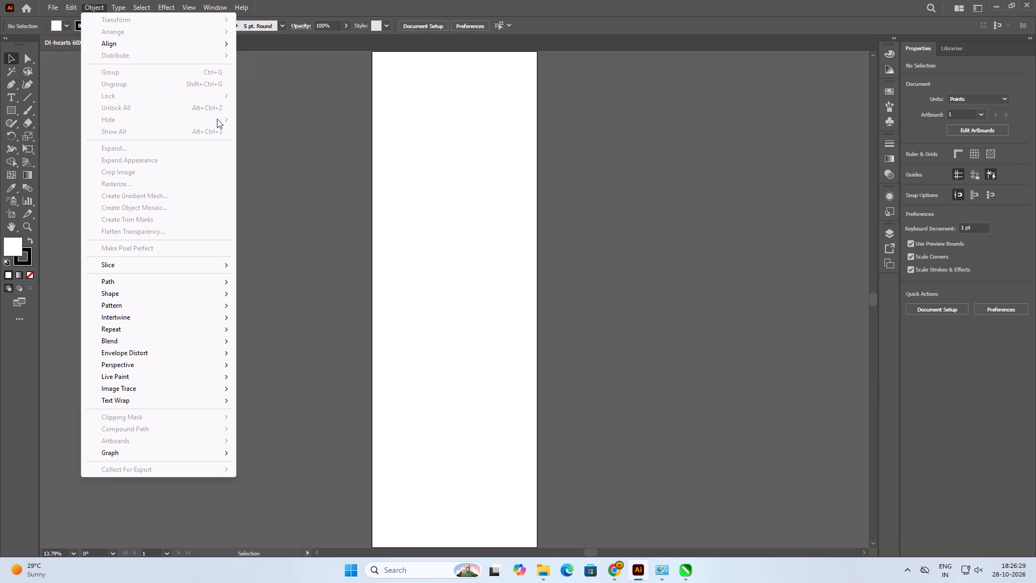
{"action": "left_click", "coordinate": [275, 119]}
Close the DI-hearts 60X180CM document without saving its changes.
{"action": "left_click", "coordinate": [201, 44]}
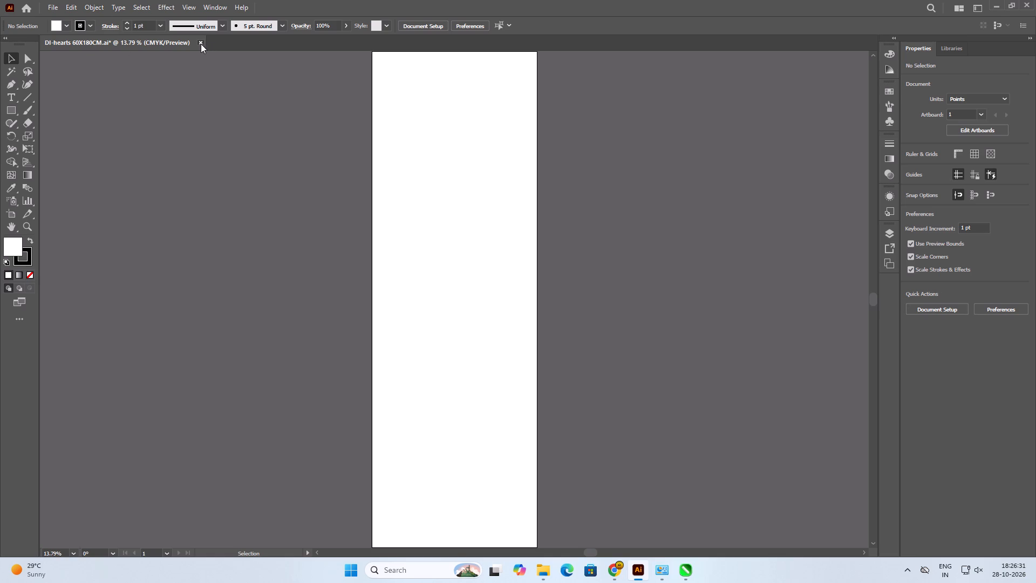
{"action": "left_click", "coordinate": [584, 296]}
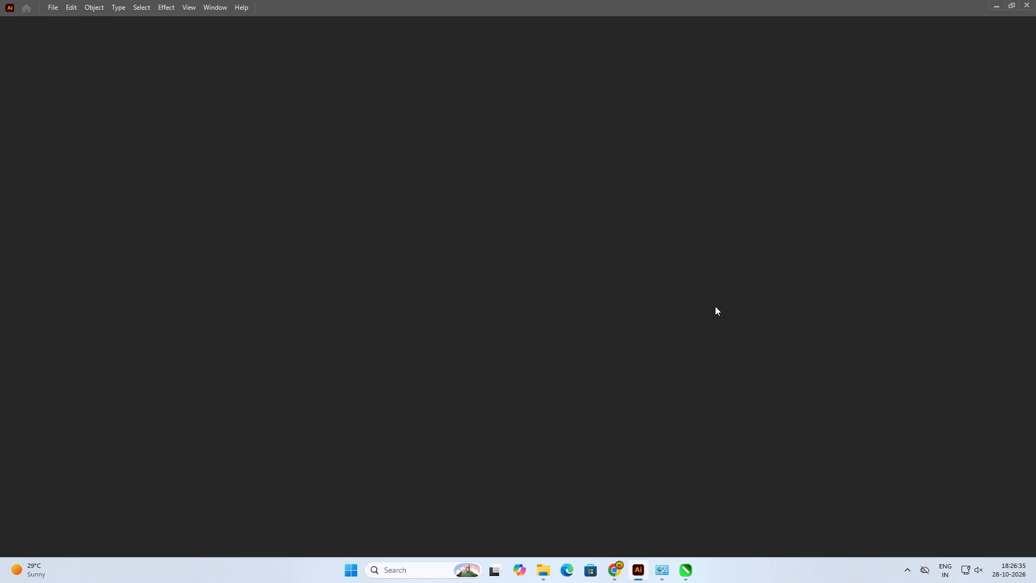
Create a new CMYK document in centimeters, 60 cm wide and 180 cm high, with one artboard.
{"action": "left_click", "coordinate": [771, 158]}
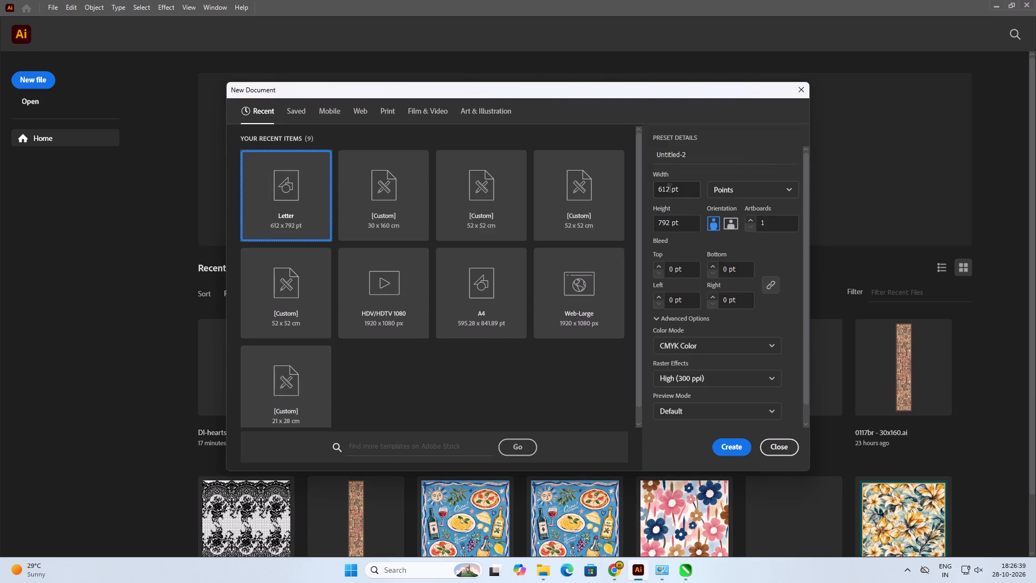
{"action": "left_click", "coordinate": [737, 185]}
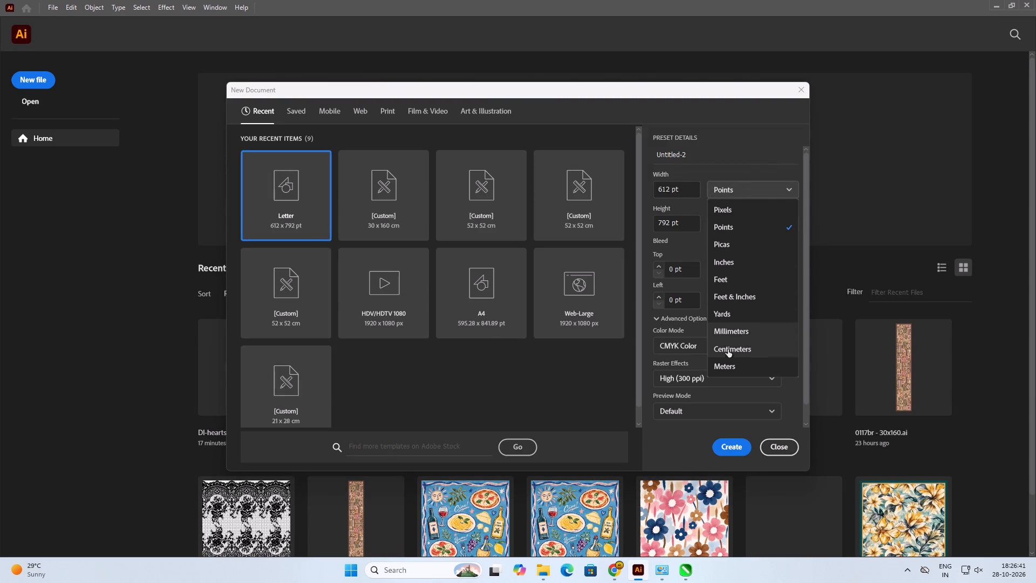
{"action": "left_click", "coordinate": [728, 353]}
{"action": "left_click_drag", "start_coordinate": [677, 186], "coordinate": [639, 188]}
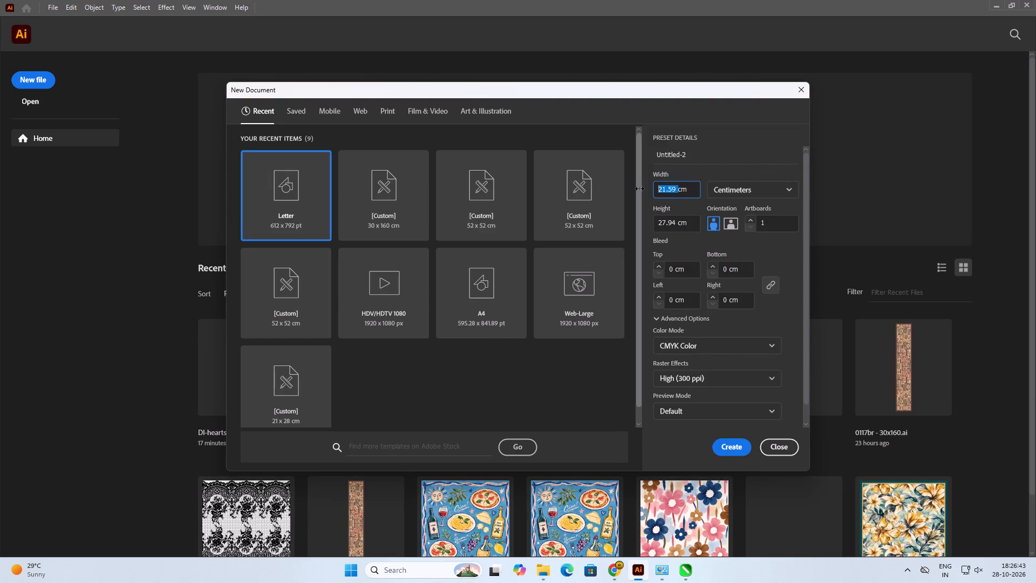
{"action": "type", "text": "60"}
{"action": "key", "text": "Tab"}
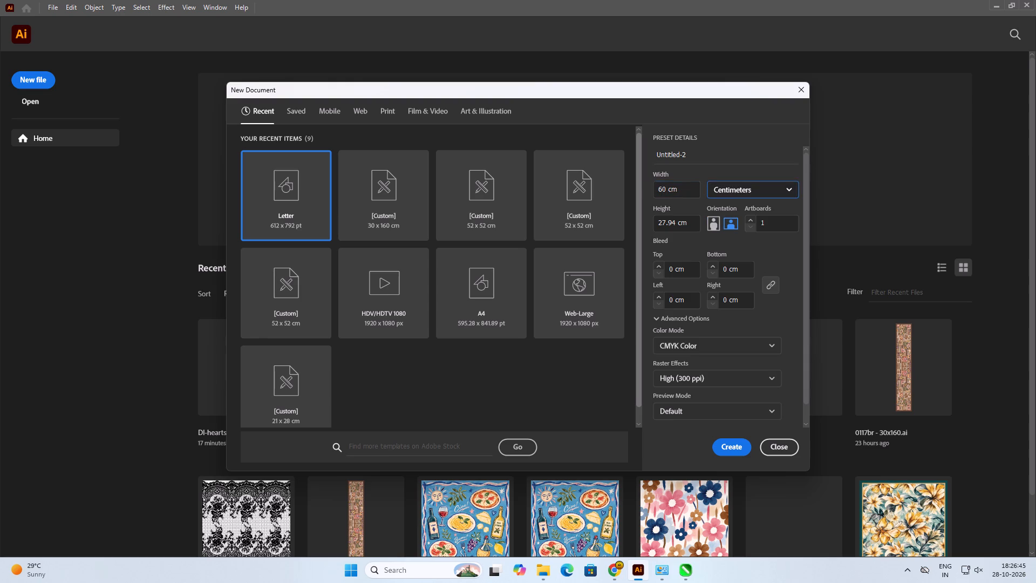
{"action": "key", "text": "Tab"}
{"action": "type", "text": "180"}
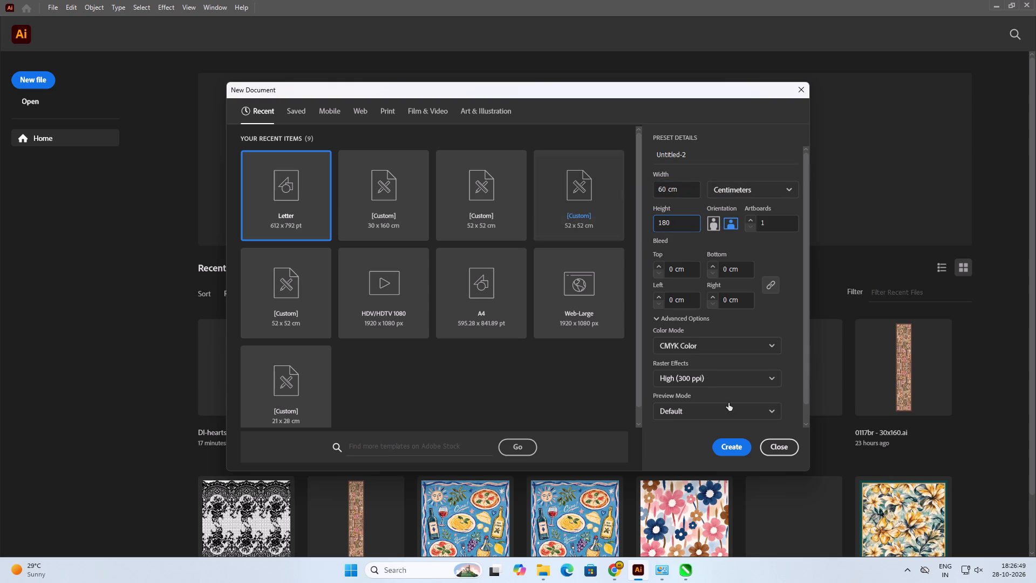
{"action": "left_click", "coordinate": [737, 440]}
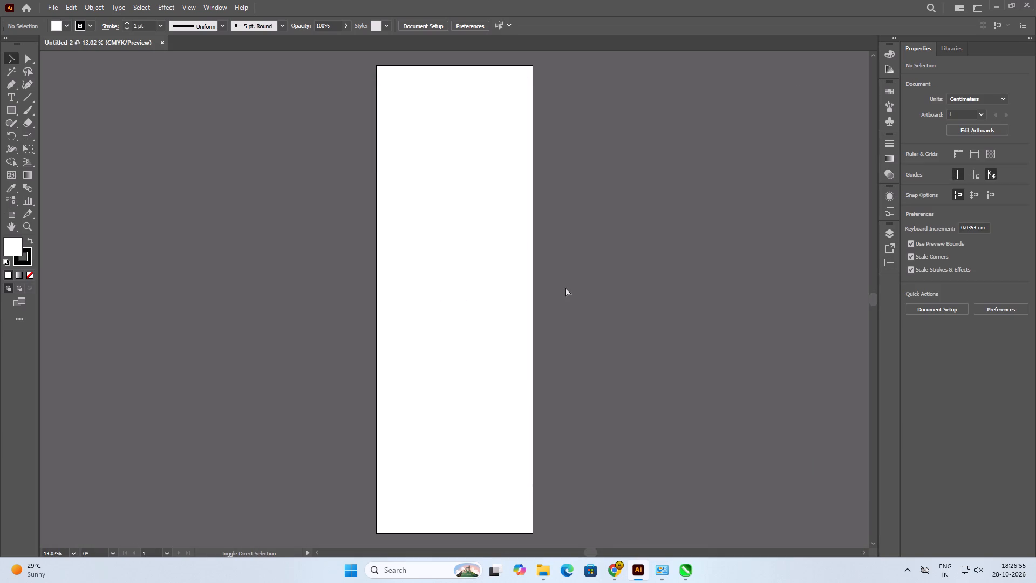
Place the Untitled-1 JPEG from Downloads at the artboard's top-left corner, accepting the color profile mismatch.
{"action": "key", "text": "ctrl+shift+p"}
{"action": "double_click", "coordinate": [567, 189]}
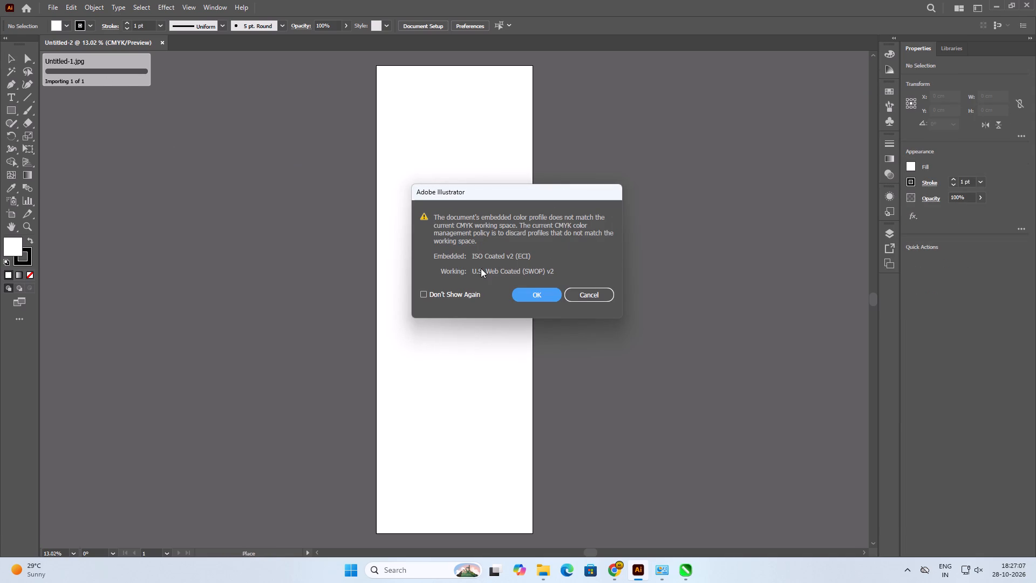
{"action": "left_click", "coordinate": [529, 293]}
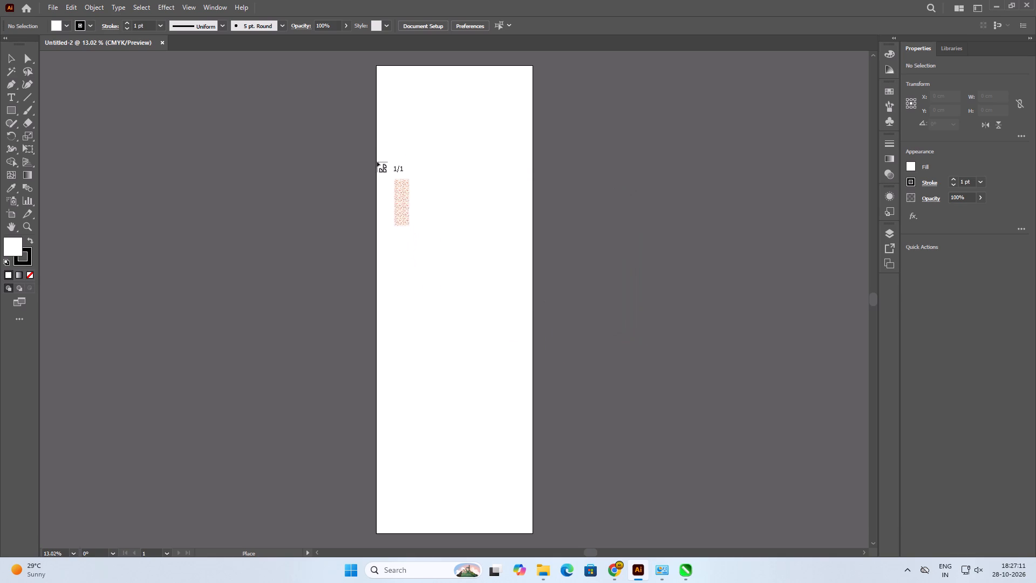
{"action": "left_click", "coordinate": [379, 70]}
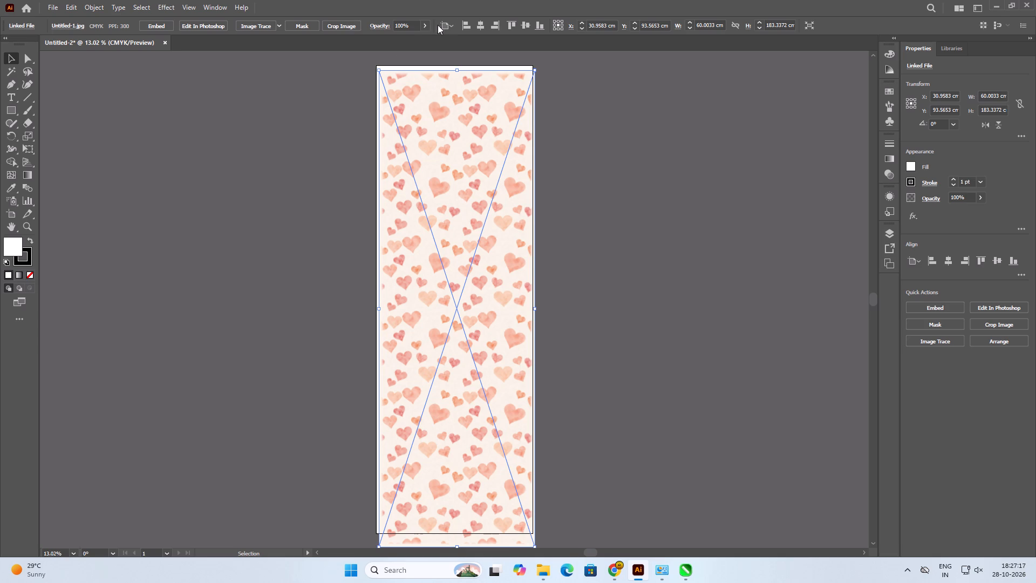
Center the placed hearts image horizontally and vertically on the artboard.
{"action": "left_click", "coordinate": [477, 27]}
{"action": "left_click", "coordinate": [528, 25]}
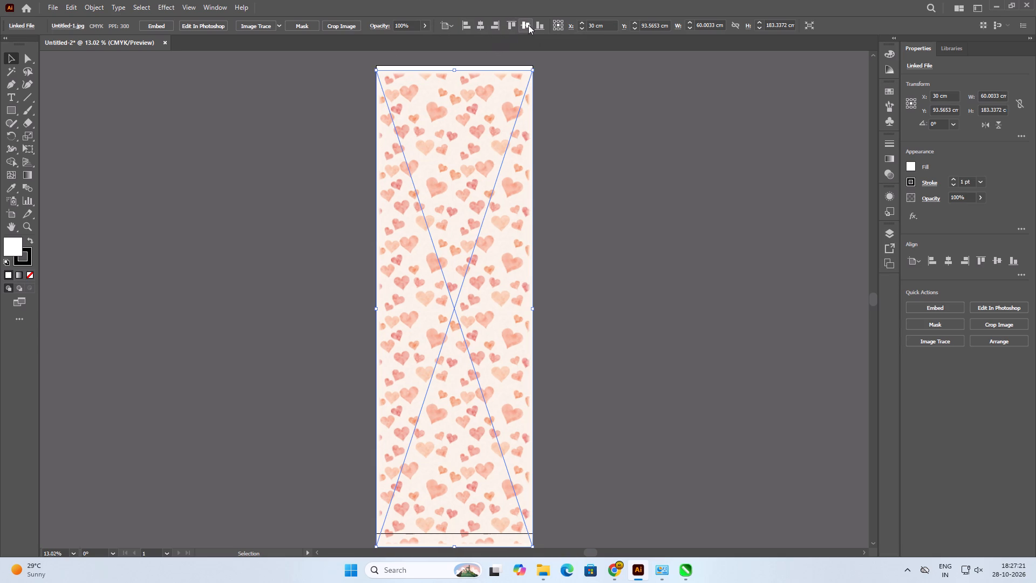
{"action": "left_click", "coordinate": [570, 193]}
Resize the hearts image from its top edge down to the artboard's top edge, making it about 181.7 cm high.
{"action": "left_click", "coordinate": [497, 193]}
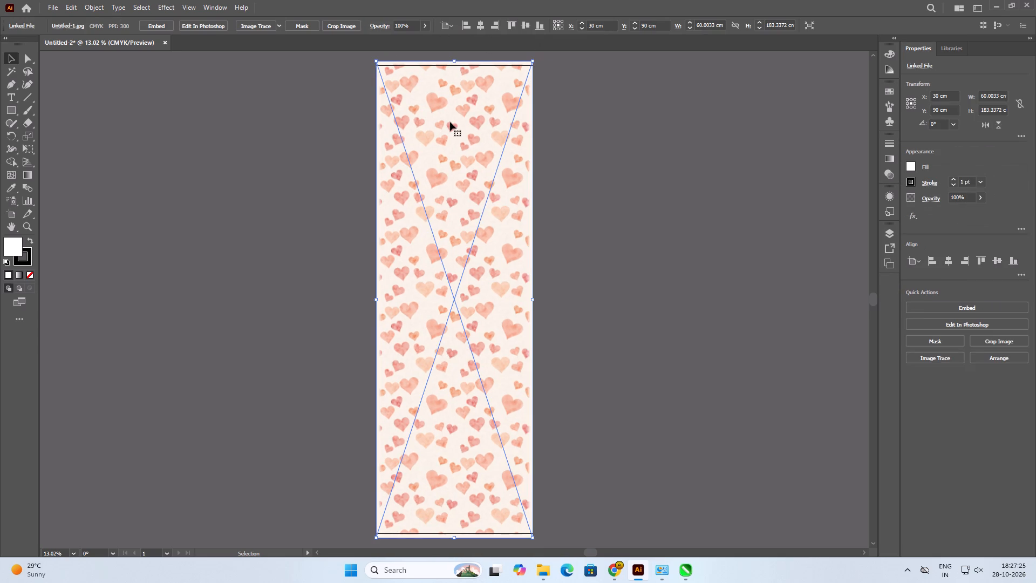
{"action": "scroll", "coordinate": [463, 309], "scroll_direction": "down", "scroll_amount": 2}
{"action": "scroll", "coordinate": [467, 154], "scroll_direction": "up", "scroll_amount": 7}
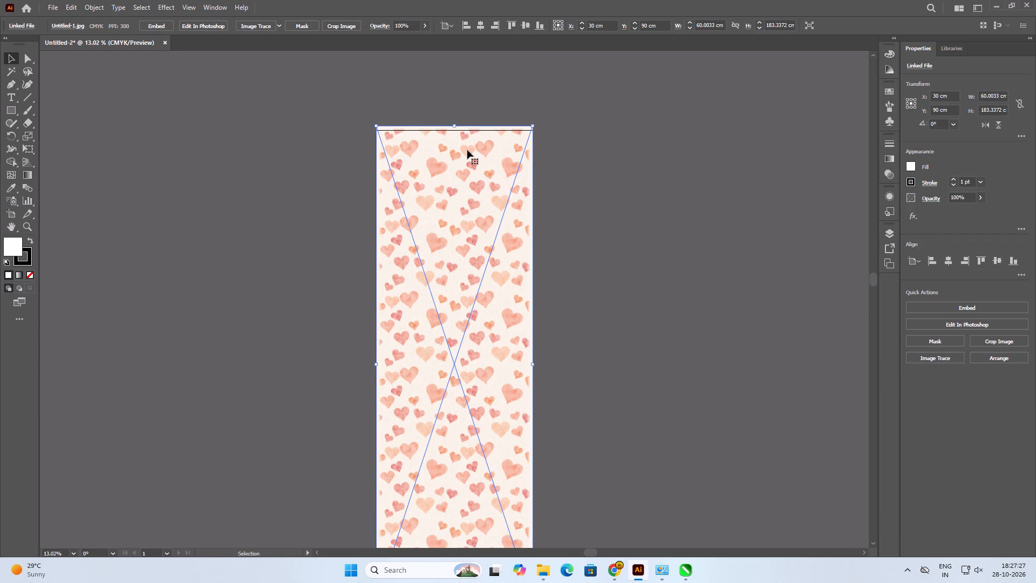
{"action": "scroll", "coordinate": [467, 150], "scroll_direction": "up", "scroll_amount": 2, "text": "alt"}
{"action": "scroll", "coordinate": [433, 57], "scroll_direction": "up", "scroll_amount": 1, "text": "alt"}
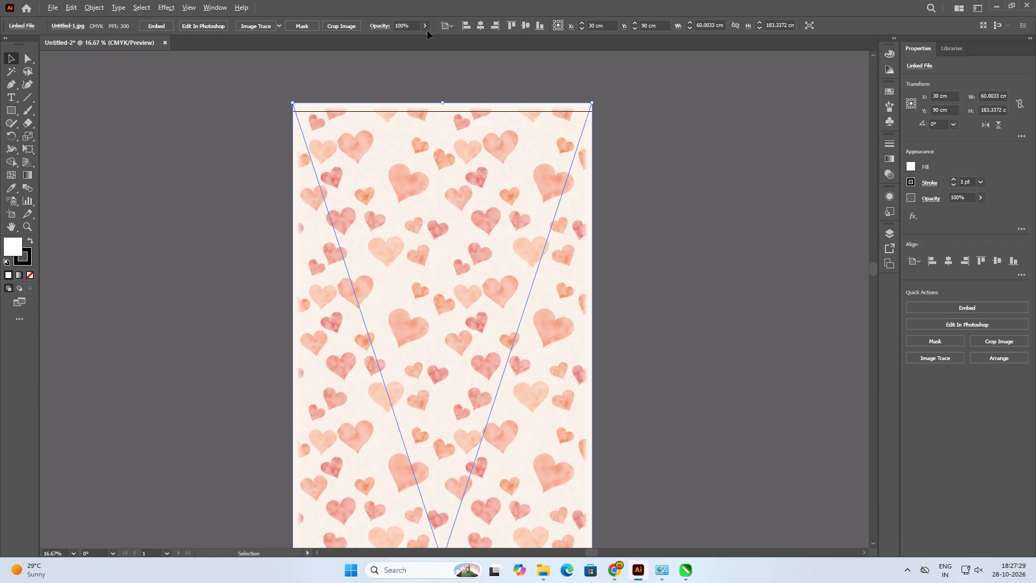
{"action": "scroll", "coordinate": [428, 32], "scroll_direction": "up", "scroll_amount": 2, "text": "alt"}
{"action": "scroll", "coordinate": [433, 107], "scroll_direction": "up", "scroll_amount": 4, "text": "alt"}
{"action": "left_click_drag", "start_coordinate": [471, 140], "coordinate": [468, 174]}
Resize the hearts image from its bottom edge up to the artboard's bottom edge, making it about 180 cm high, and deselect it.
{"action": "scroll", "coordinate": [491, 127], "scroll_direction": "down", "scroll_amount": 13, "text": "alt"}
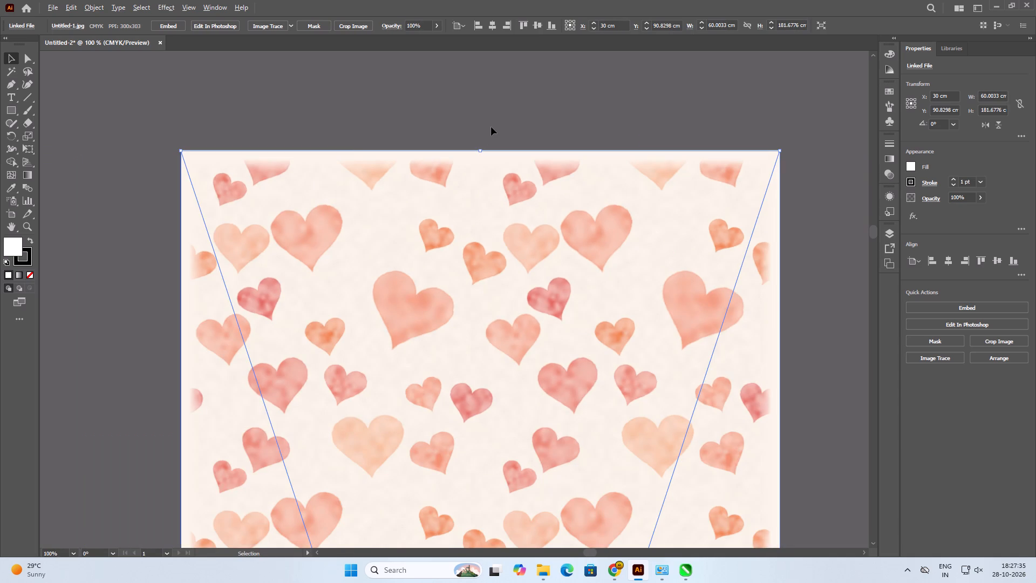
{"action": "scroll", "coordinate": [491, 127], "scroll_direction": "down", "scroll_amount": 4, "text": "alt"}
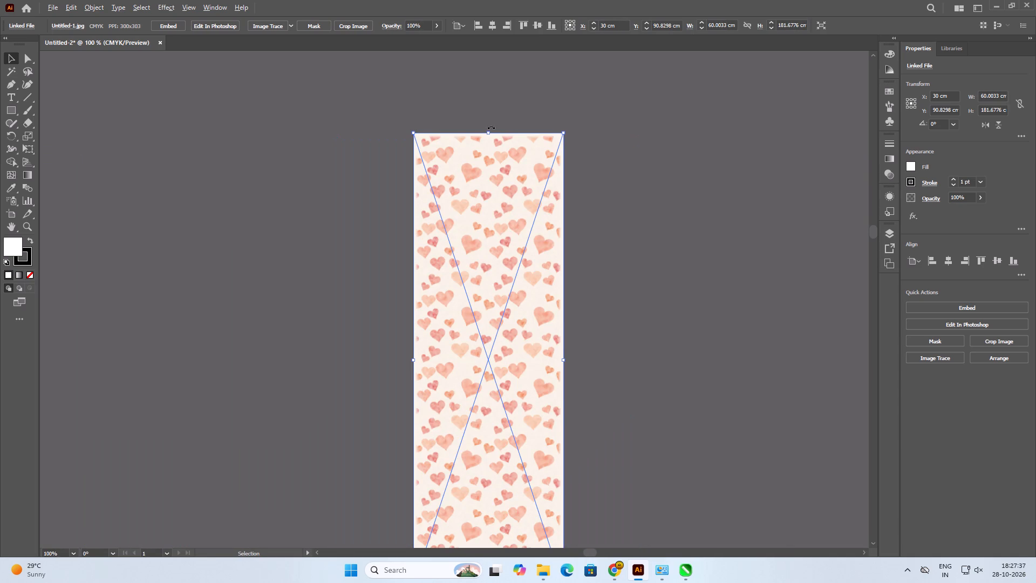
{"action": "scroll", "coordinate": [491, 127], "scroll_direction": "down", "scroll_amount": 2, "text": "alt"}
{"action": "scroll", "coordinate": [453, 364], "scroll_direction": "up", "scroll_amount": 4, "text": "alt"}
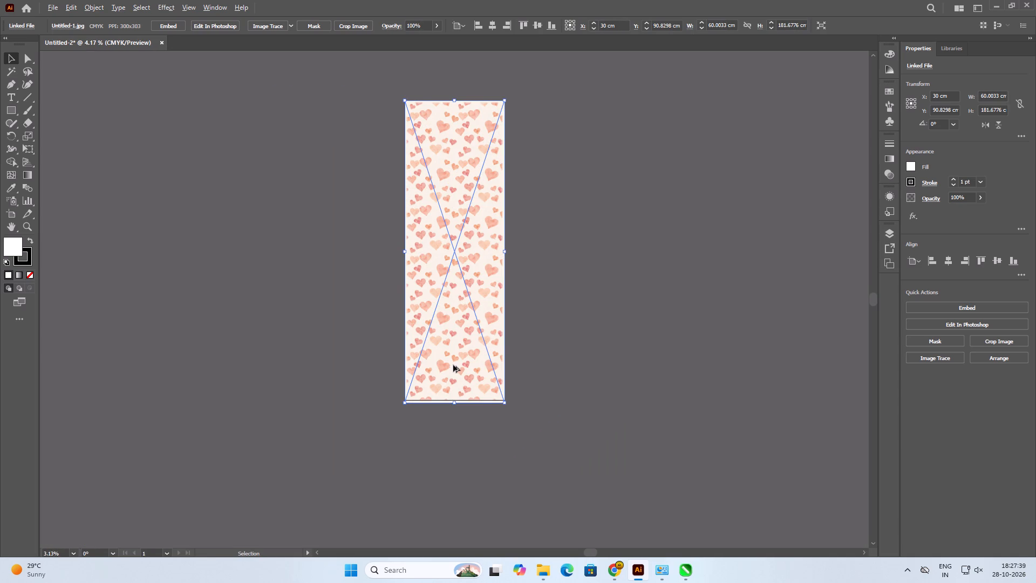
{"action": "scroll", "coordinate": [452, 404], "scroll_direction": "up", "scroll_amount": 3, "text": "alt"}
{"action": "scroll", "coordinate": [466, 457], "scroll_direction": "up", "scroll_amount": 2, "text": "alt"}
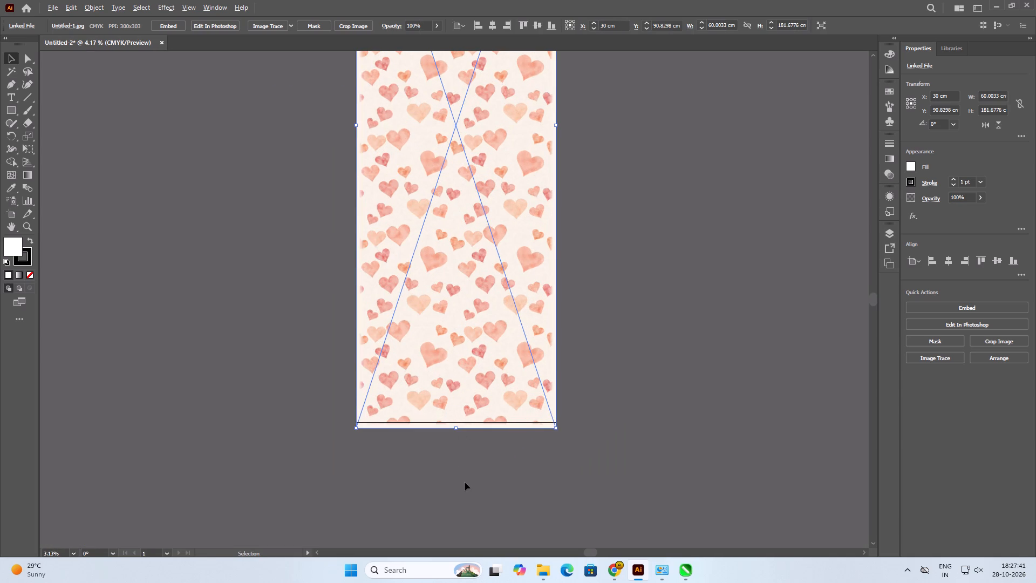
{"action": "scroll", "coordinate": [446, 425], "scroll_direction": "up", "scroll_amount": 4, "text": "alt"}
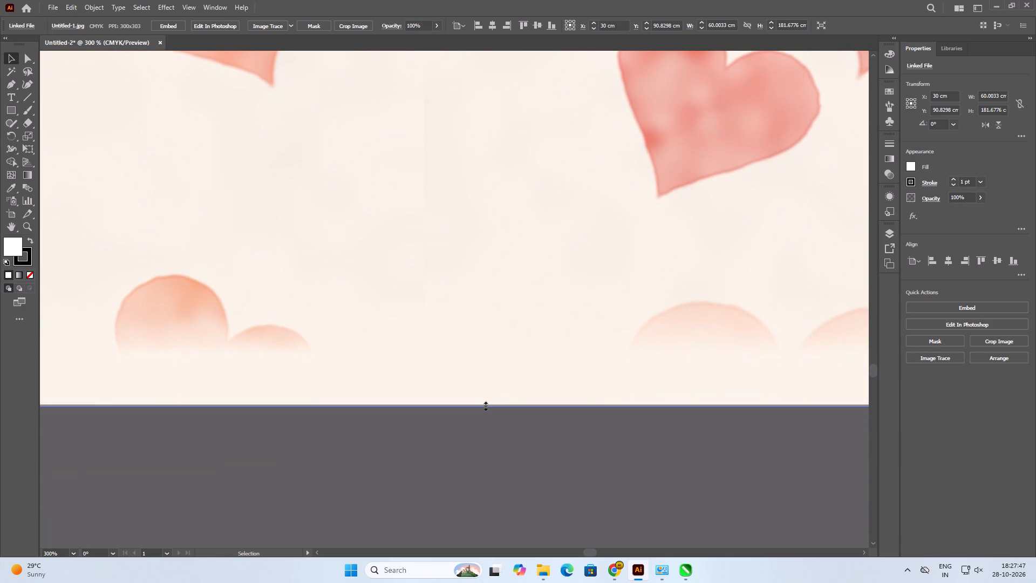
{"action": "key", "text": "ctrl+0"}
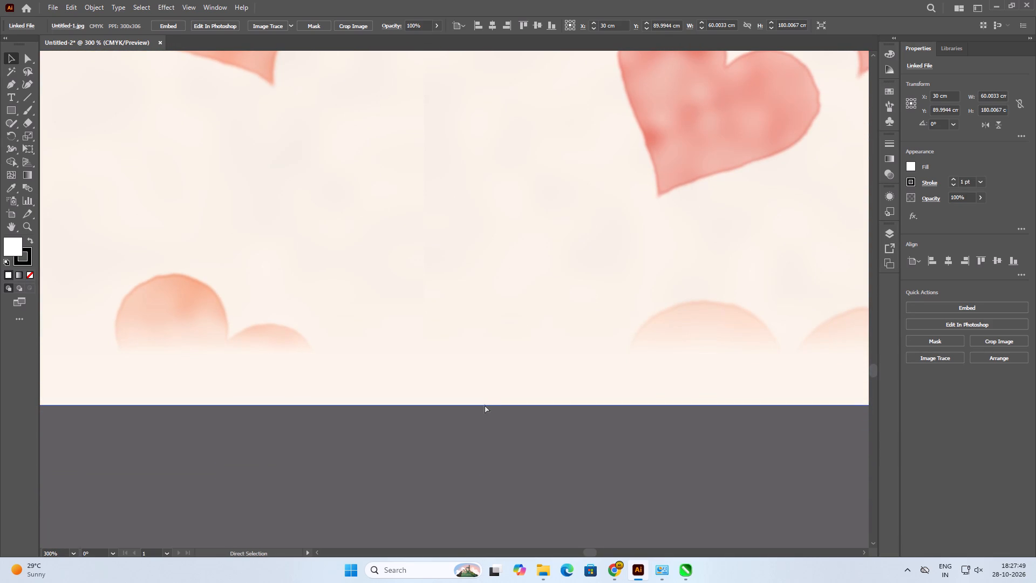
{"action": "left_click", "coordinate": [679, 316]}
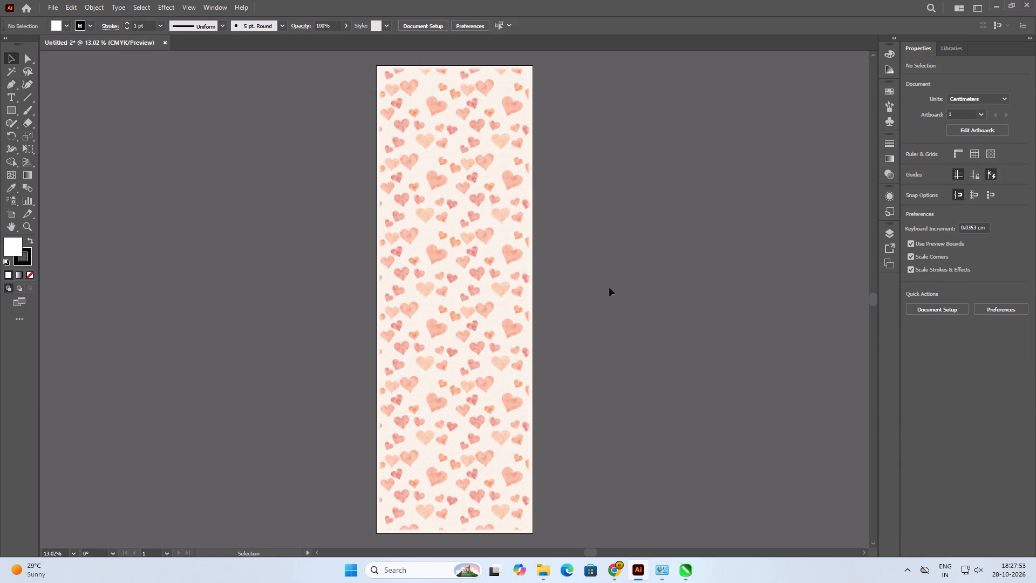
Image Trace the hearts image with the High Fidelity Photo preset, continuing despite its large size.
{"action": "left_click", "coordinate": [513, 194]}
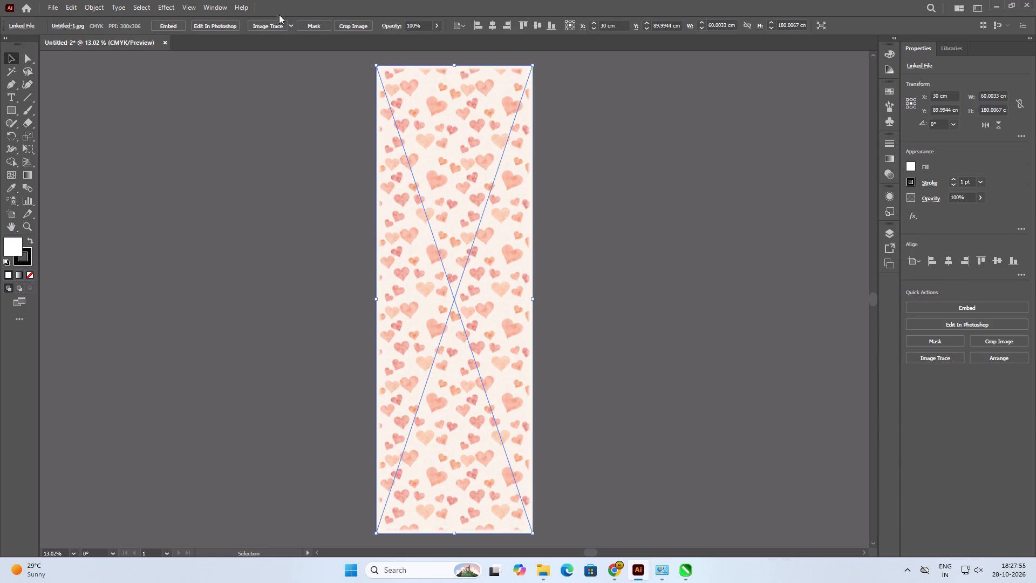
{"action": "left_click", "coordinate": [291, 24]}
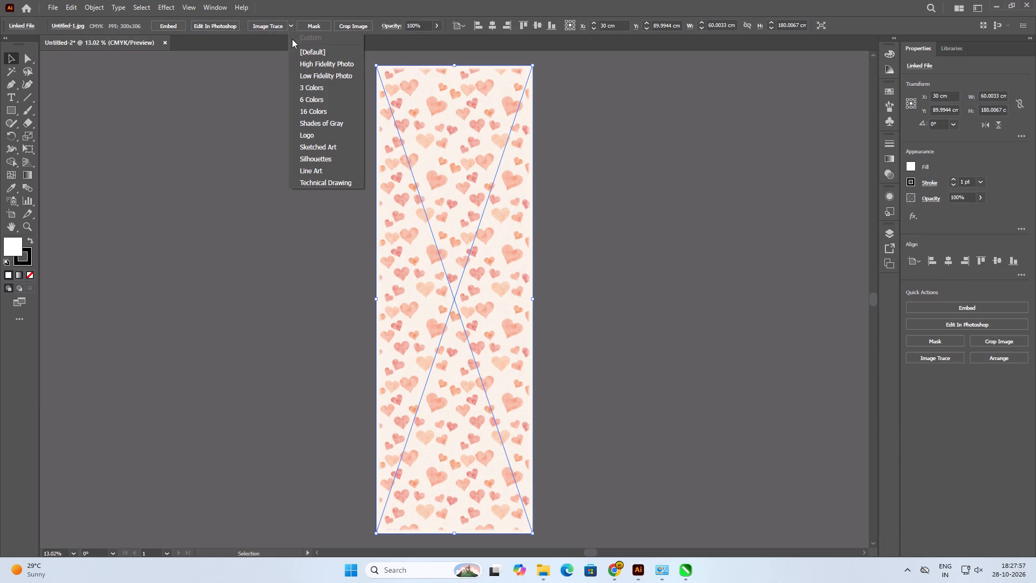
{"action": "left_click", "coordinate": [334, 64]}
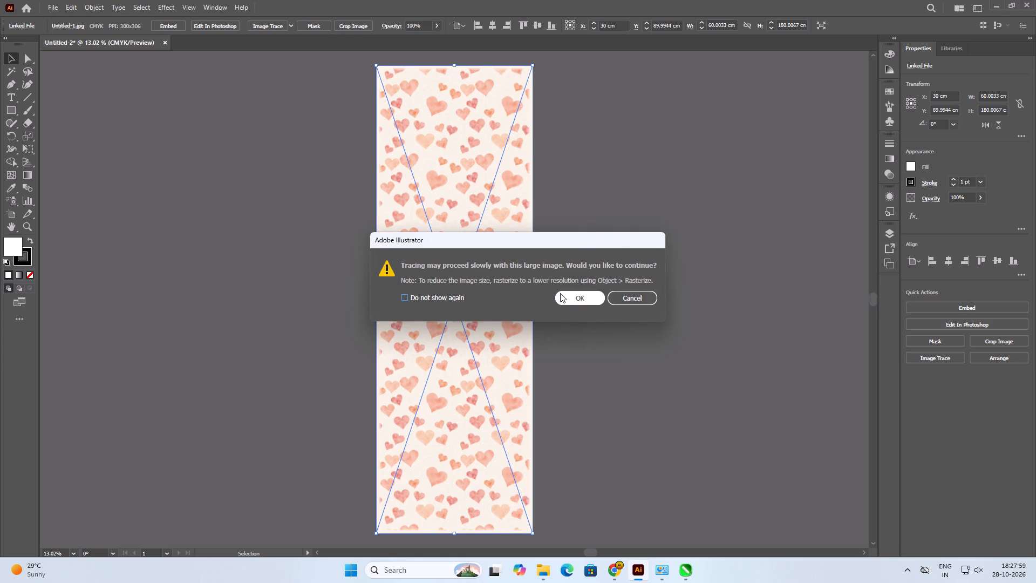
{"action": "left_click", "coordinate": [560, 293]}
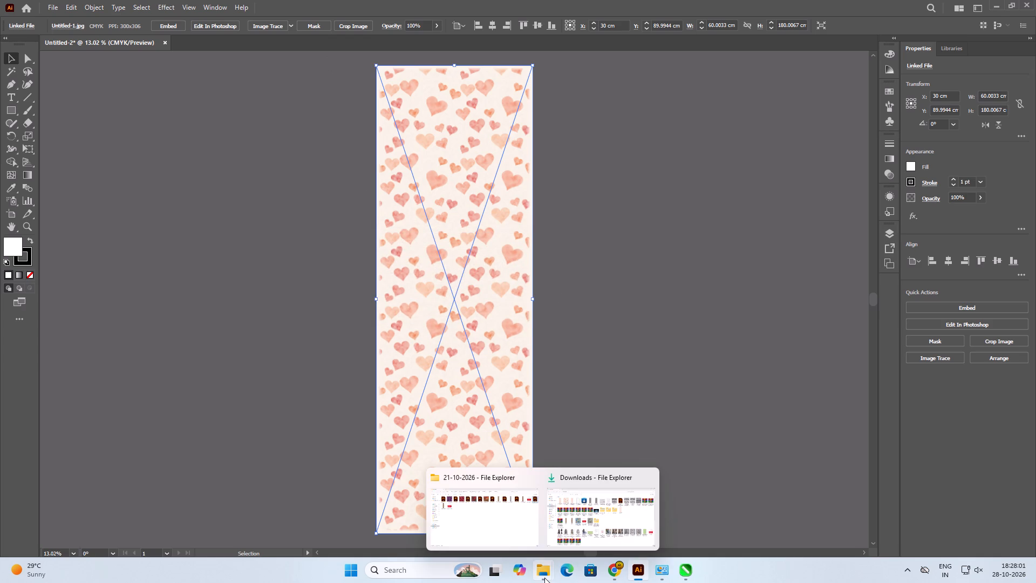
In File Explorer, delete both old DI-hearts 60X180CM files, the Illustrator file and its image, from the NEW CAD FILE folder.
{"action": "left_click", "coordinate": [488, 521]}
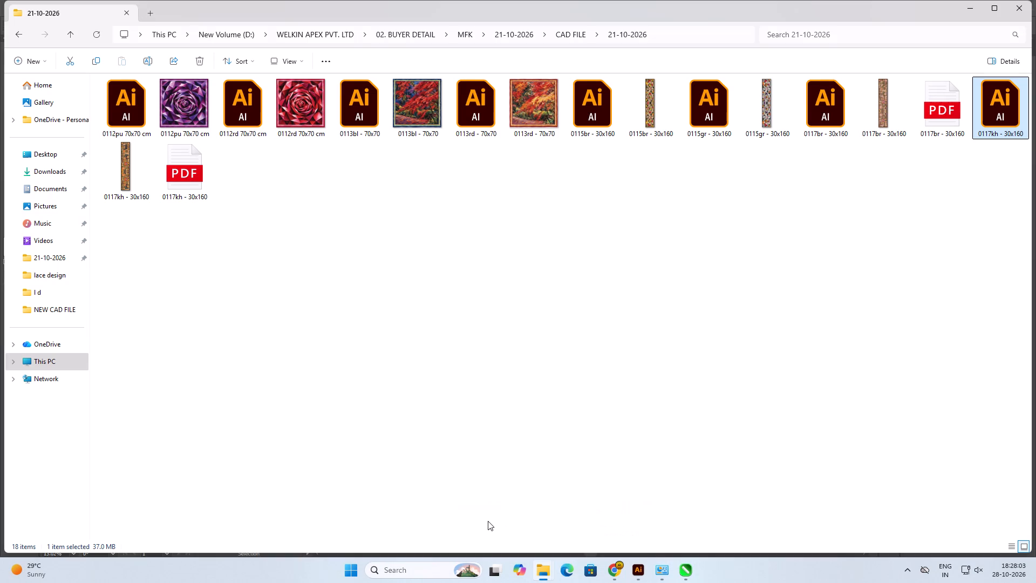
{"action": "left_click", "coordinate": [62, 313]}
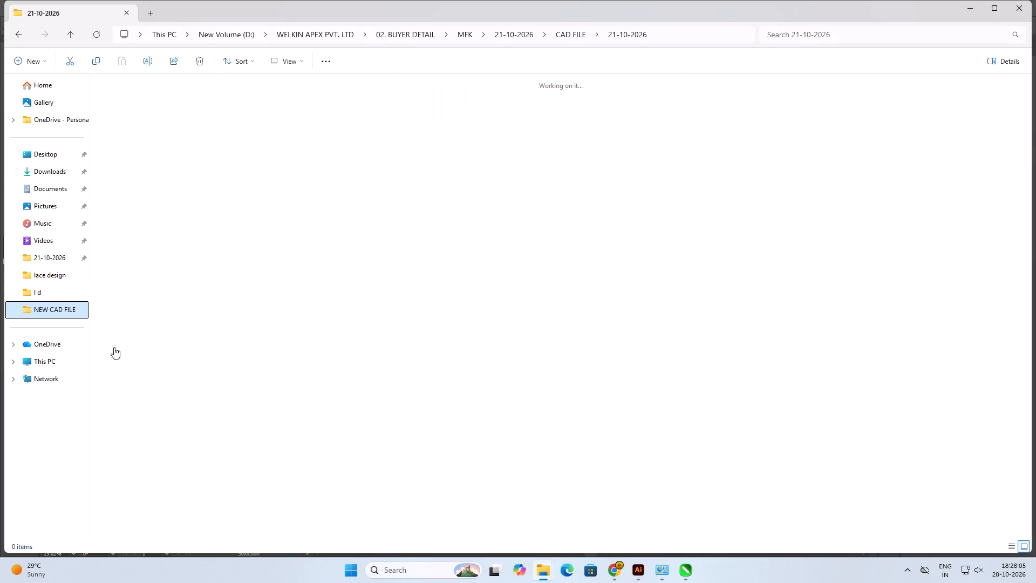
{"action": "left_click", "coordinate": [124, 119]}
{"action": "left_click", "coordinate": [93, 113]}
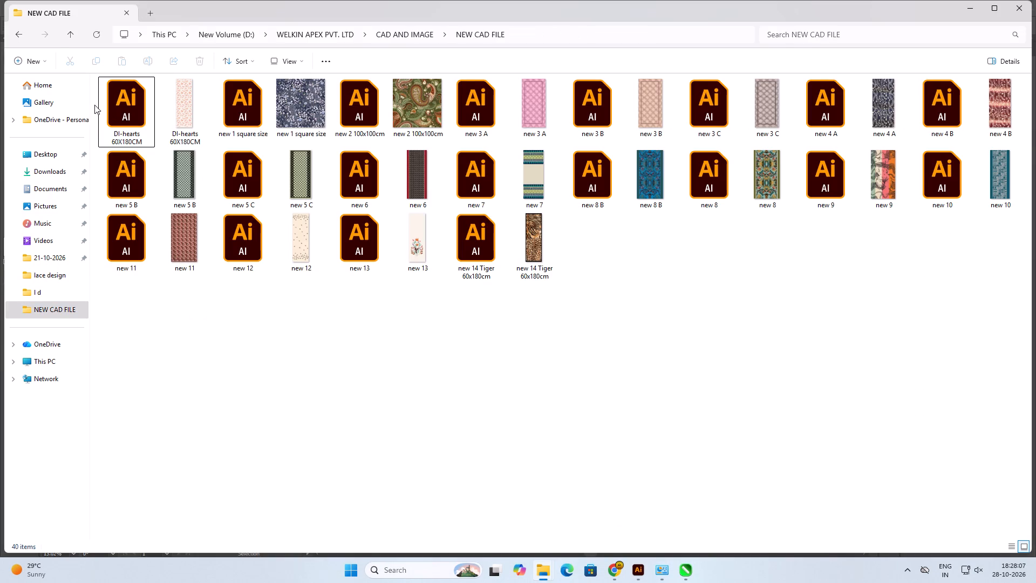
{"action": "left_click_drag", "start_coordinate": [96, 104], "coordinate": [178, 120]}
{"action": "key", "text": "Delete"}
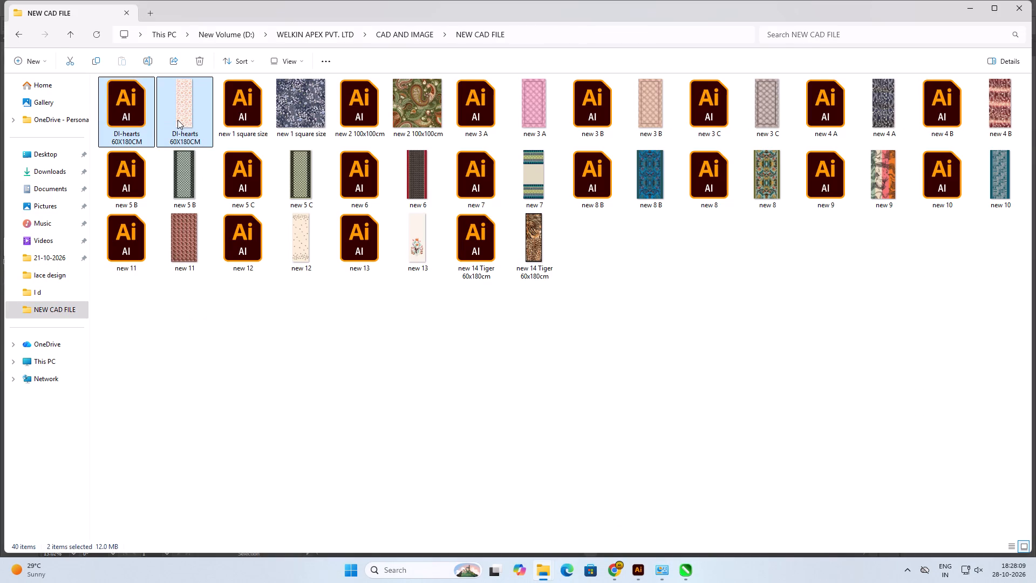
{"action": "left_click", "coordinate": [589, 344]}
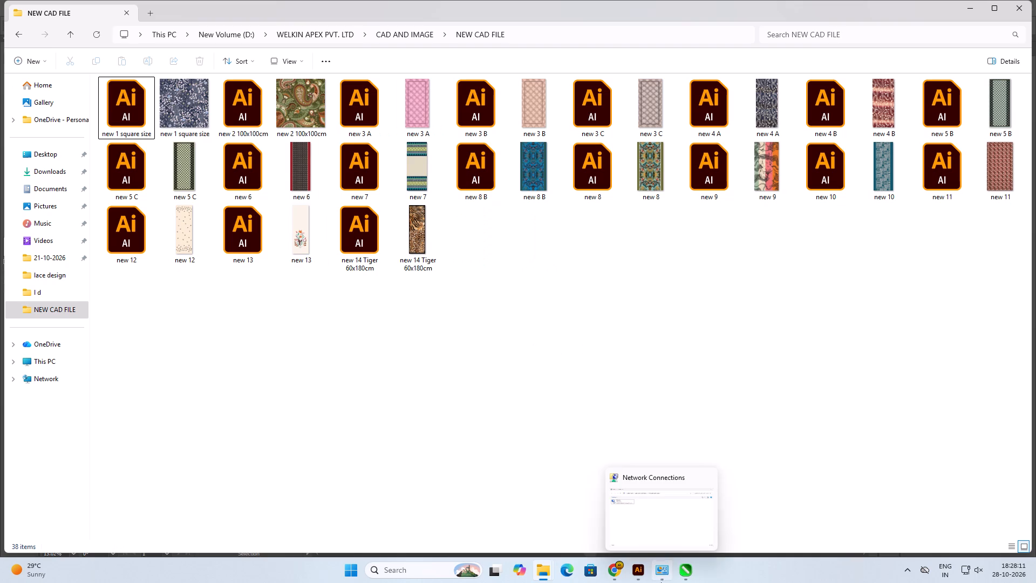
{"action": "left_click", "coordinate": [185, 358]}
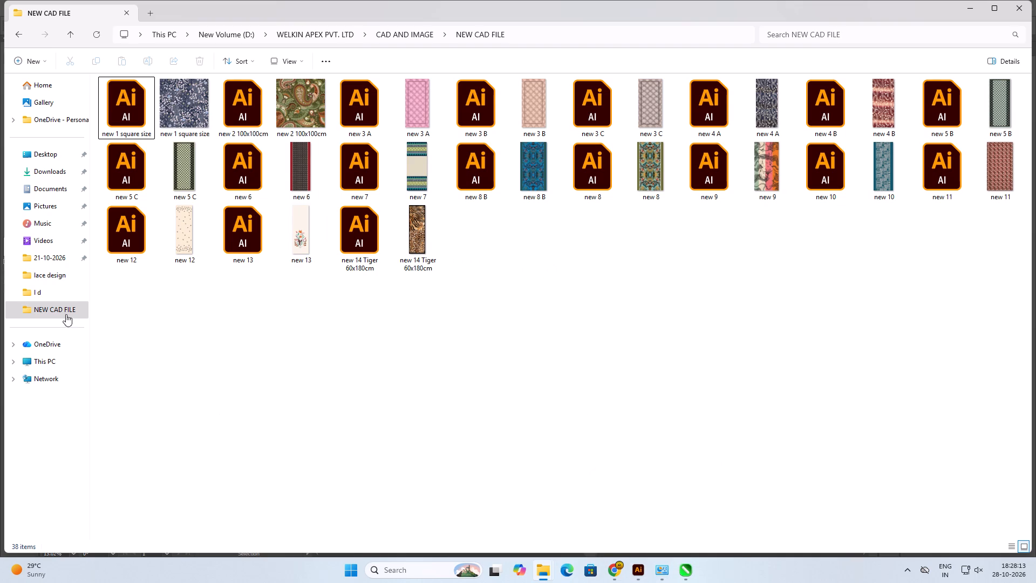
Copy the file name of the DI-hearts-painterly-v1 image in the Downloads folder.
{"action": "double_click", "coordinate": [40, 174]}
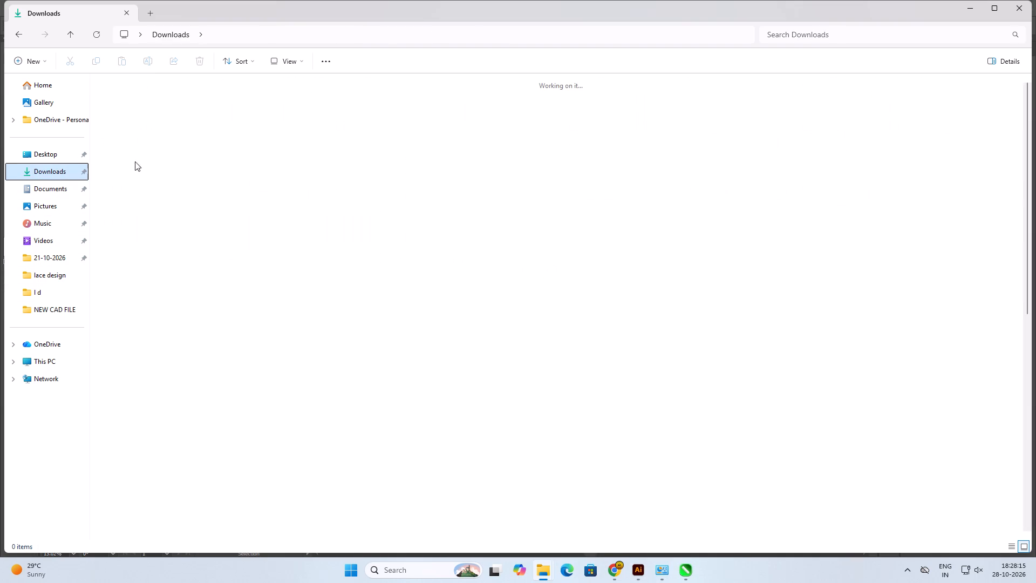
{"action": "left_click", "coordinate": [188, 152]}
{"action": "left_click", "coordinate": [193, 149]}
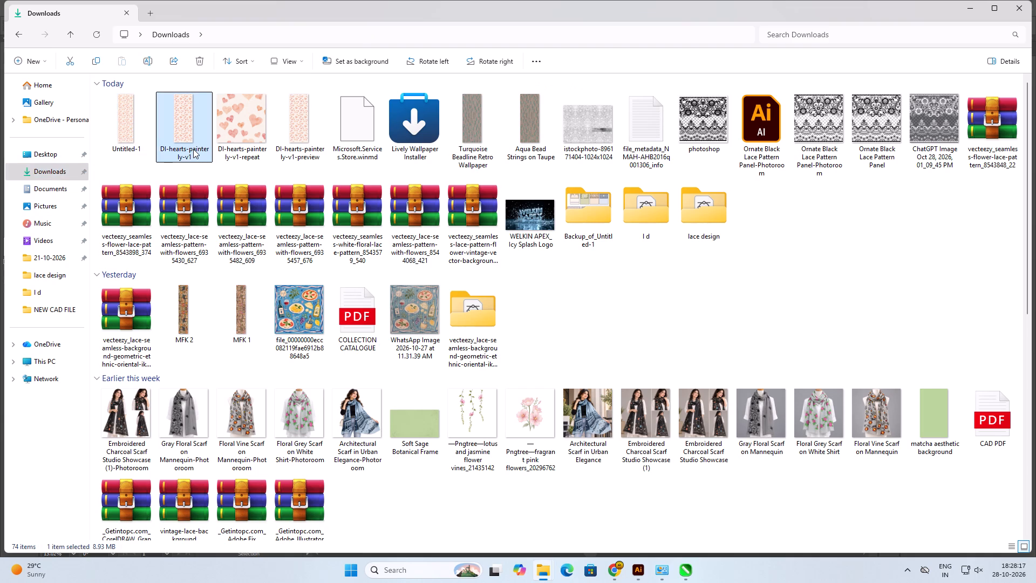
{"action": "key", "text": "ctrl+c"}
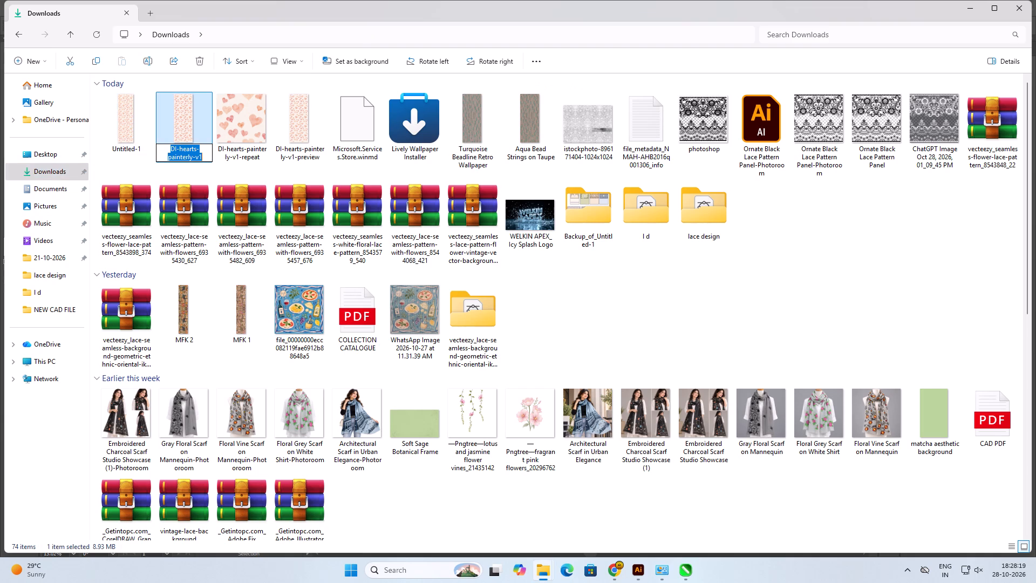
Back in Illustrator, deselect the traced hearts and save the document in NEW CAD FILE as "DI-hearts 60x180cm", AI format, version Illustrator 2020.
{"action": "left_click", "coordinate": [641, 570]}
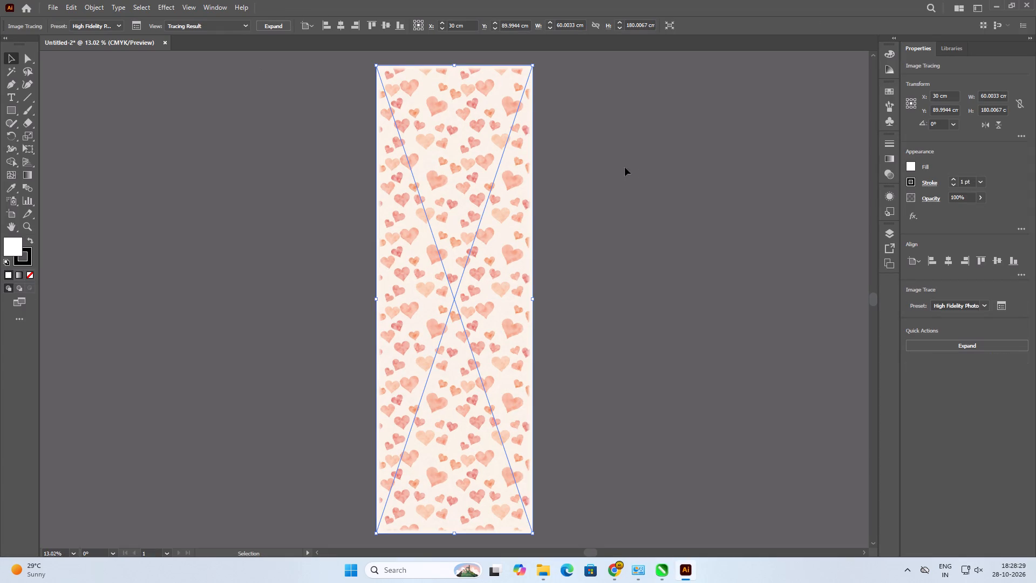
{"action": "left_click", "coordinate": [640, 169]}
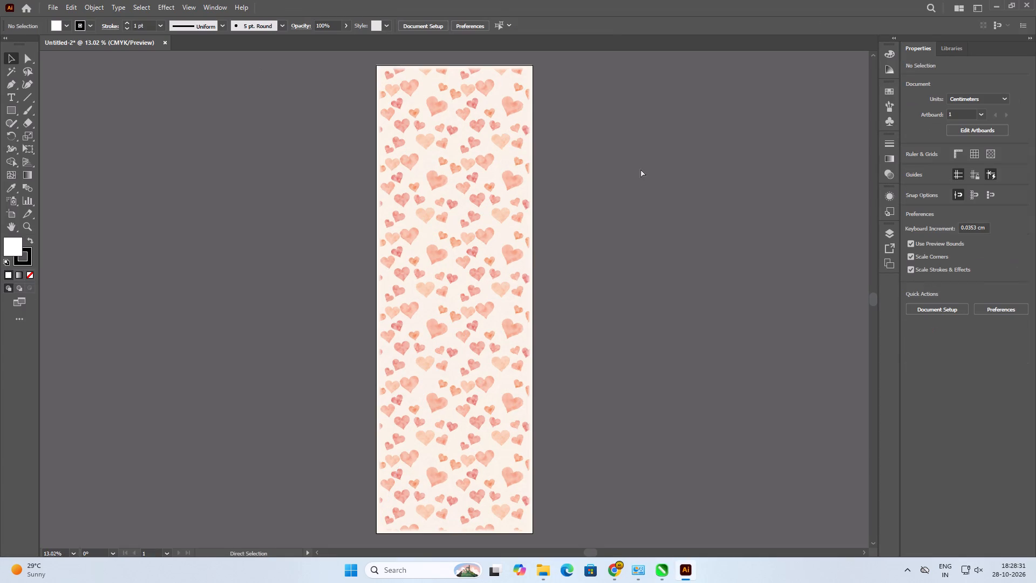
{"action": "key", "text": "ctrl+s"}
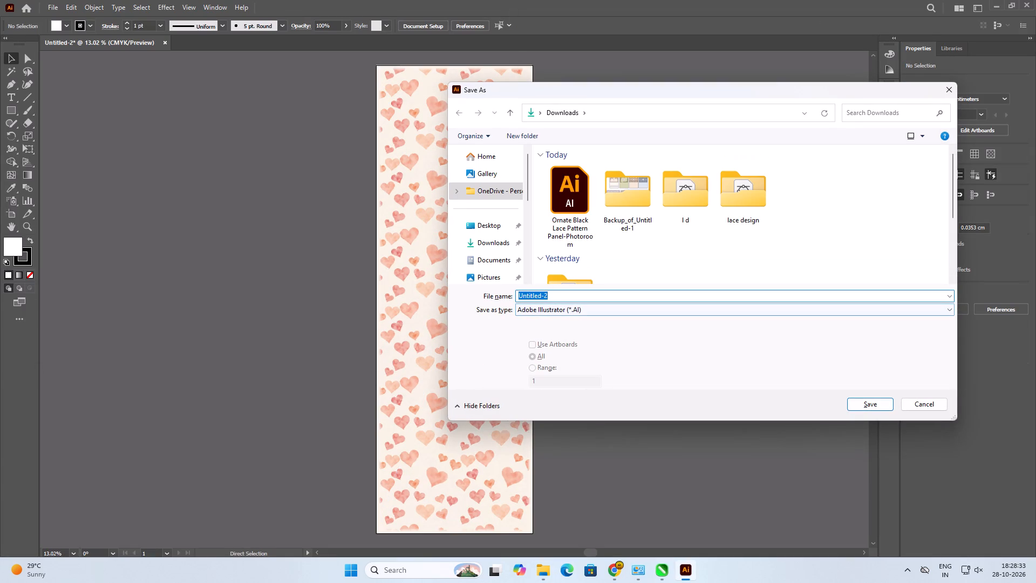
{"action": "scroll", "coordinate": [495, 244], "scroll_direction": "down", "scroll_amount": 6}
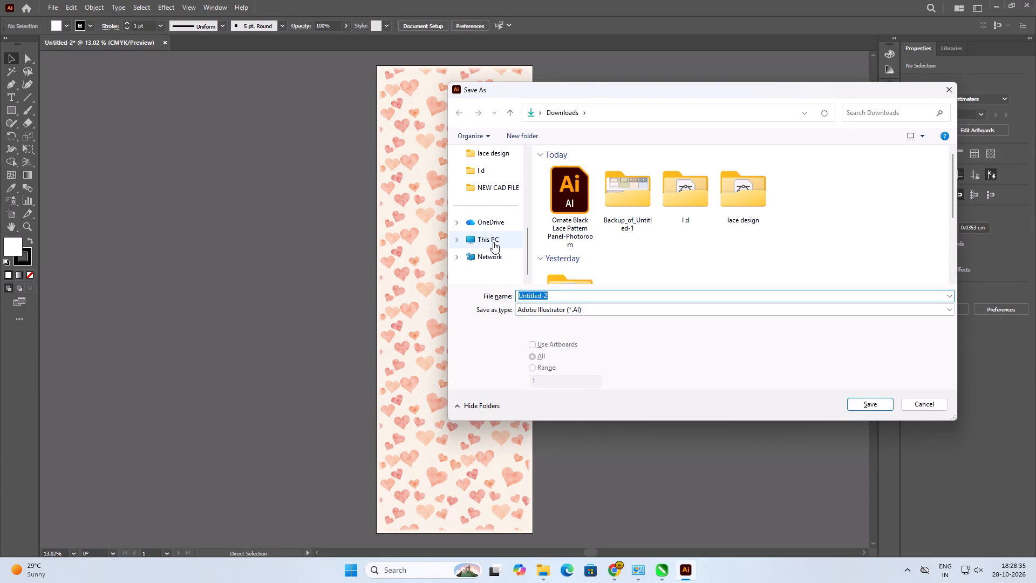
{"action": "left_click", "coordinate": [491, 195]}
{"action": "left_click", "coordinate": [557, 299]}
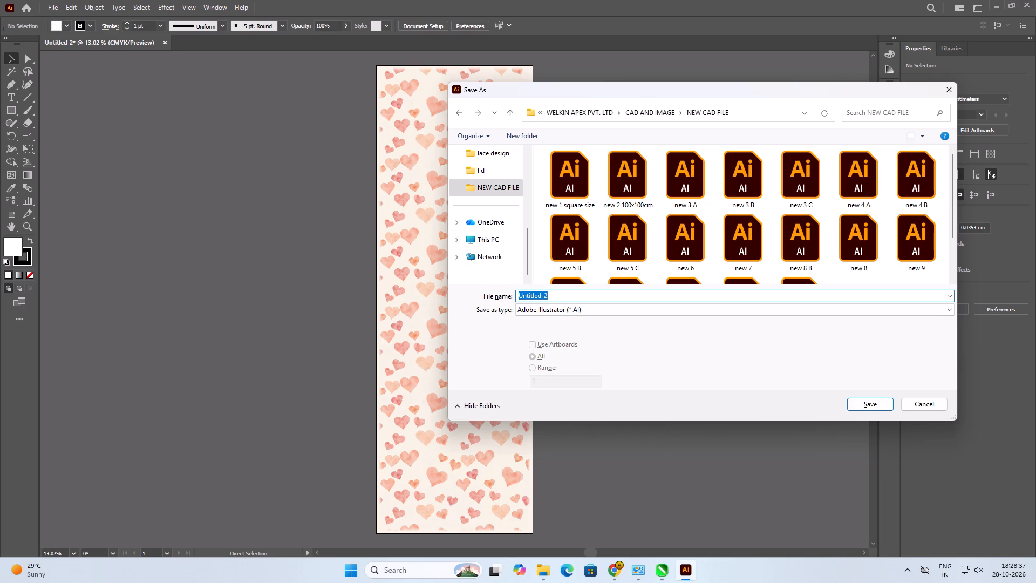
{"action": "key", "text": "ctrl+v"}
{"action": "left_click_drag", "start_coordinate": [595, 296], "coordinate": [531, 300]}
{"action": "left_click_drag", "start_coordinate": [531, 300], "coordinate": [544, 302]}
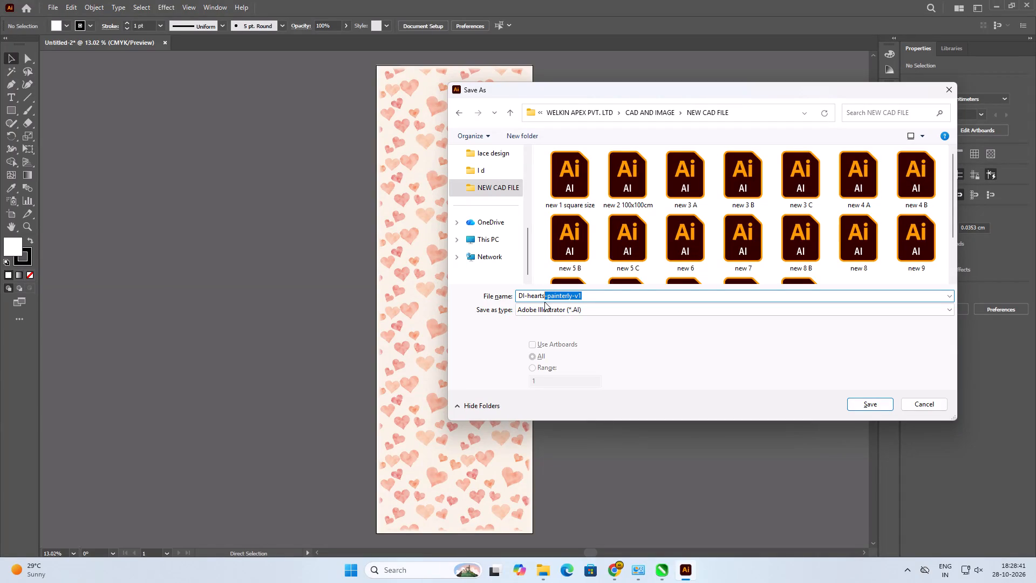
{"action": "key", "text": "space"}
{"action": "type", "text": "60"}
{"action": "key", "text": "x"}
{"action": "type", "text": "180"}
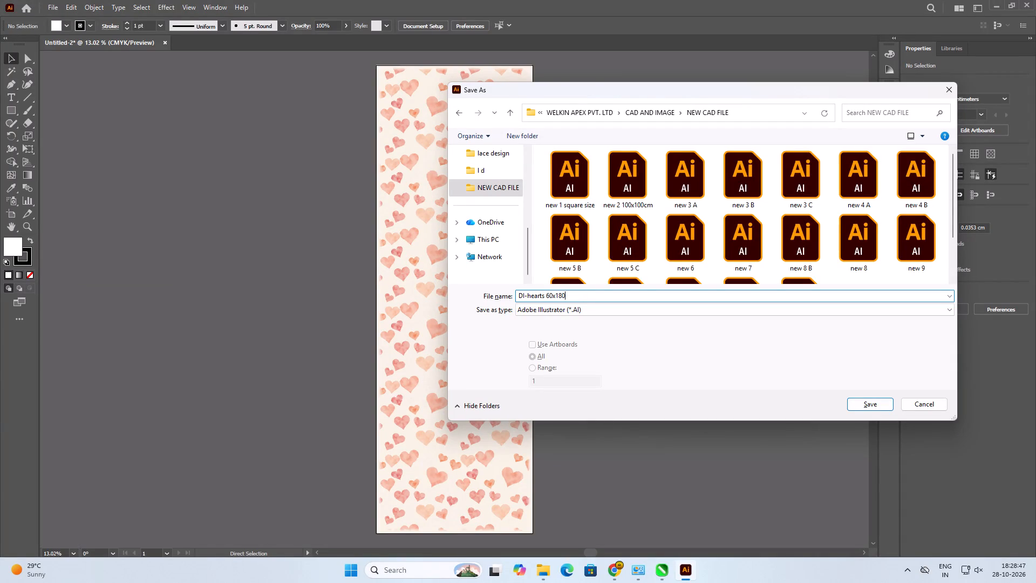
{"action": "type", "text": "cm"}
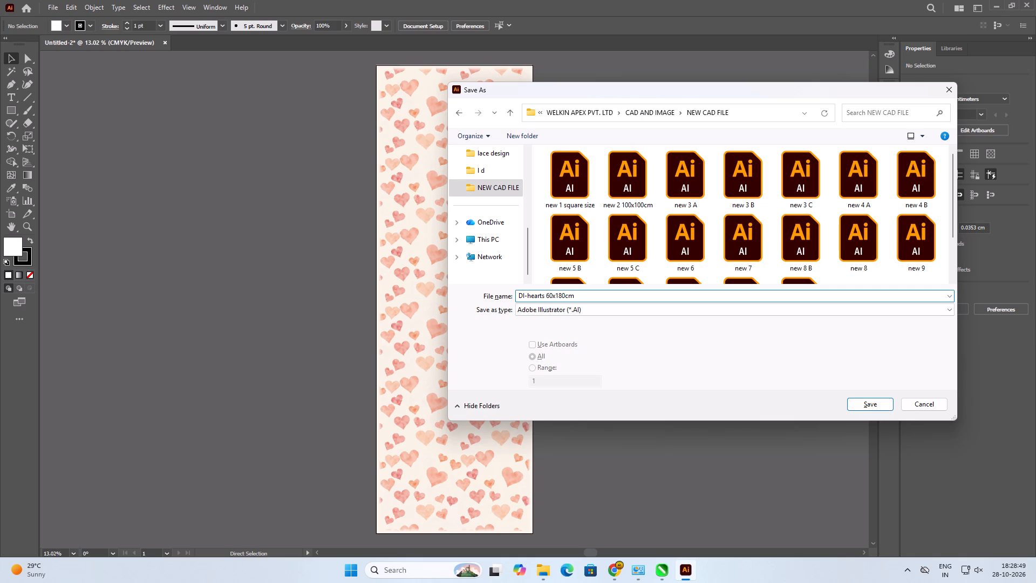
{"action": "scroll", "coordinate": [544, 302], "scroll_direction": "up", "scroll_amount": 1}
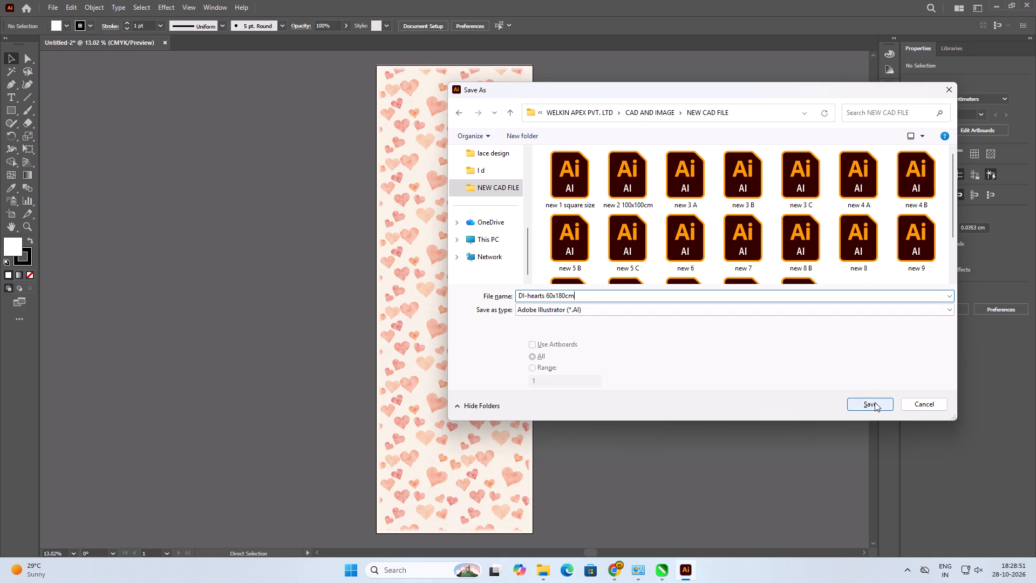
{"action": "left_click", "coordinate": [875, 402]}
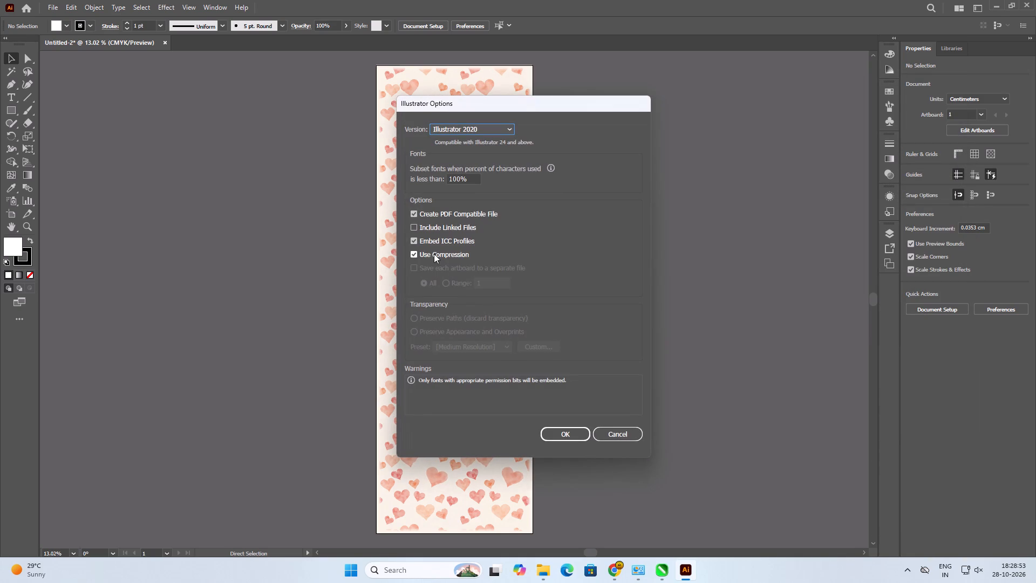
{"action": "left_click", "coordinate": [581, 436]}
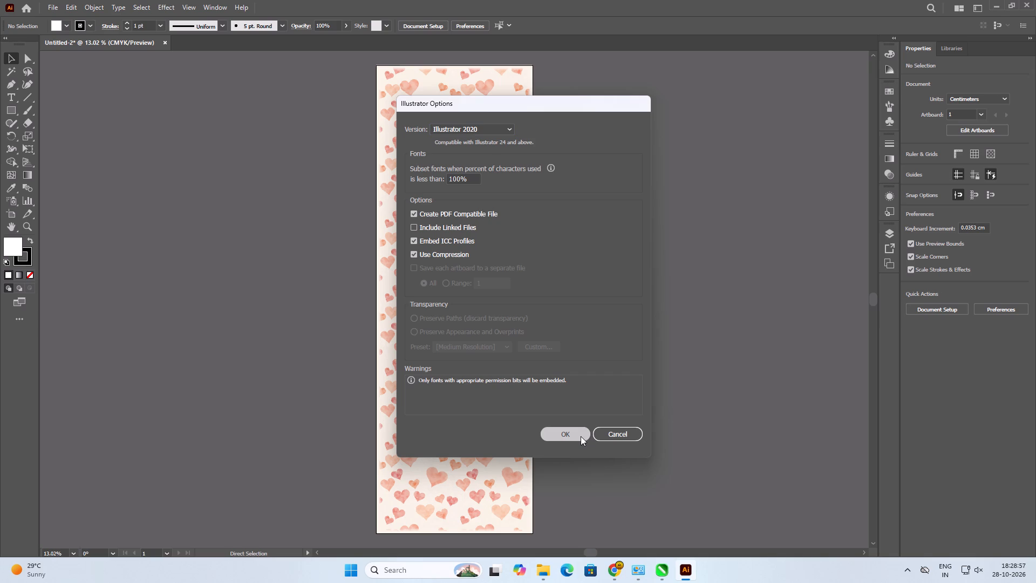
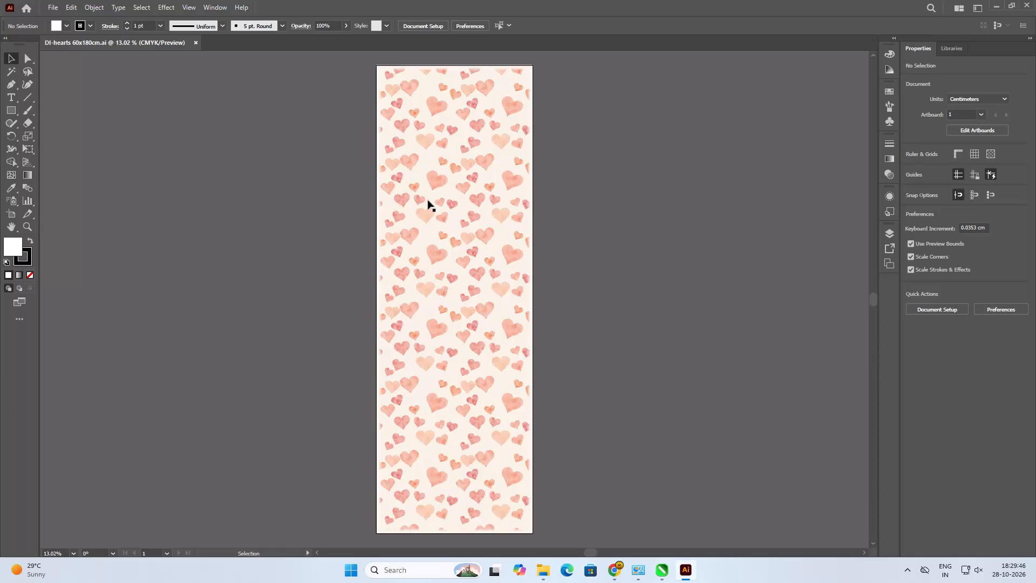
Export the hearts document to the NEW CAD FILE folder as a JPEG named "DI-hearts 60x180cm".
{"action": "left_click", "coordinate": [54, 10]}
{"action": "left_click", "coordinate": [124, 248]}
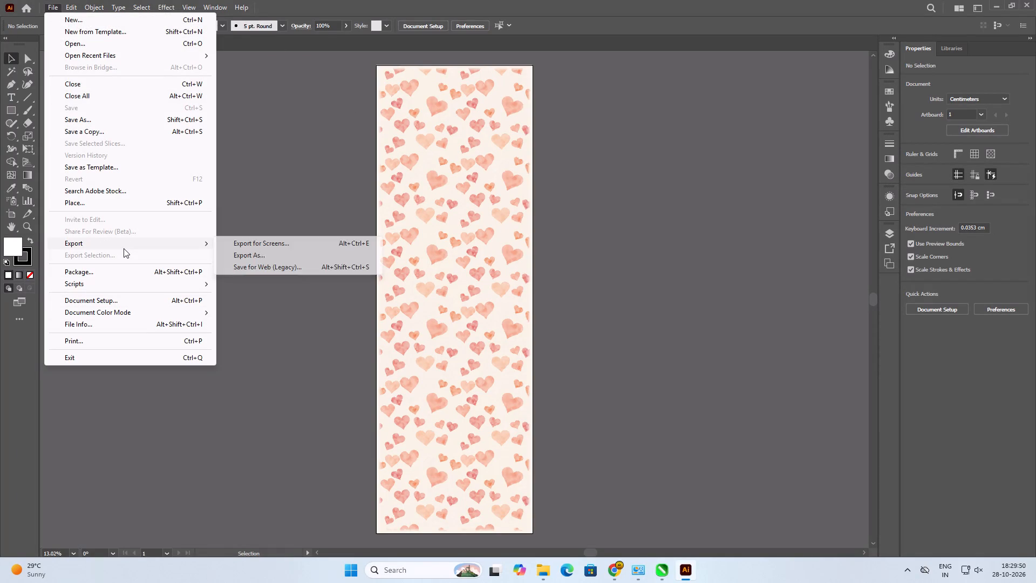
{"action": "left_click", "coordinate": [278, 254]}
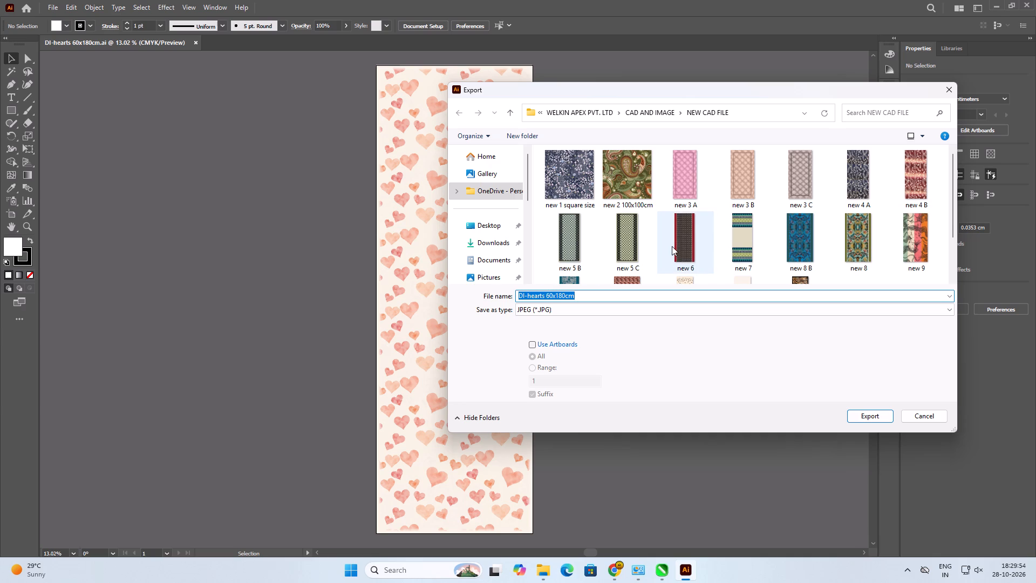
{"action": "left_click", "coordinate": [890, 416]}
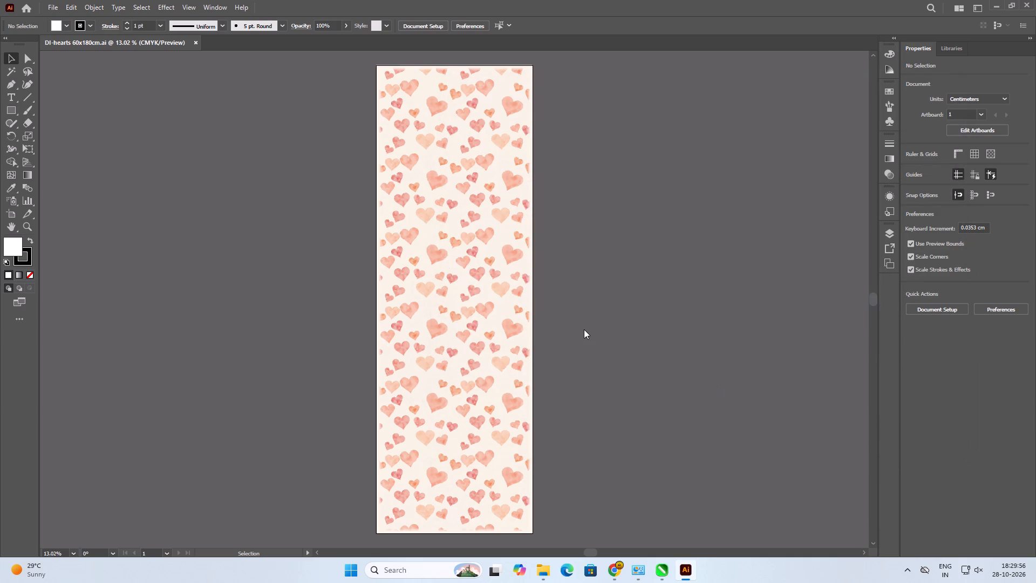
{"action": "left_click", "coordinate": [568, 428]}
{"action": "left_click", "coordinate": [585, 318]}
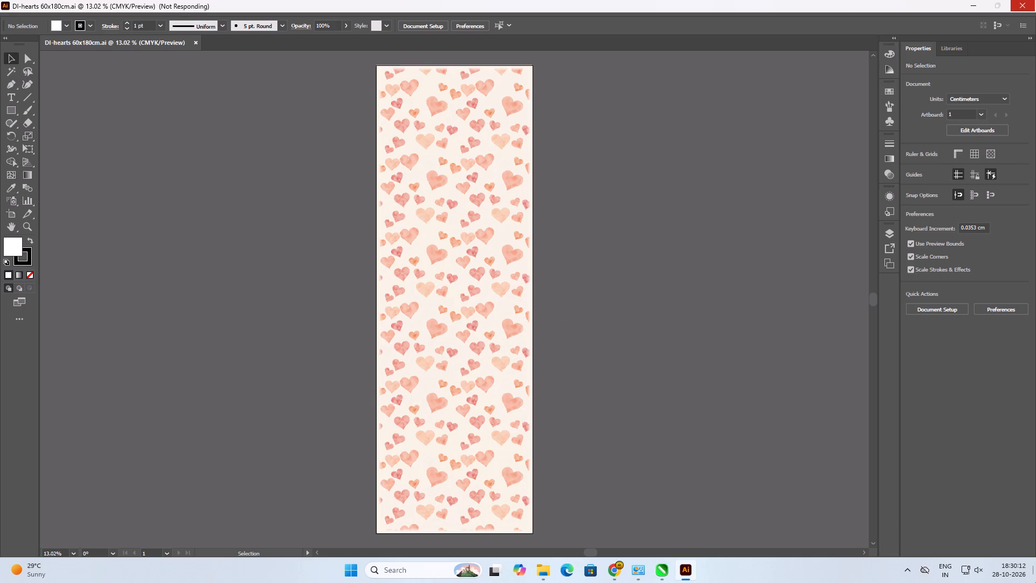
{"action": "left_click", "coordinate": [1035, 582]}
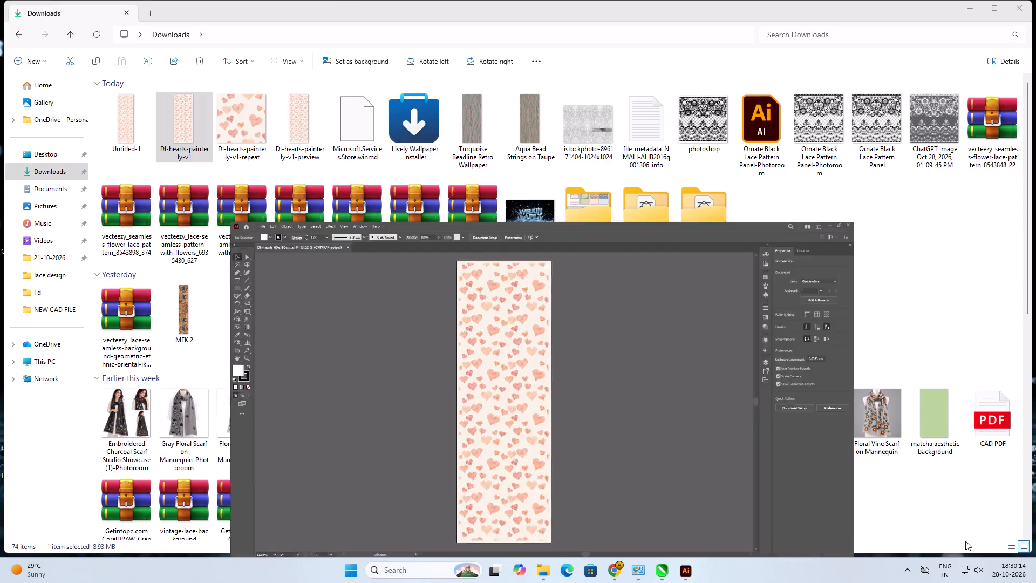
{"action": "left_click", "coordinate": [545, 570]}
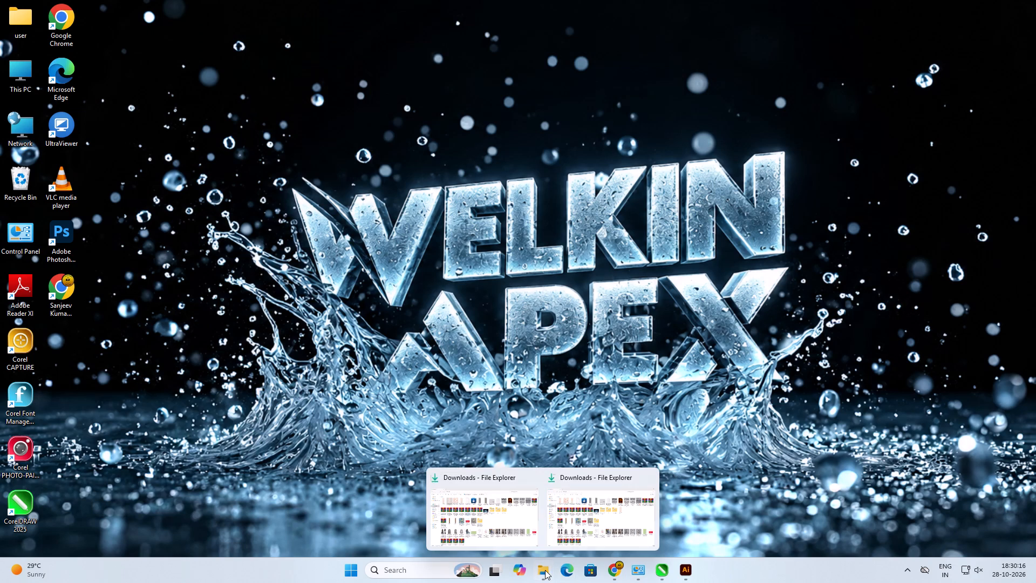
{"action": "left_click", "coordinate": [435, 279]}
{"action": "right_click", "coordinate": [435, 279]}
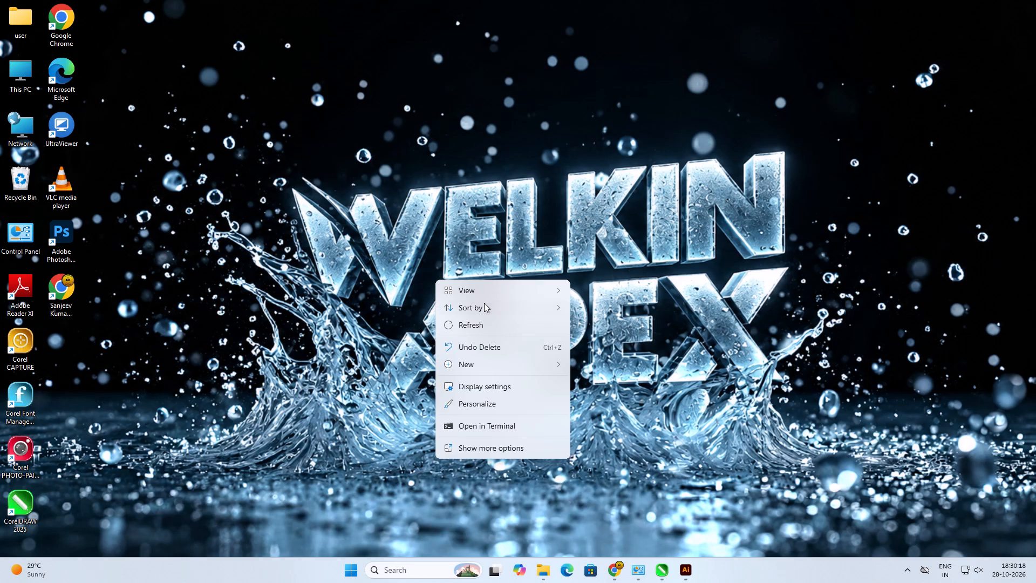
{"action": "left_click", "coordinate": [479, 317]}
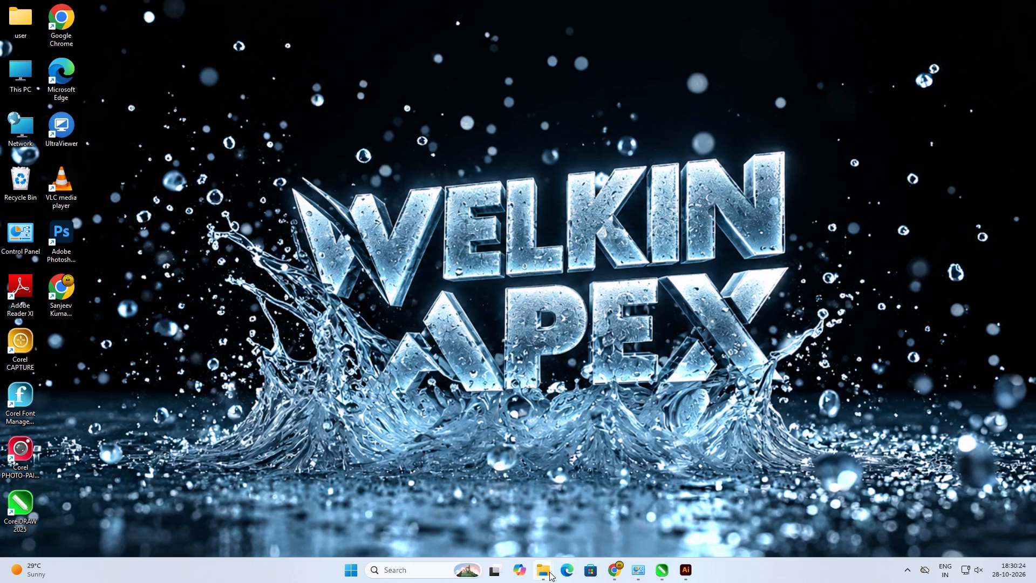
In File Explorer, open the exported DI-hearts 60x180cm image from the NEW CAD FILE folder to check it, and close the viewer.
{"action": "left_click", "coordinate": [549, 572]}
{"action": "left_click", "coordinate": [574, 517]}
{"action": "left_click", "coordinate": [30, 315]}
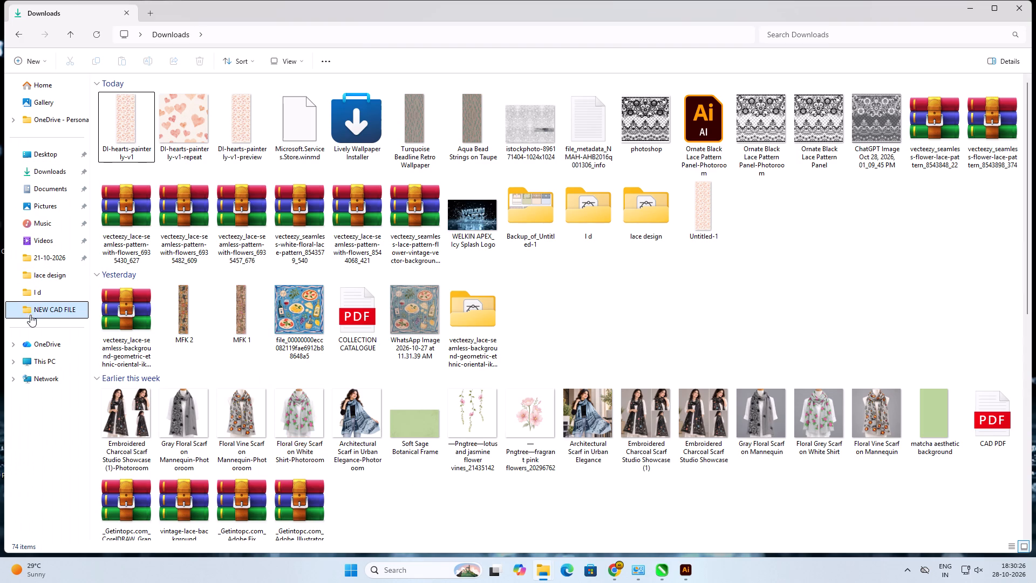
{"action": "double_click", "coordinate": [181, 117]}
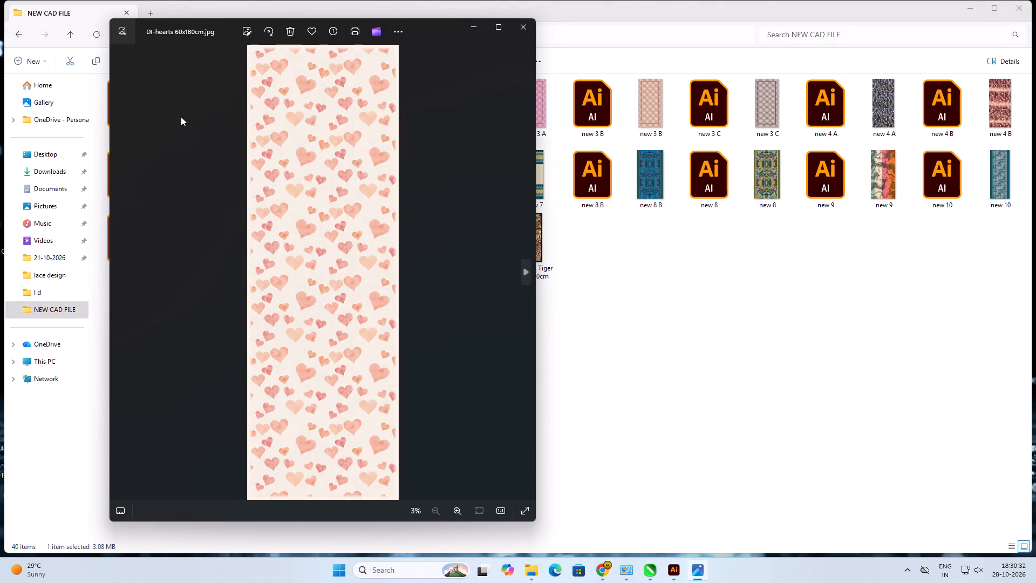
{"action": "left_click", "coordinate": [513, 25]}
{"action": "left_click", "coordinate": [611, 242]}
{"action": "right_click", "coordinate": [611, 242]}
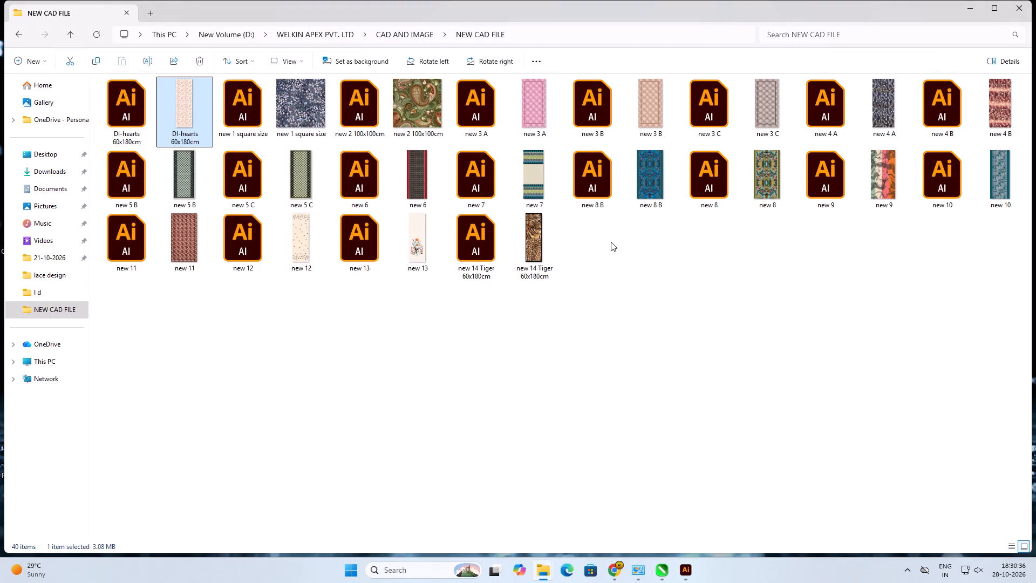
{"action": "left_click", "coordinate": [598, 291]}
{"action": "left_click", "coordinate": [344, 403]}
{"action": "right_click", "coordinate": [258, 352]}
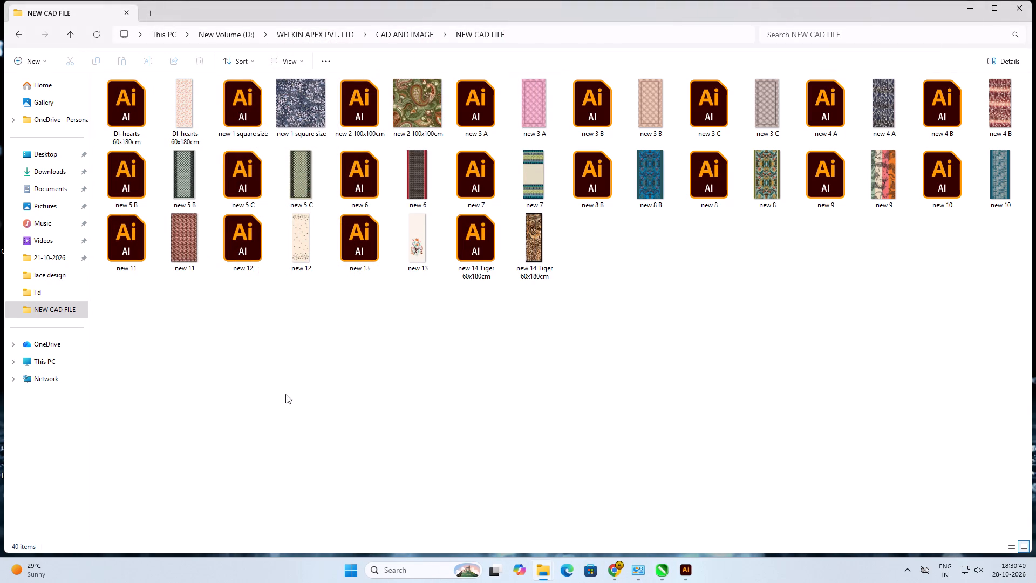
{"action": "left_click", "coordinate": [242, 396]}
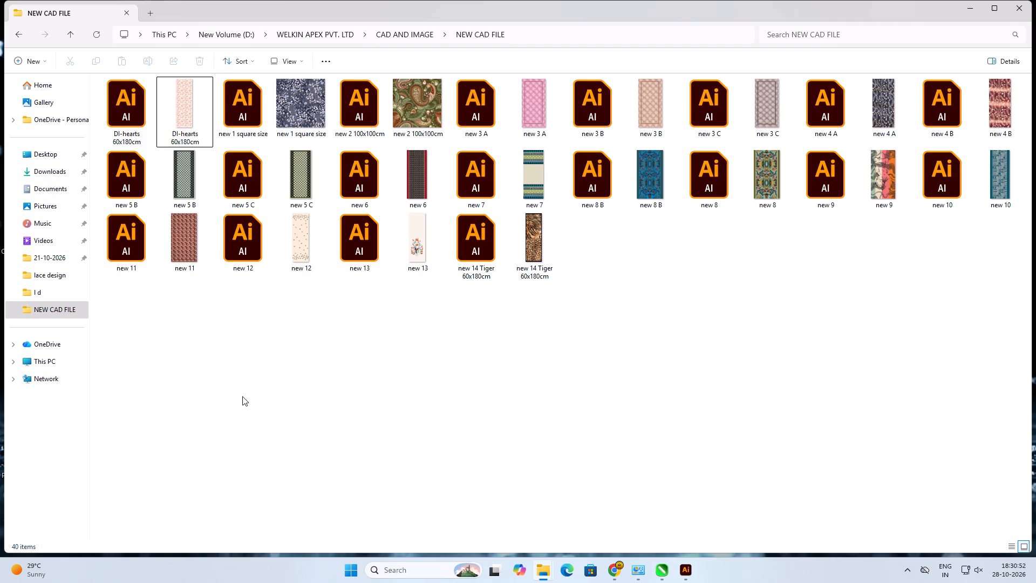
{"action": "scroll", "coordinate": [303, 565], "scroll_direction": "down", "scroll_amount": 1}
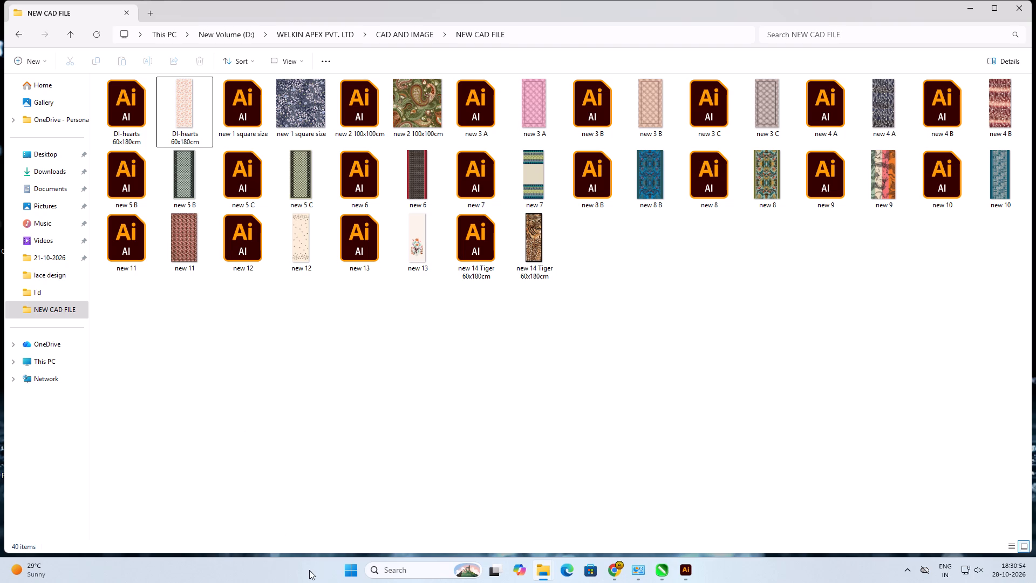
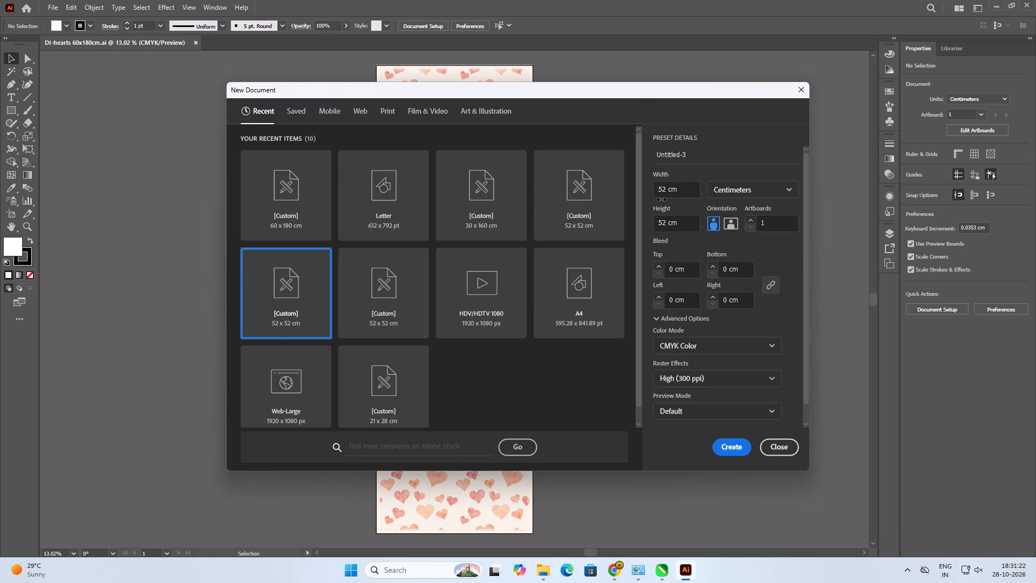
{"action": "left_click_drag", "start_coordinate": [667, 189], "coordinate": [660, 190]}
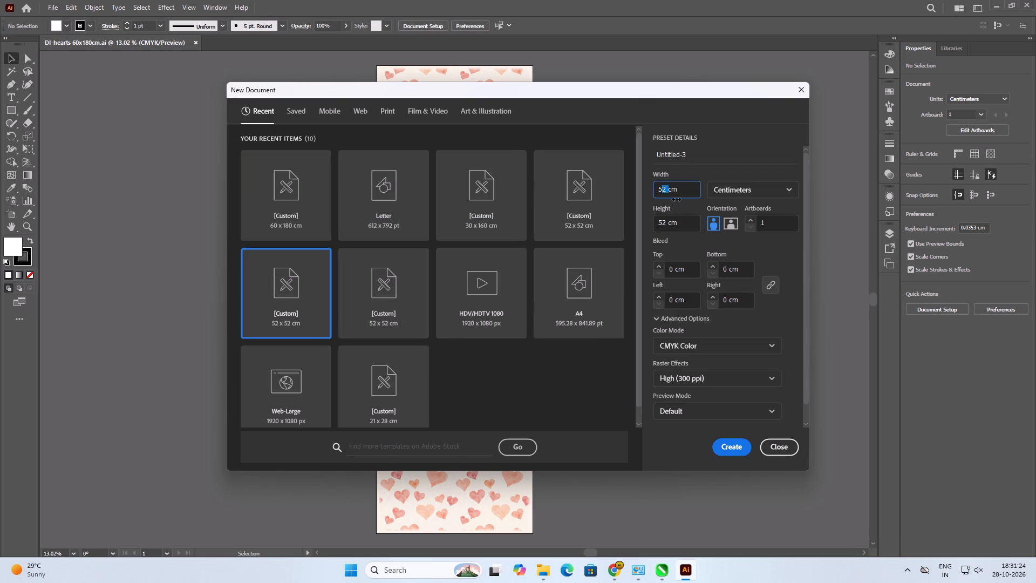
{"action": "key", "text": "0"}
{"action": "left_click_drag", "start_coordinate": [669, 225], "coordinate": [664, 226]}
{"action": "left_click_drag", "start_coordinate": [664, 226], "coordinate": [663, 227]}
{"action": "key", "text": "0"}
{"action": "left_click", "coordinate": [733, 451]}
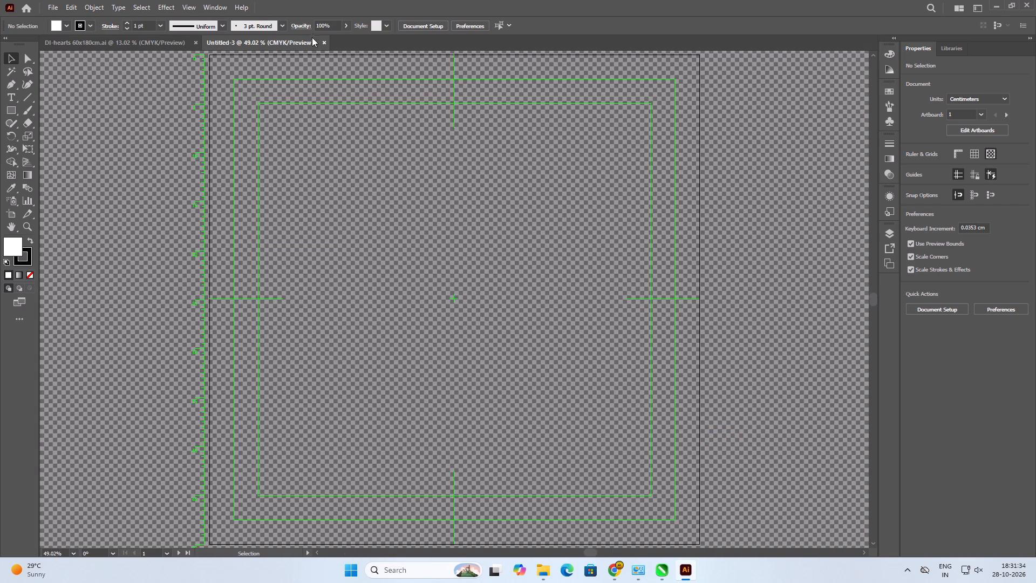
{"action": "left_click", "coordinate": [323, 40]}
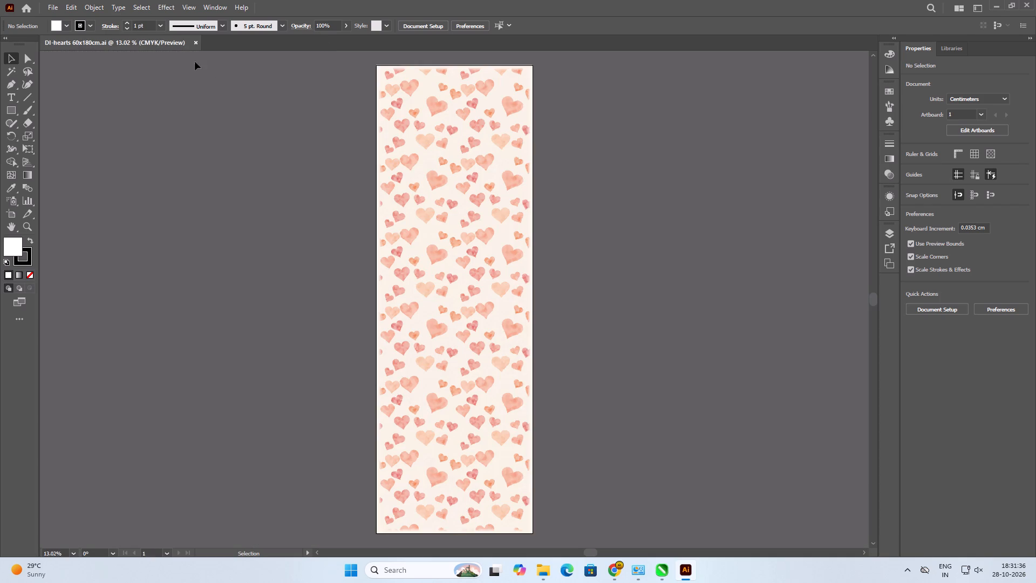
Create a new CMYK document from the recent 60 x 180 cm preset, with width and height both set to 50 cm.
{"action": "key", "text": "ctrl+n"}
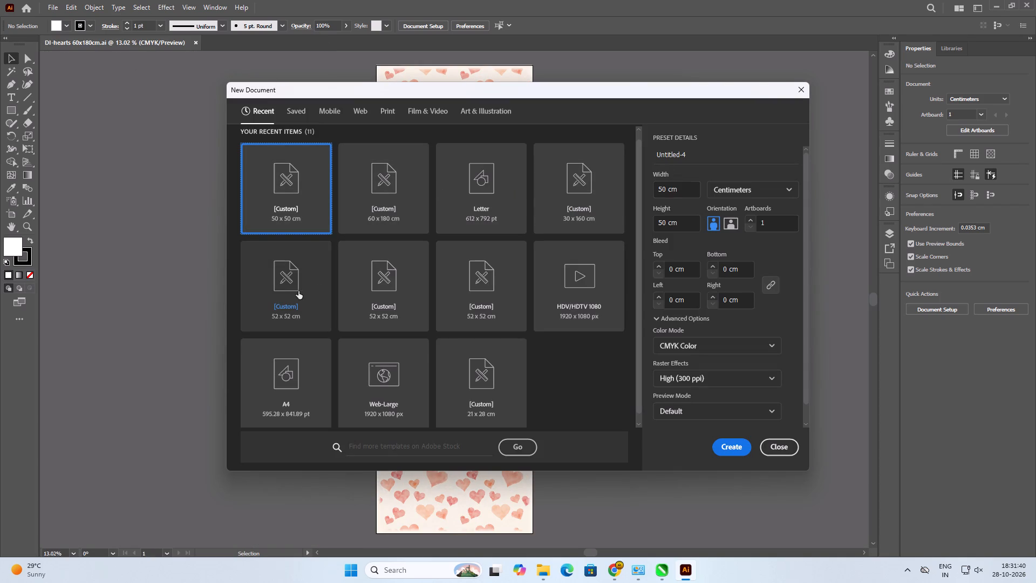
{"action": "left_click", "coordinate": [377, 187]}
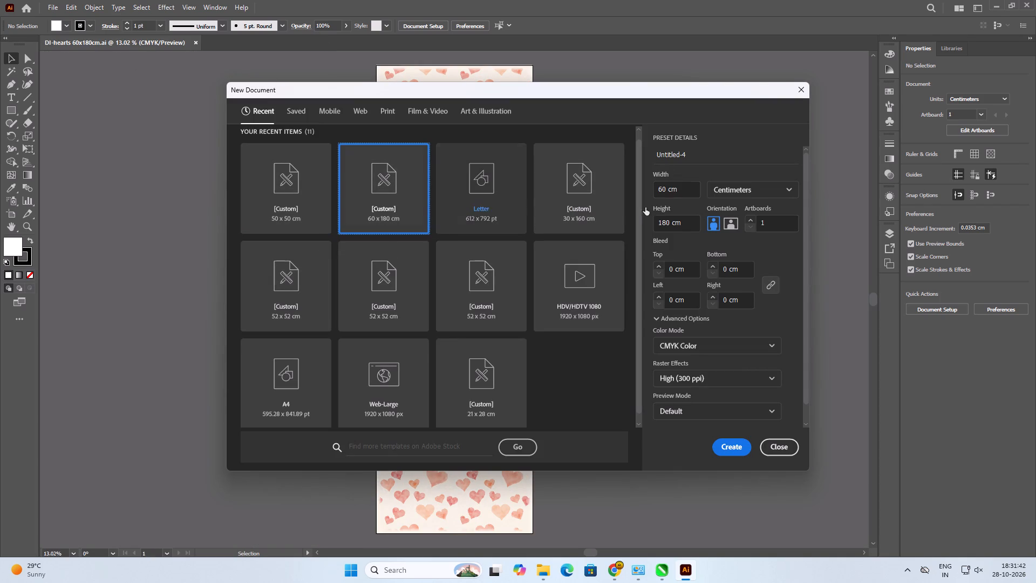
{"action": "left_click_drag", "start_coordinate": [668, 186], "coordinate": [663, 186]}
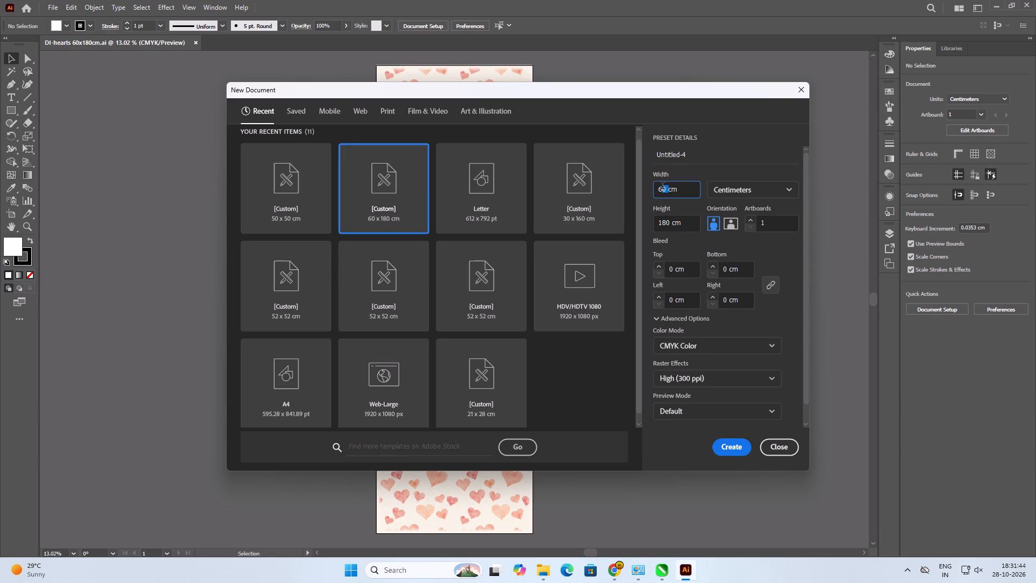
{"action": "key", "text": "ctrl+a"}
{"action": "type", "text": "50"}
{"action": "type", "text": "cm"}
{"action": "left_click", "coordinate": [687, 224]}
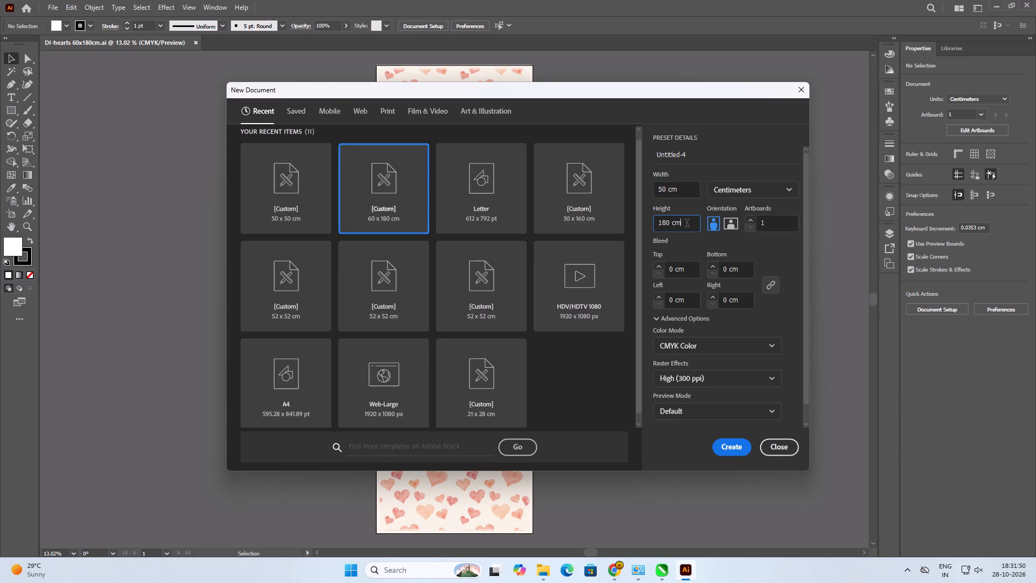
{"action": "key", "text": "ctrl+a"}
{"action": "type", "text": "50"}
{"action": "key", "text": "space"}
{"action": "type", "text": "cm"}
{"action": "key", "text": "Return"}
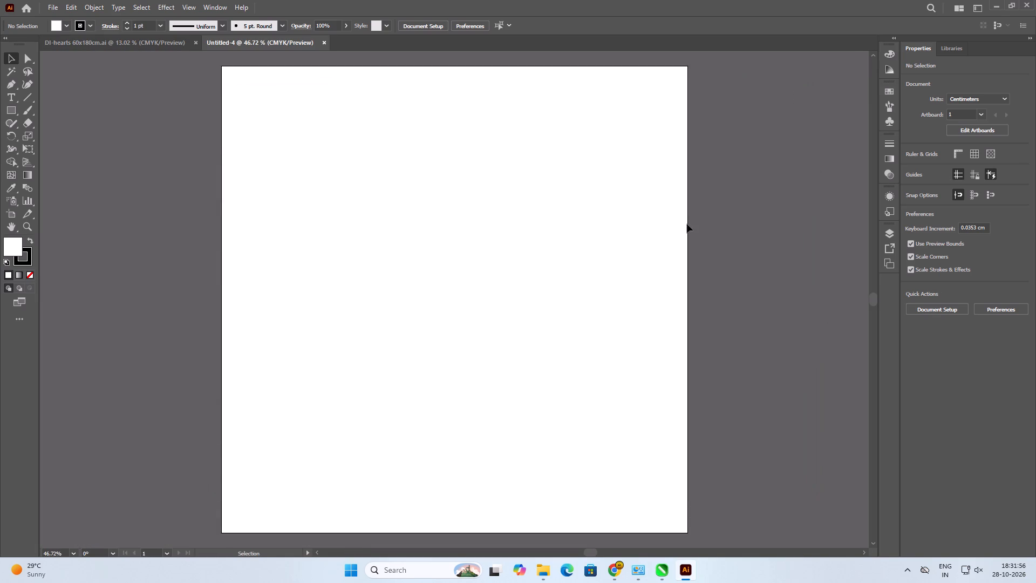
Place the hearts pattern image from the Downloads folder at the artboard's top-left corner.
{"action": "key", "text": "ctrl+shift+p"}
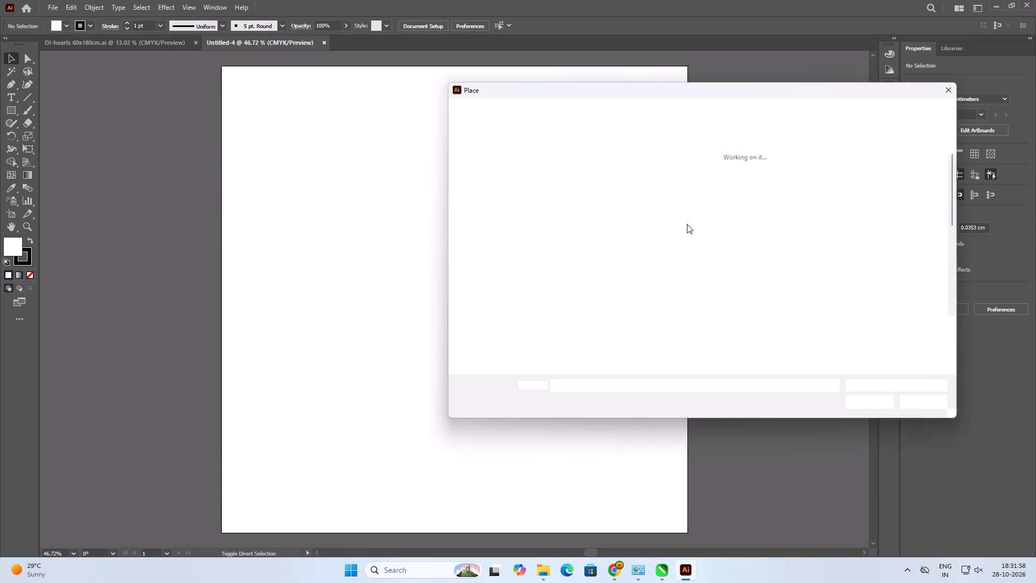
{"action": "left_click", "coordinate": [485, 236]}
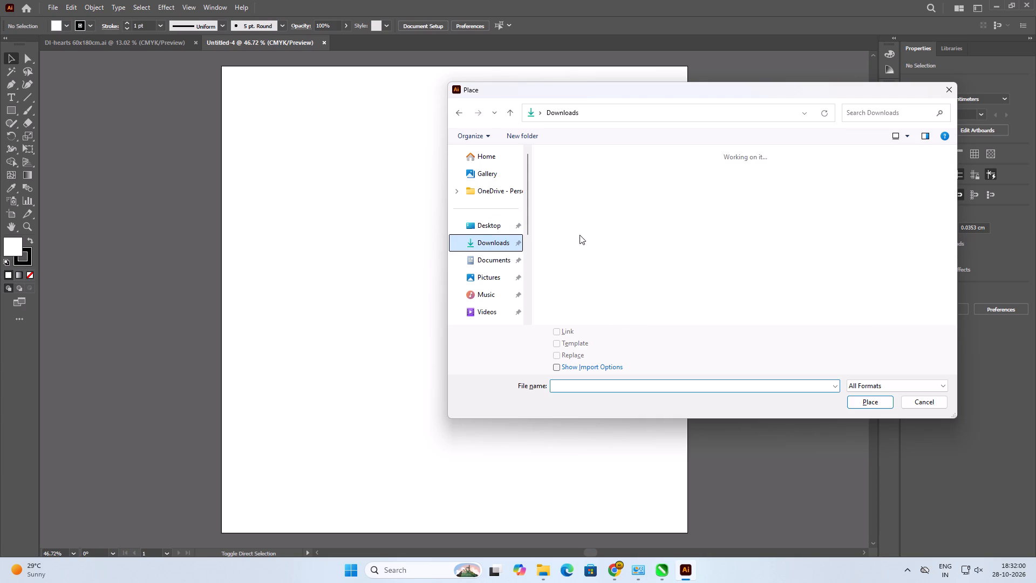
{"action": "double_click", "coordinate": [757, 199]}
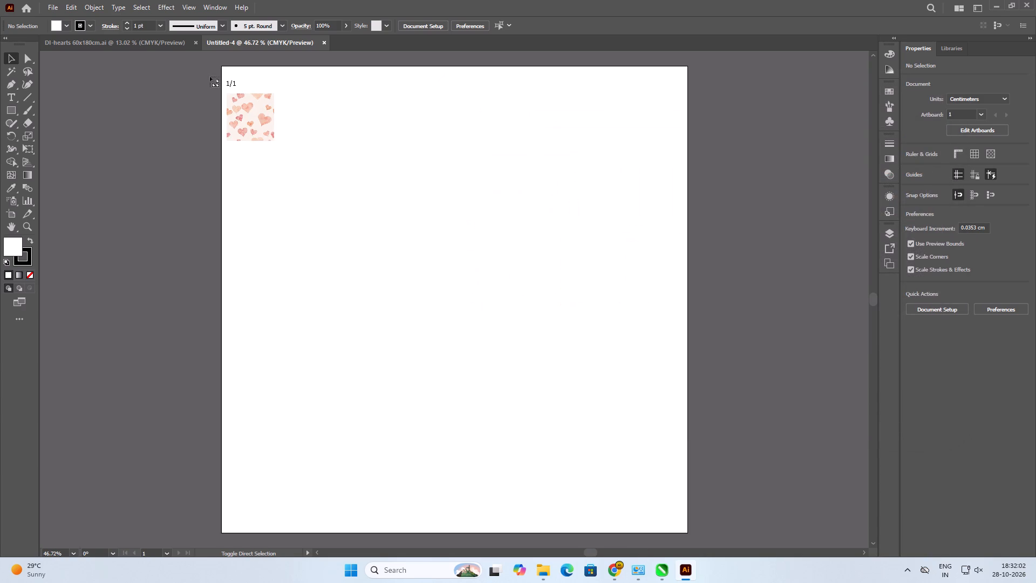
{"action": "left_click", "coordinate": [222, 66]}
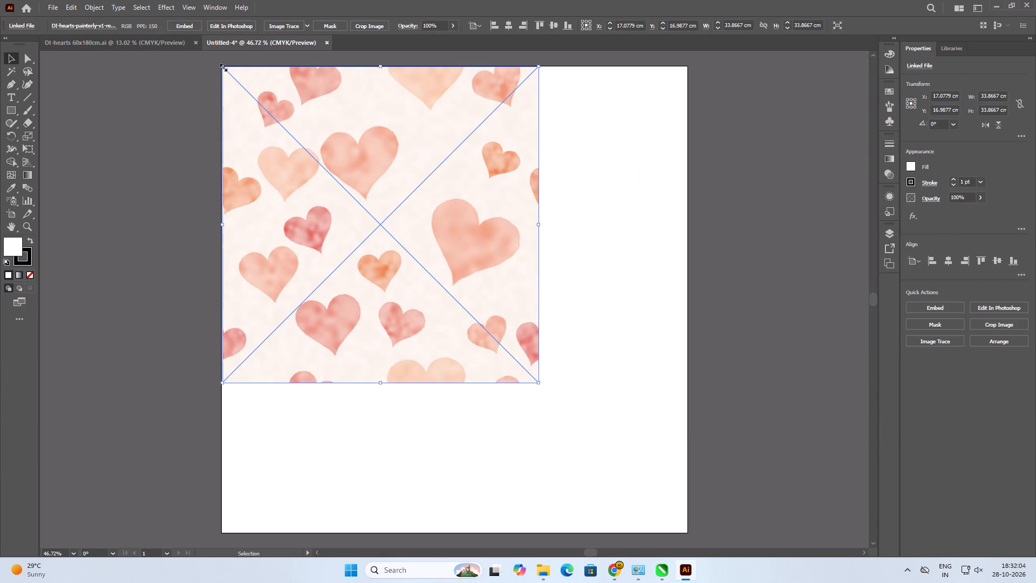
{"action": "left_click", "coordinate": [594, 334]}
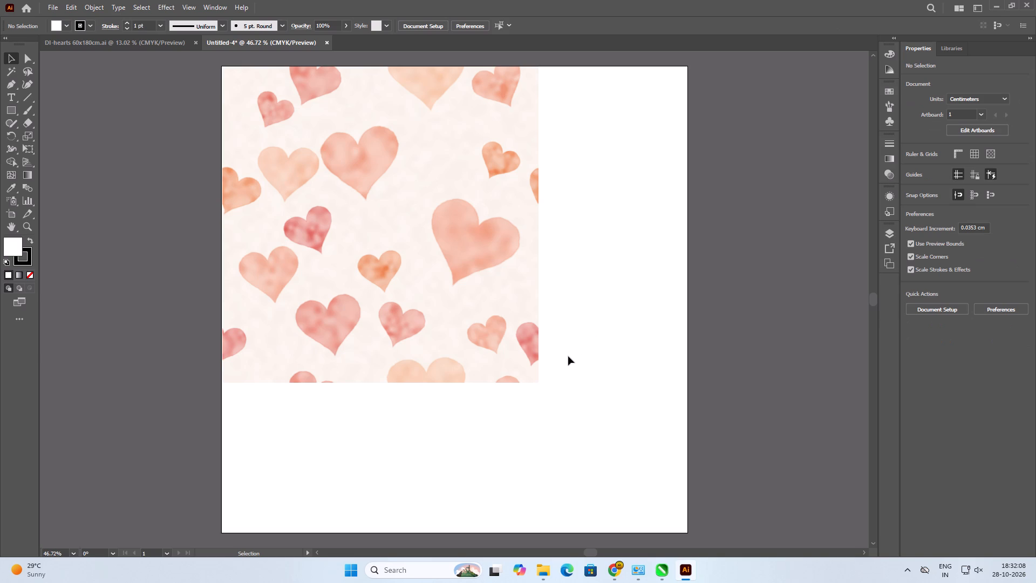
Scale the placed hearts image to about 50 x 50 cm and centre it horizontally and vertically on the artboard.
{"action": "left_click", "coordinate": [478, 354]}
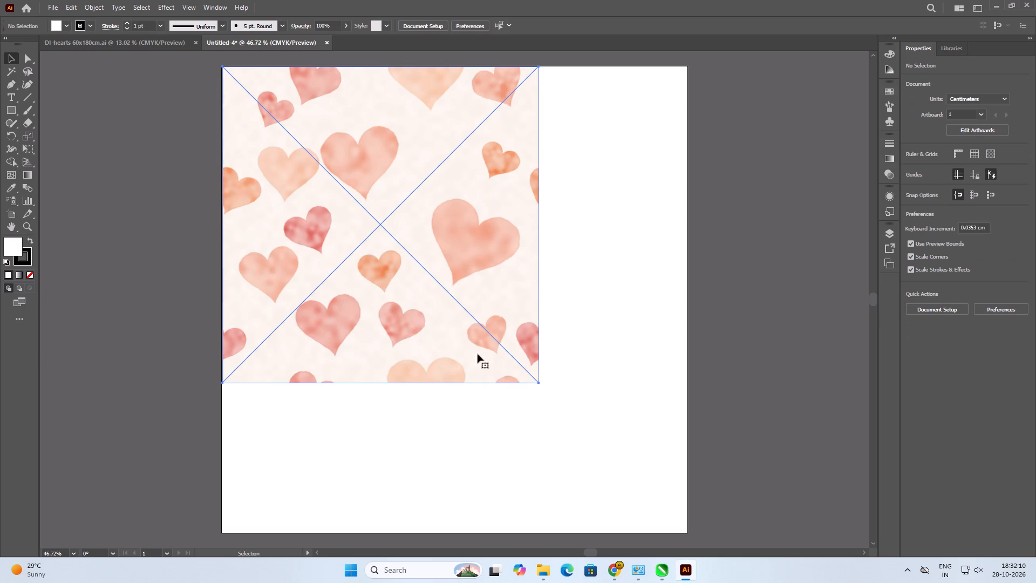
{"action": "left_click_drag", "start_coordinate": [540, 384], "coordinate": [692, 514]}
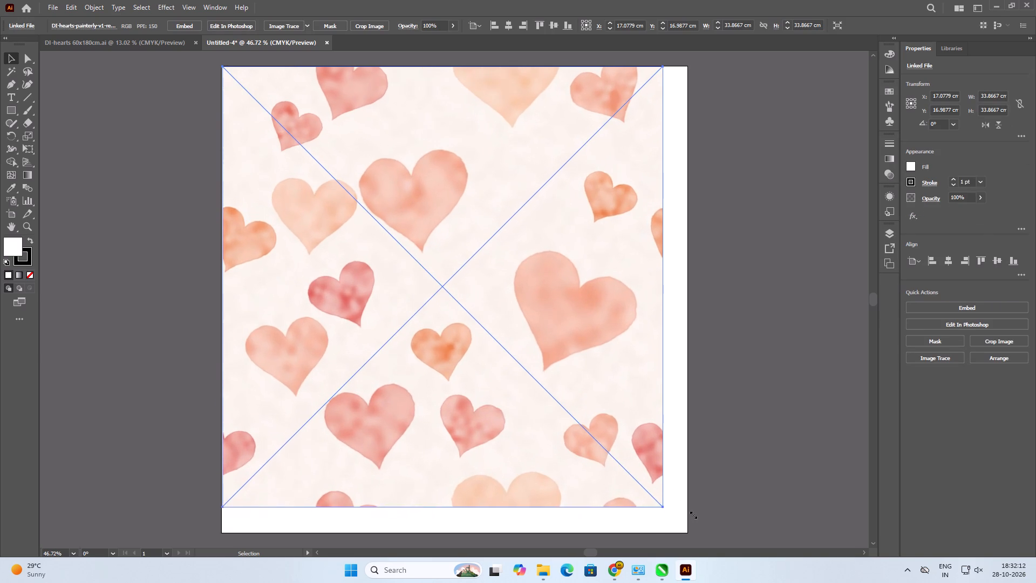
{"action": "left_click_drag", "start_coordinate": [692, 514], "coordinate": [703, 533]}
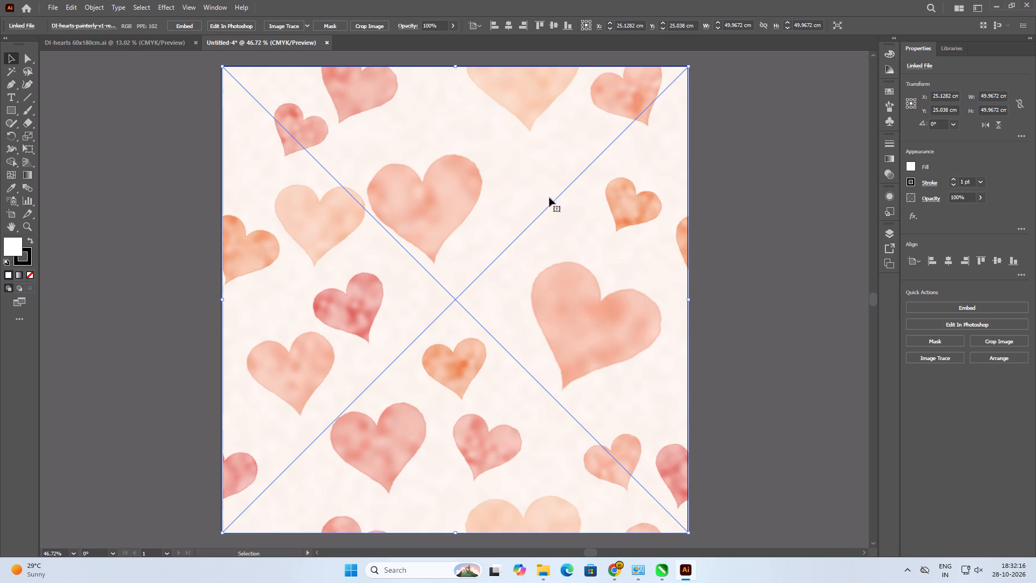
{"action": "left_click", "coordinate": [503, 25]}
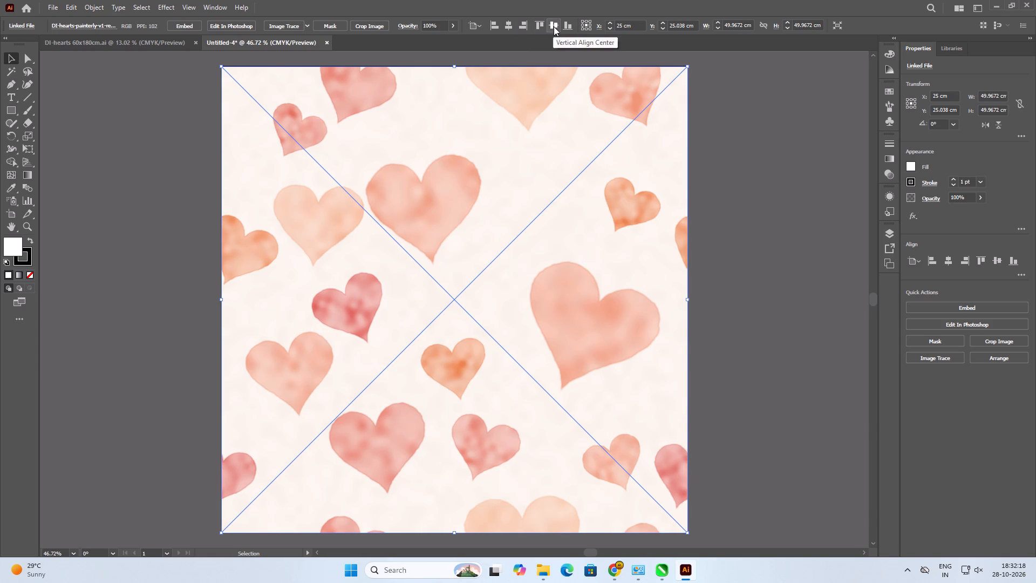
{"action": "left_click", "coordinate": [554, 26]}
{"action": "left_click", "coordinate": [769, 299]}
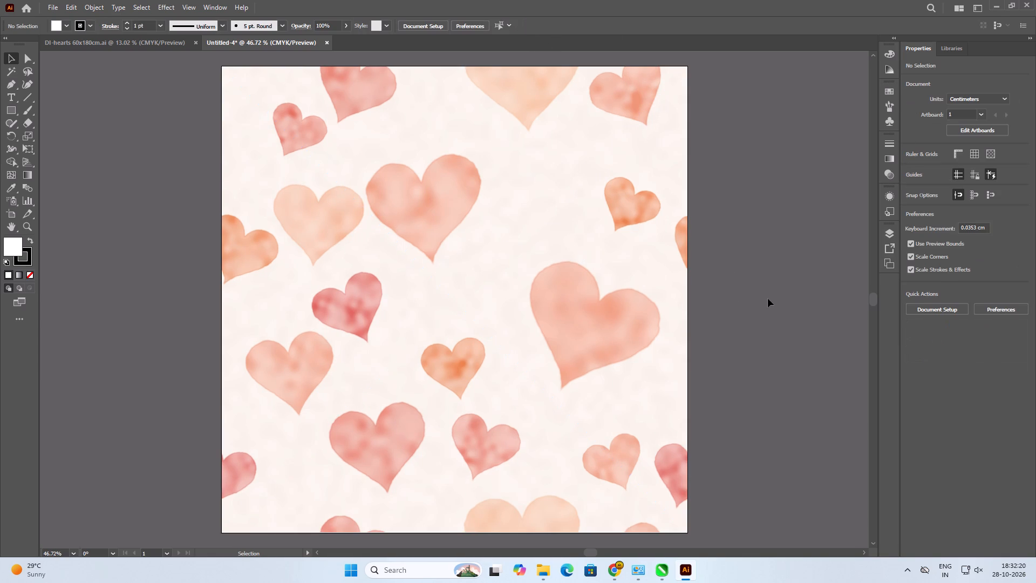
Image-trace the hearts image with the High Fidelity Photo preset.
{"action": "left_click", "coordinate": [539, 298]}
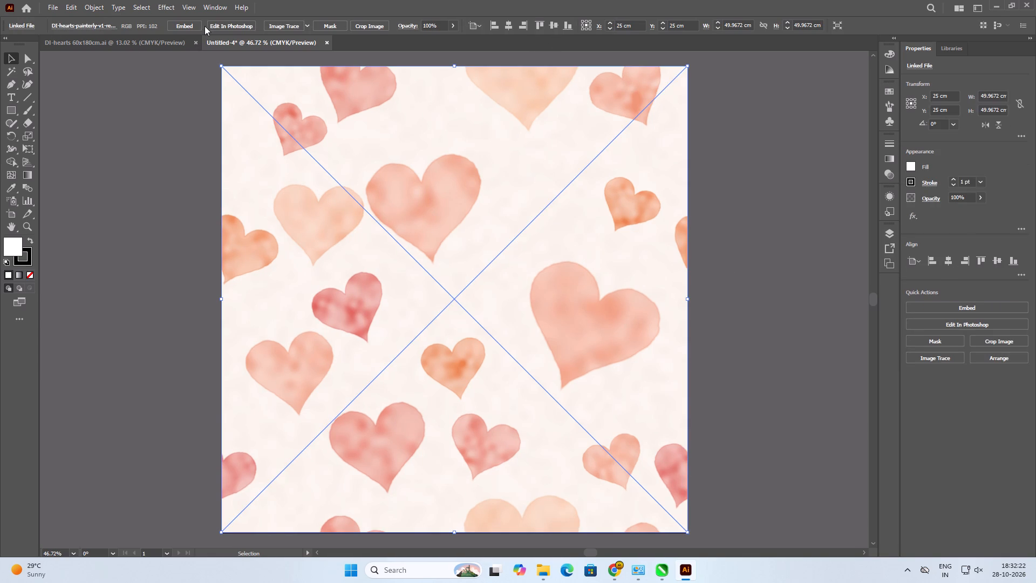
{"action": "left_click", "coordinate": [306, 26]}
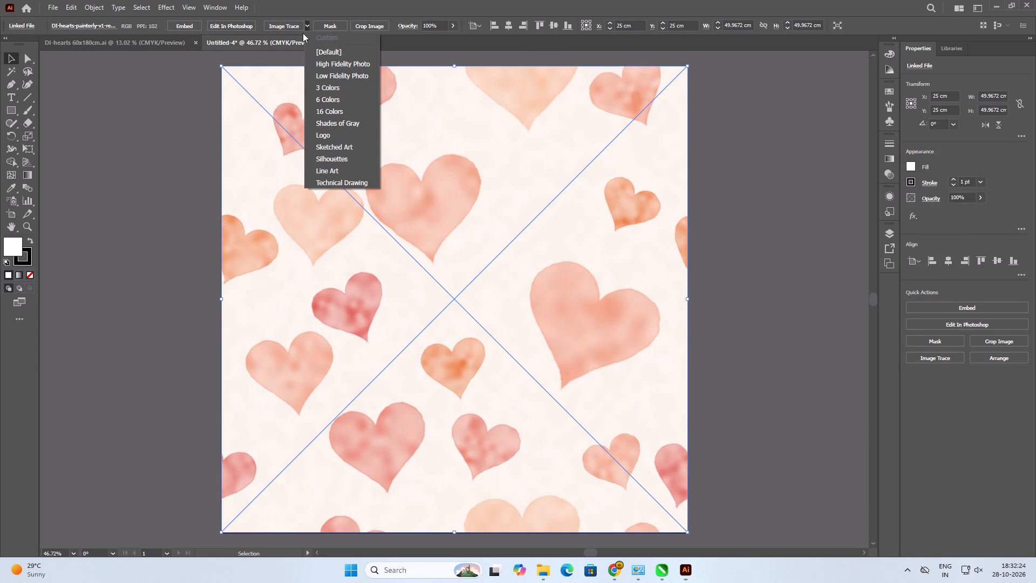
{"action": "left_click", "coordinate": [323, 59]}
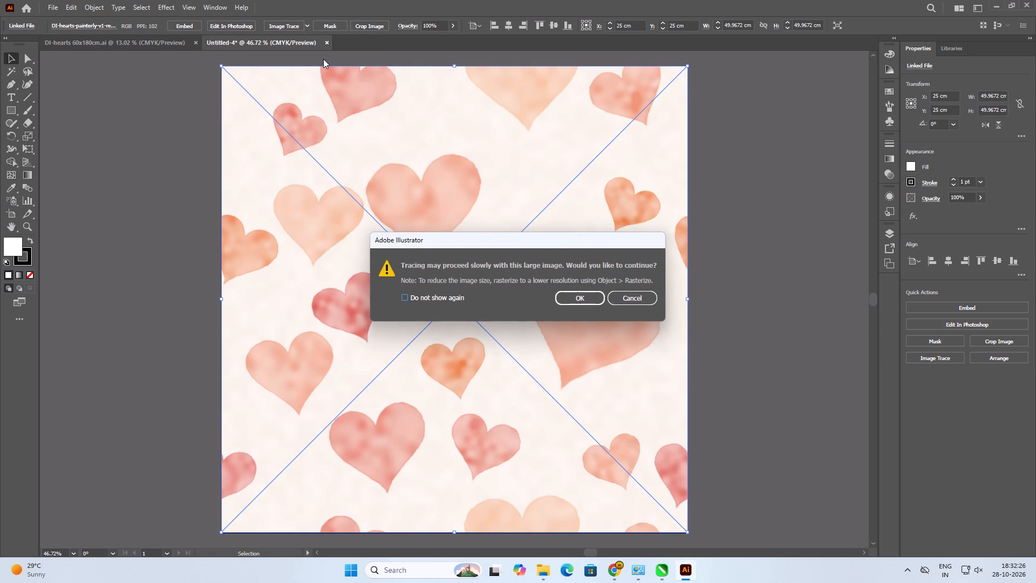
{"action": "left_click", "coordinate": [588, 299]}
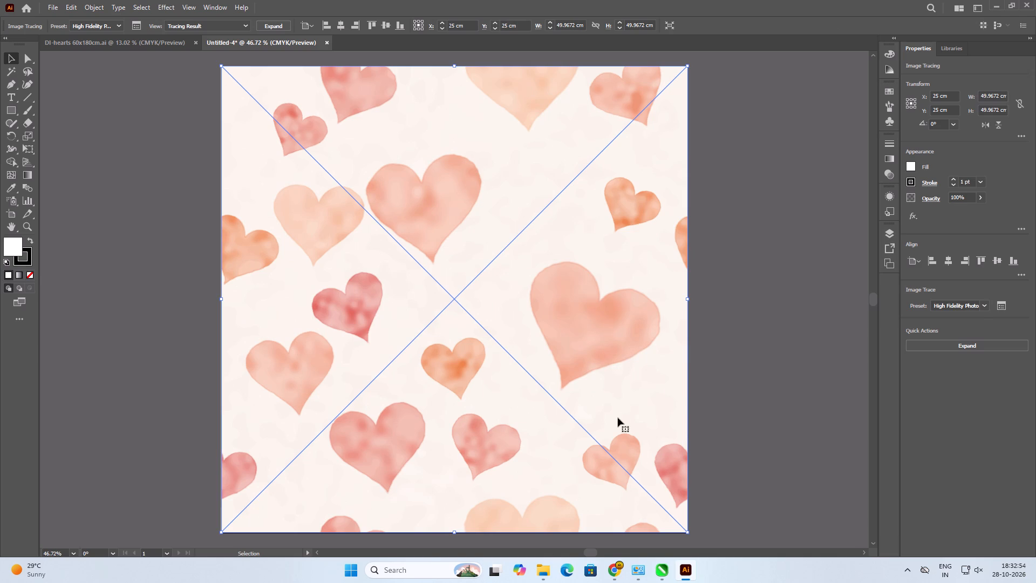
{"action": "left_click", "coordinate": [777, 392]}
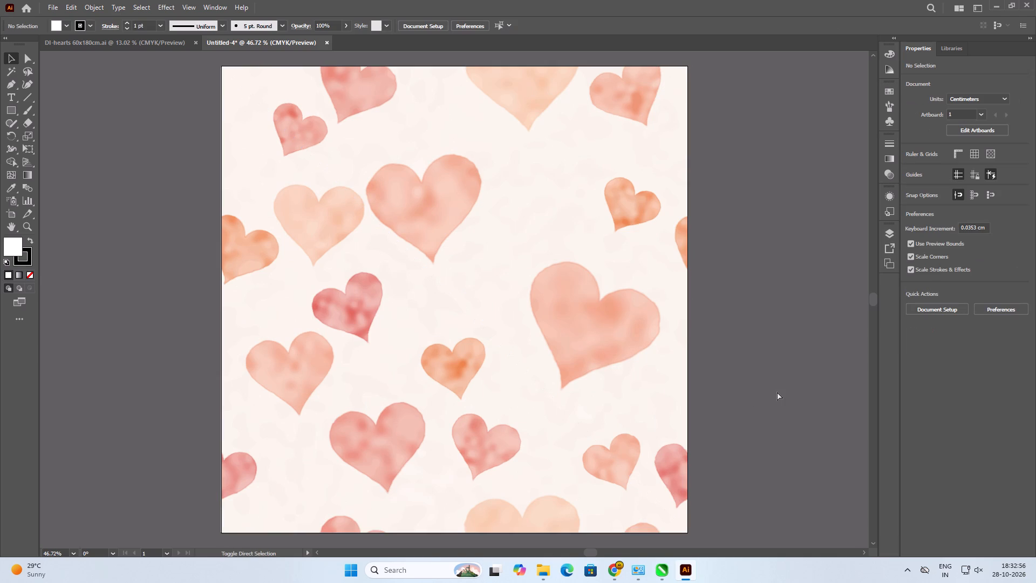
Save the traced hearts document in the NEW CAD FILE folder as Illustrator file "DI-hearts 50x50 cm", using the Illustrator 2020 version.
{"action": "left_click", "coordinate": [372, 307]}
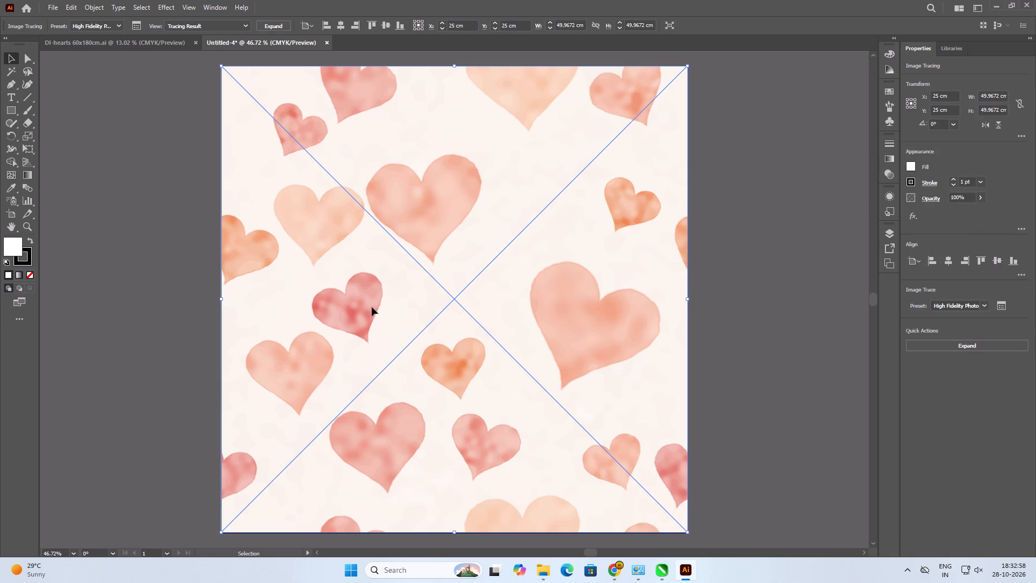
{"action": "key", "text": "ctrl+shift+s"}
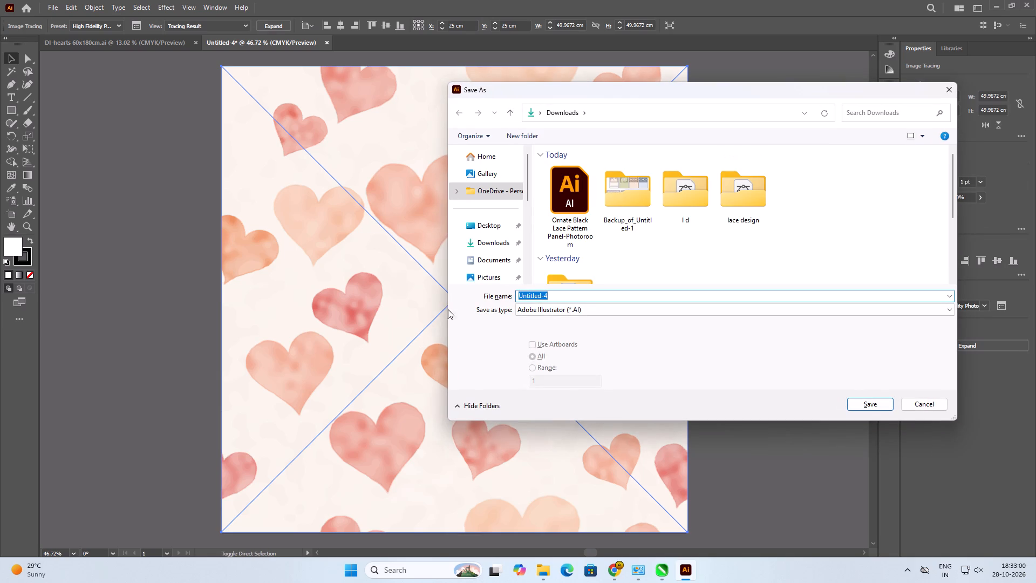
{"action": "scroll", "coordinate": [487, 264], "scroll_direction": "down", "scroll_amount": 5}
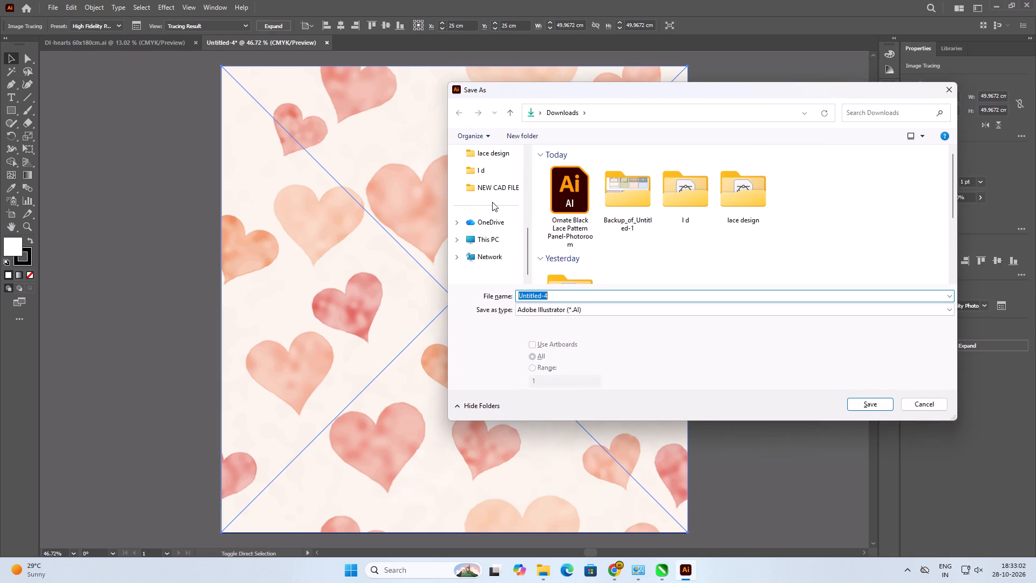
{"action": "left_click", "coordinate": [492, 193]}
{"action": "left_click", "coordinate": [572, 198]}
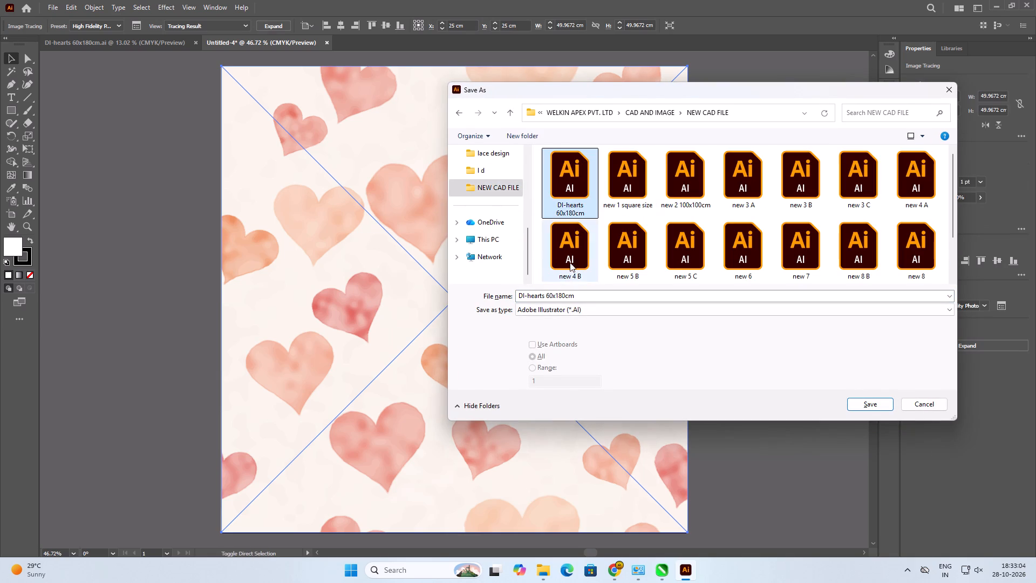
{"action": "left_click", "coordinate": [564, 295]}
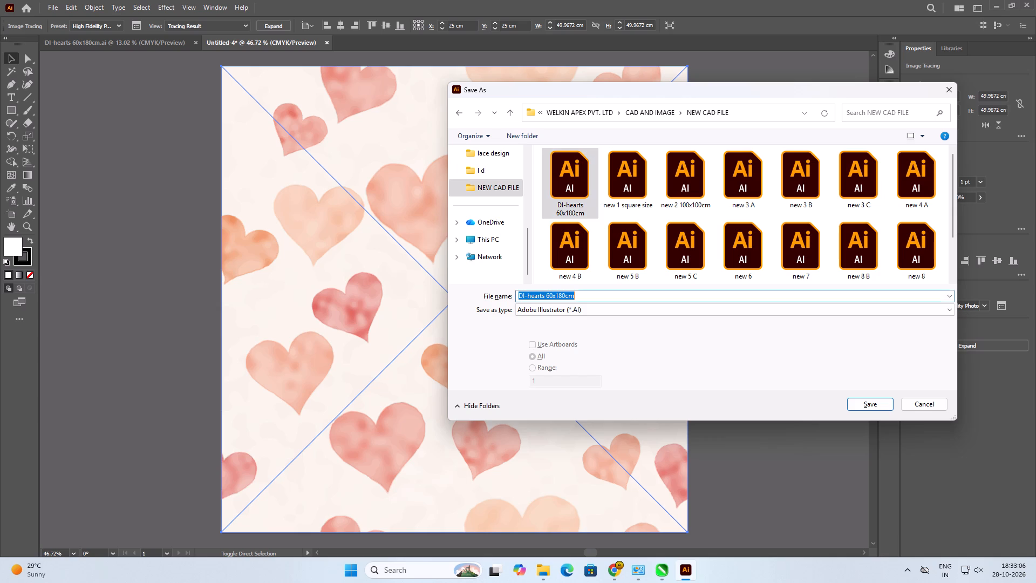
{"action": "left_click", "coordinate": [567, 296]}
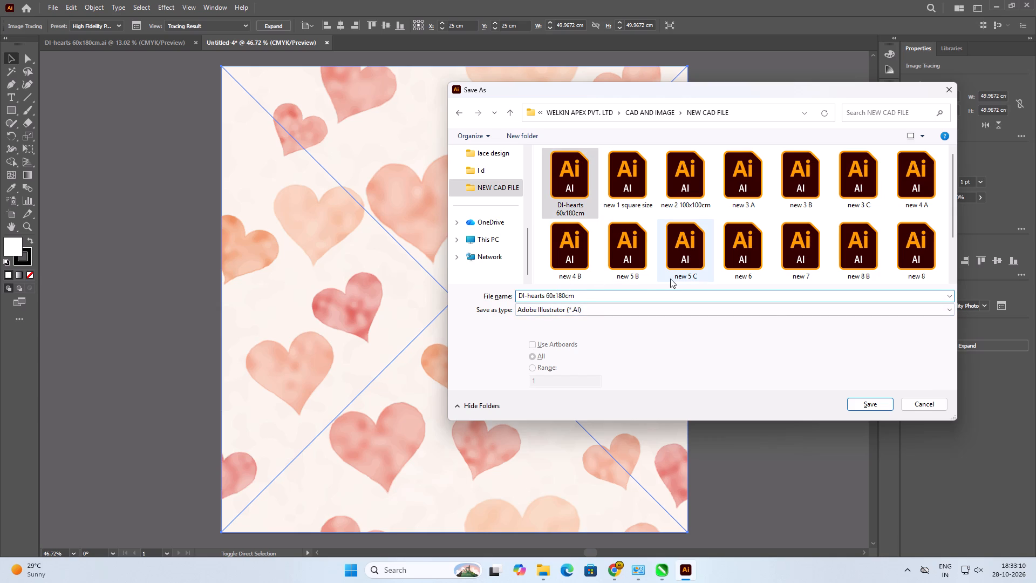
{"action": "key", "text": "Left"}
{"action": "key", "text": "BackSpace"}
{"action": "key", "text": "BackSpace"}
{"action": "key", "text": "BackSpace"}
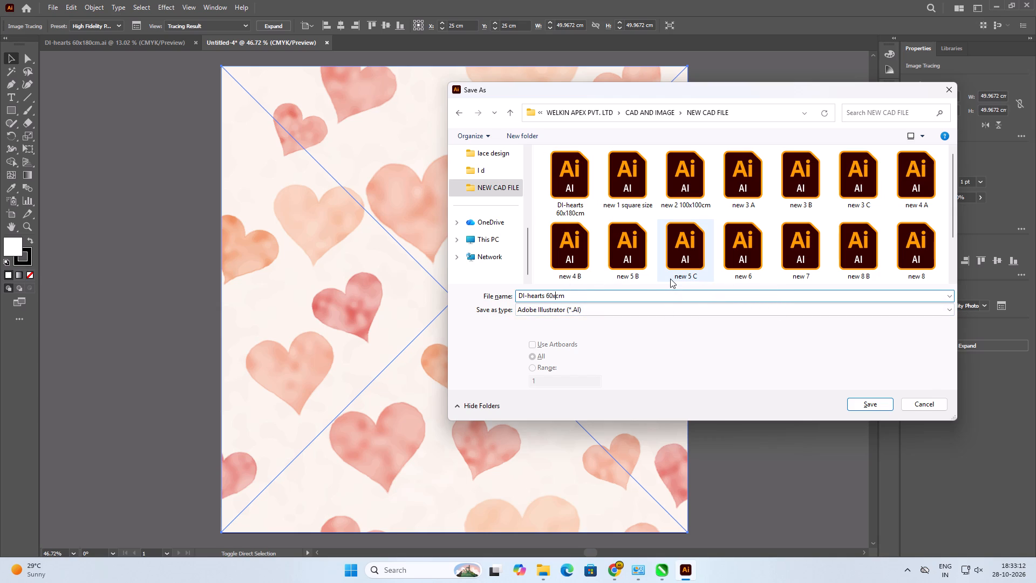
{"action": "key", "text": "BackSpace"}
{"action": "key", "text": "BackSpace"}
{"action": "key", "text": "BackSpace"}
{"action": "type", "text": "50"}
{"action": "type", "text": "x50"}
{"action": "key", "text": "space"}
{"action": "left_click", "coordinate": [858, 404]}
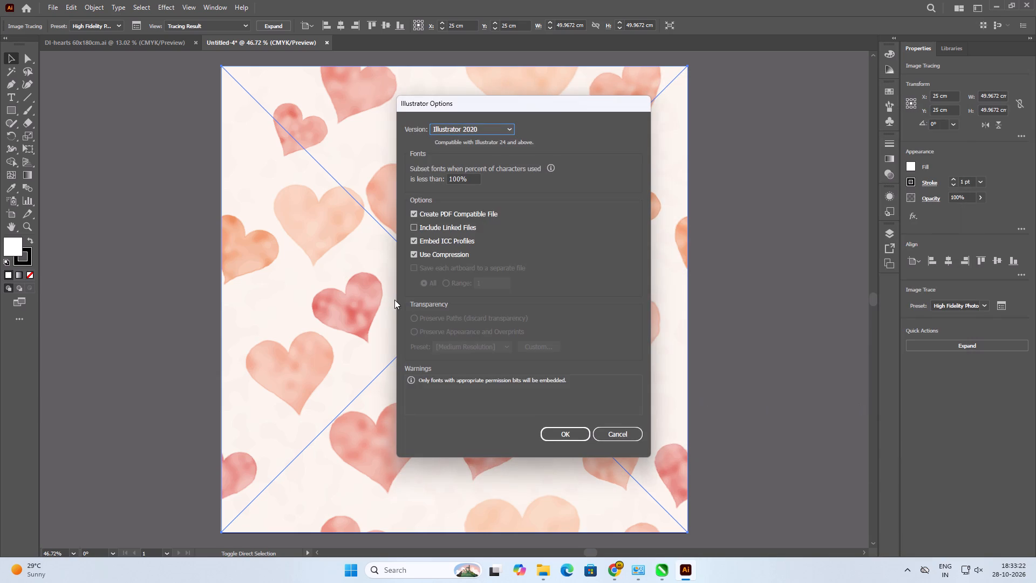
{"action": "left_click", "coordinate": [550, 440]}
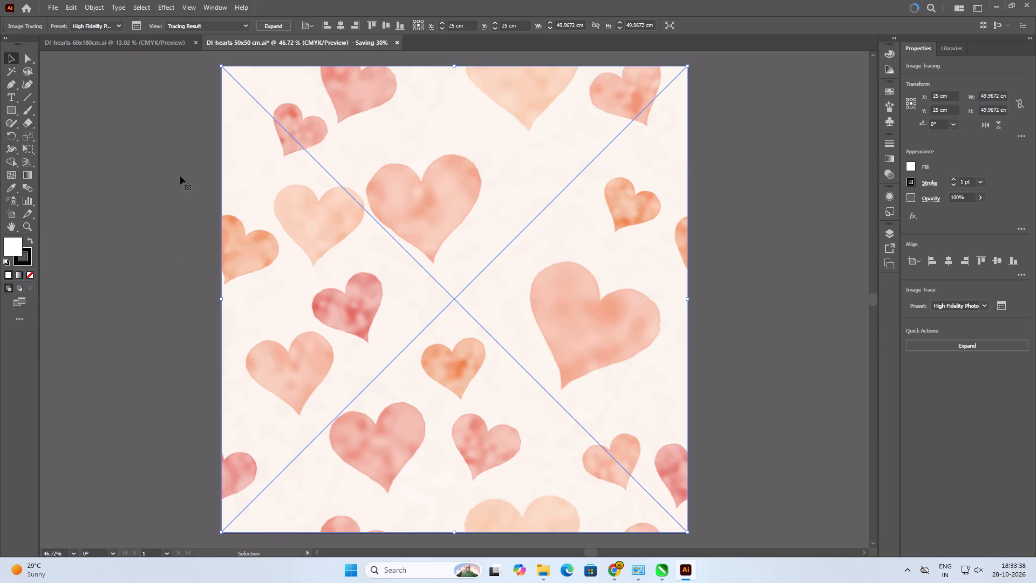
{"action": "left_click", "coordinate": [46, 0]}
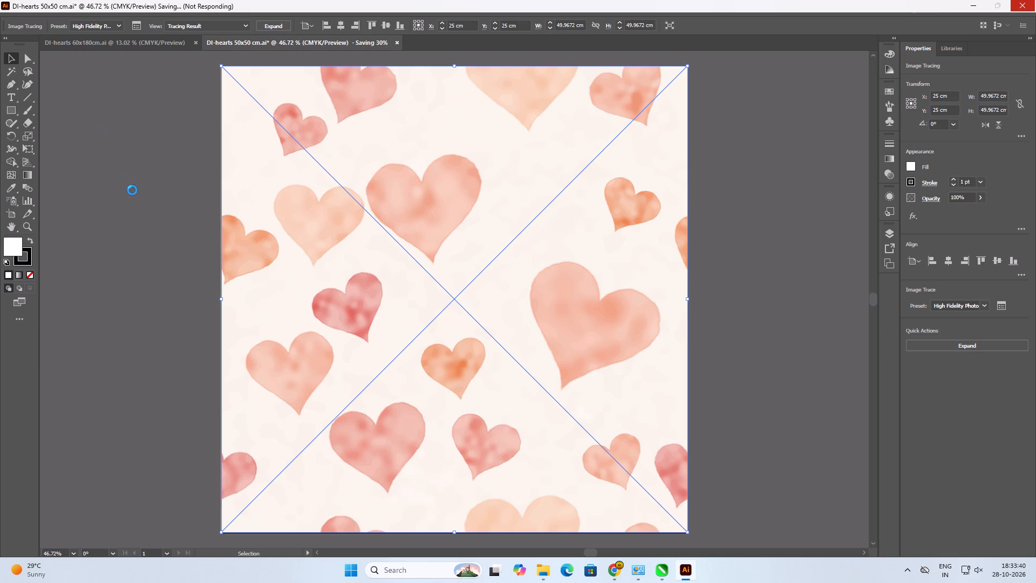
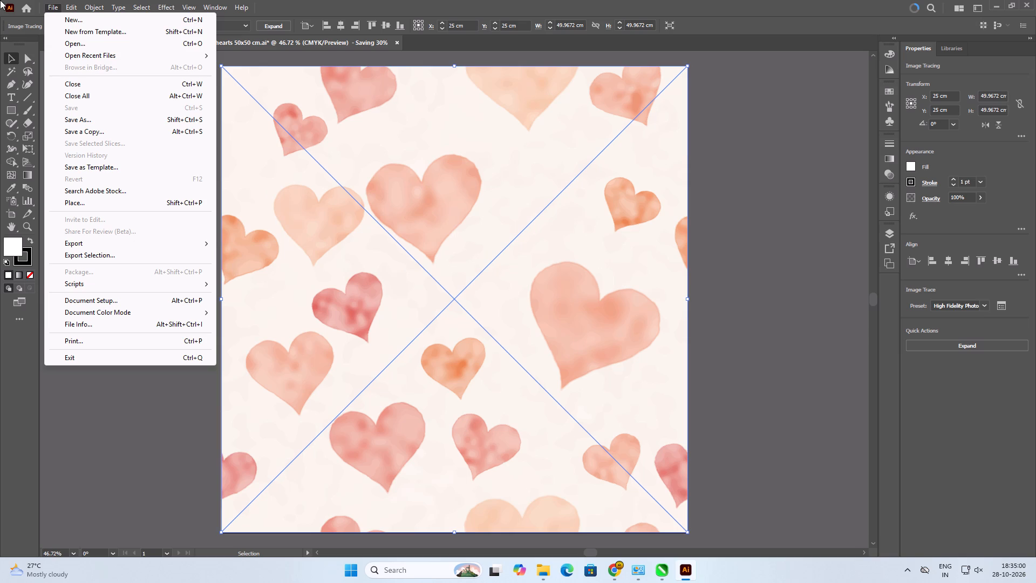
Switch away from Illustrator and try to close the open CorelDRAW window.
{"action": "left_click", "coordinate": [142, 471]}
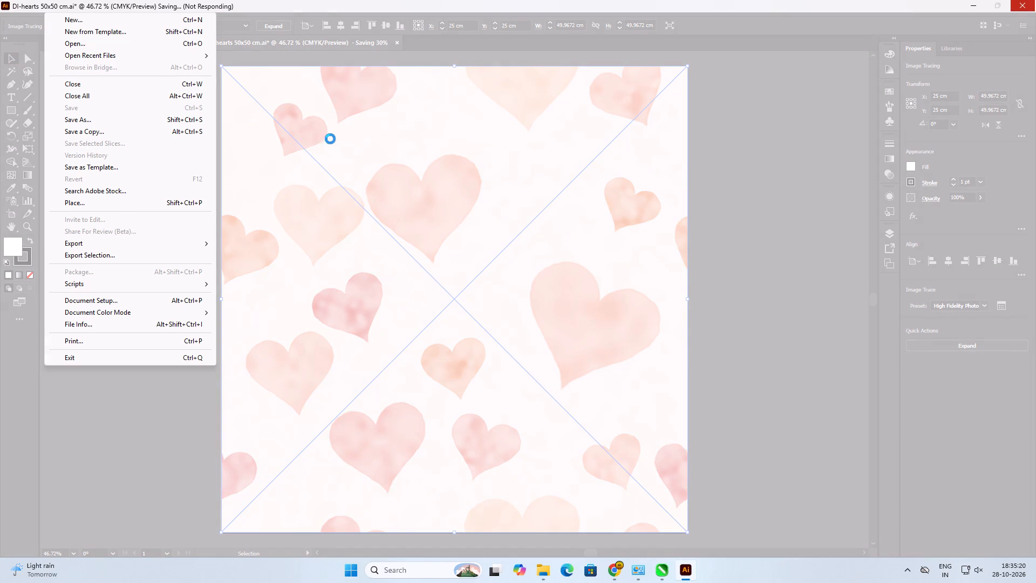
{"action": "left_click", "coordinate": [701, 570]}
{"action": "left_click", "coordinate": [655, 575]}
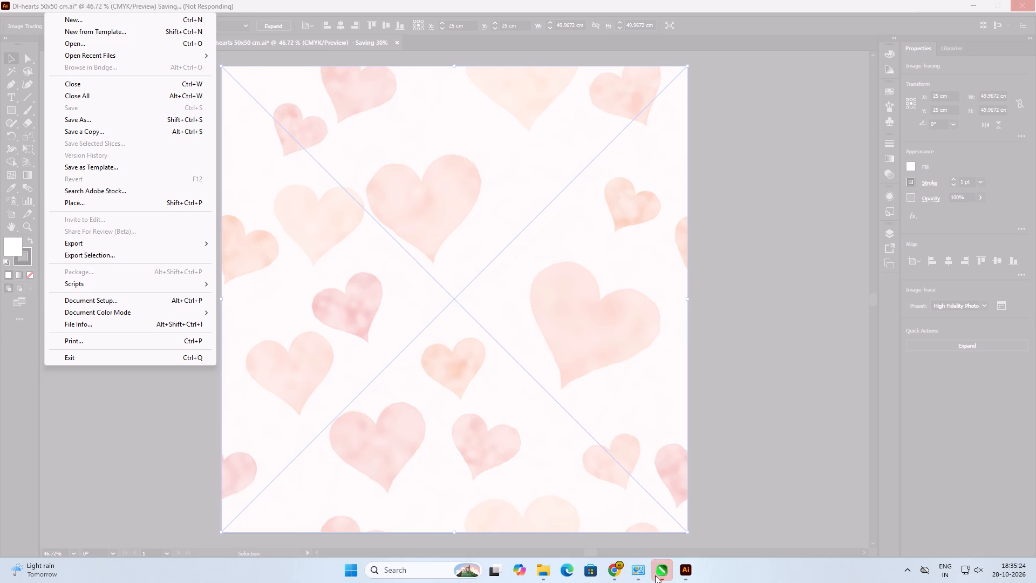
{"action": "left_click", "coordinate": [708, 481]}
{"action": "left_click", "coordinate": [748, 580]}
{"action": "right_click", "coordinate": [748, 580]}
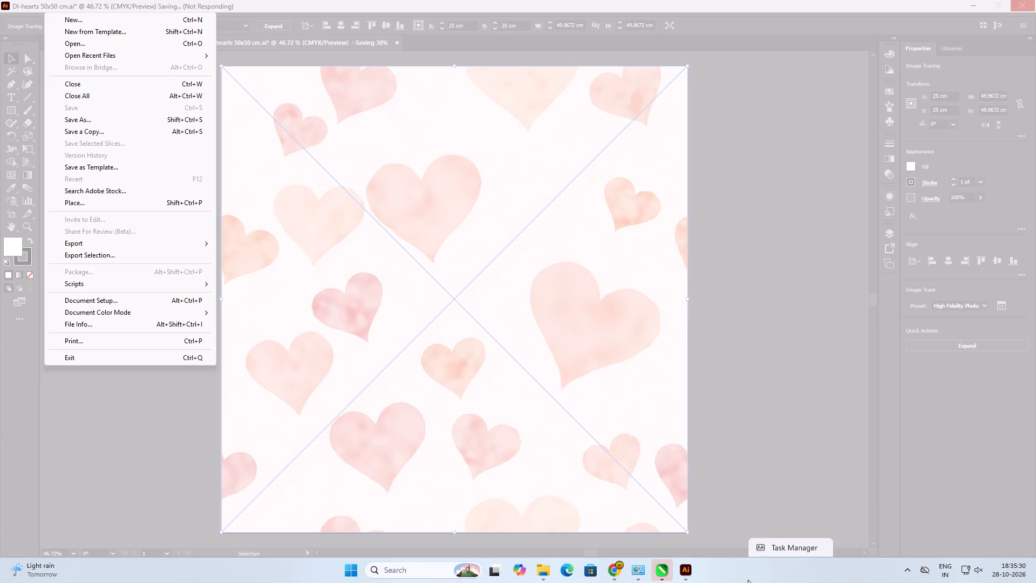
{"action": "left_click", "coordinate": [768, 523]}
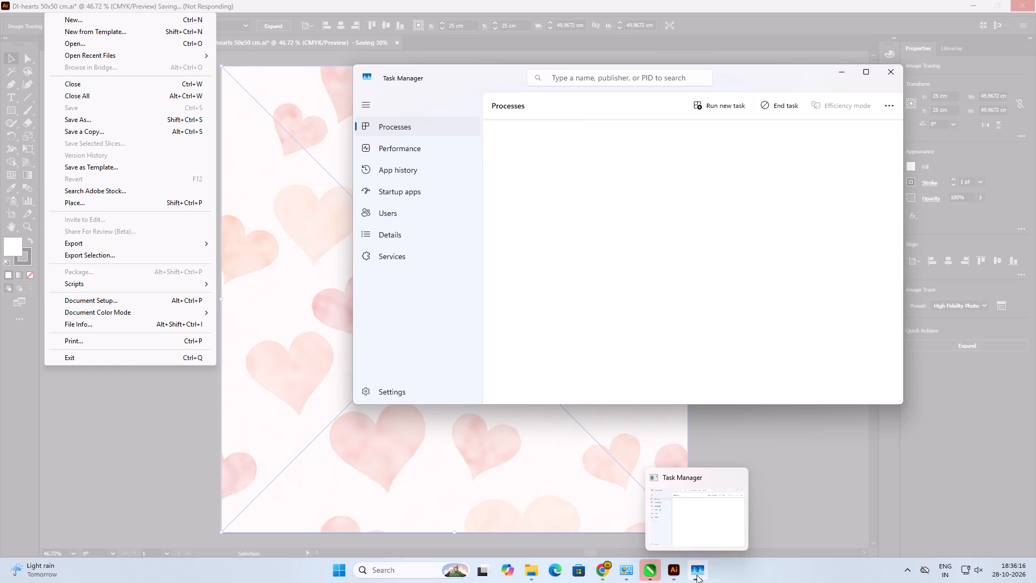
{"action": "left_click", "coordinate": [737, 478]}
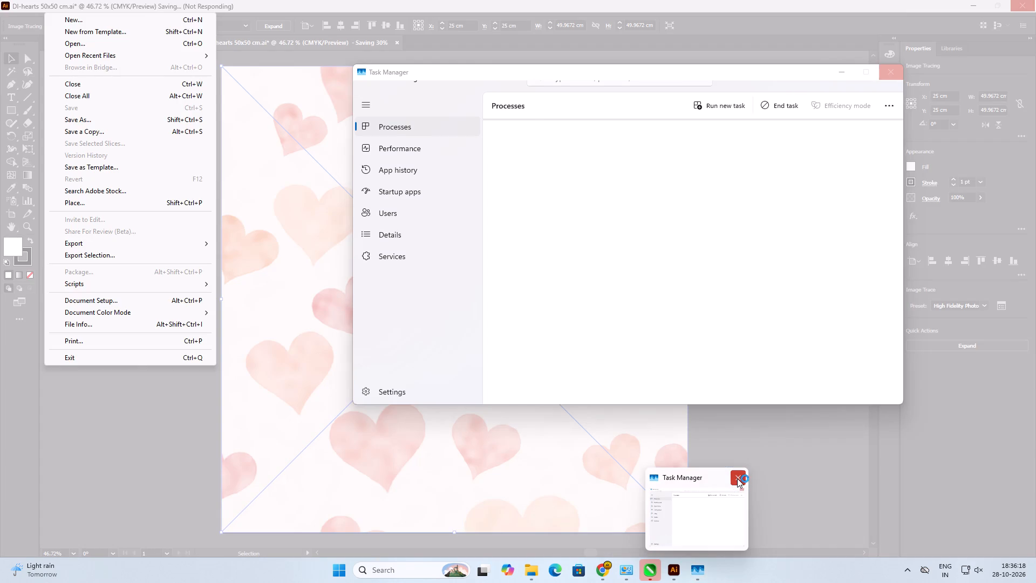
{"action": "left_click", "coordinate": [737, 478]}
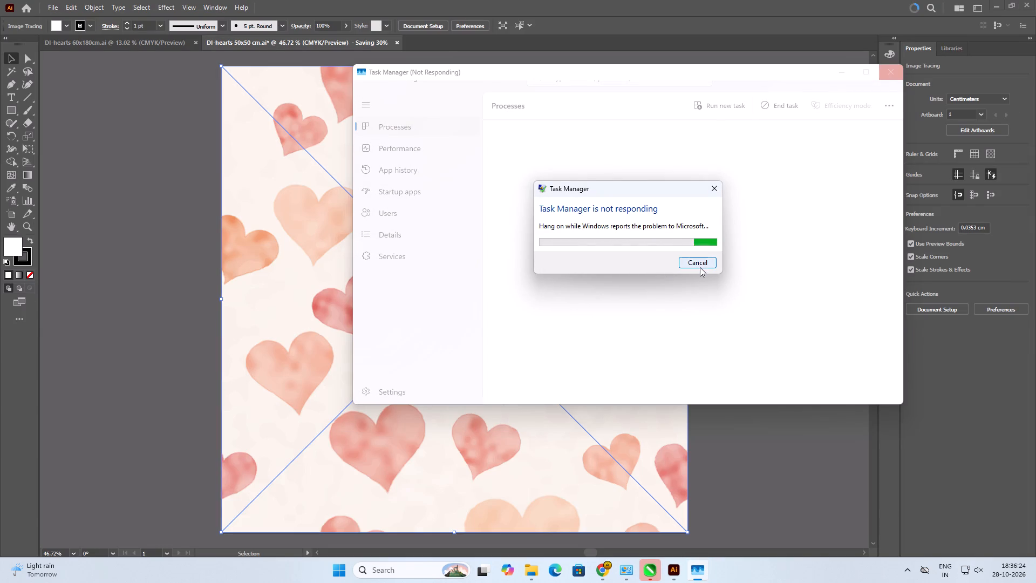
Return to CorelDRAW and close the Untitled-1 document without saving its changes.
{"action": "left_click", "coordinate": [651, 580]}
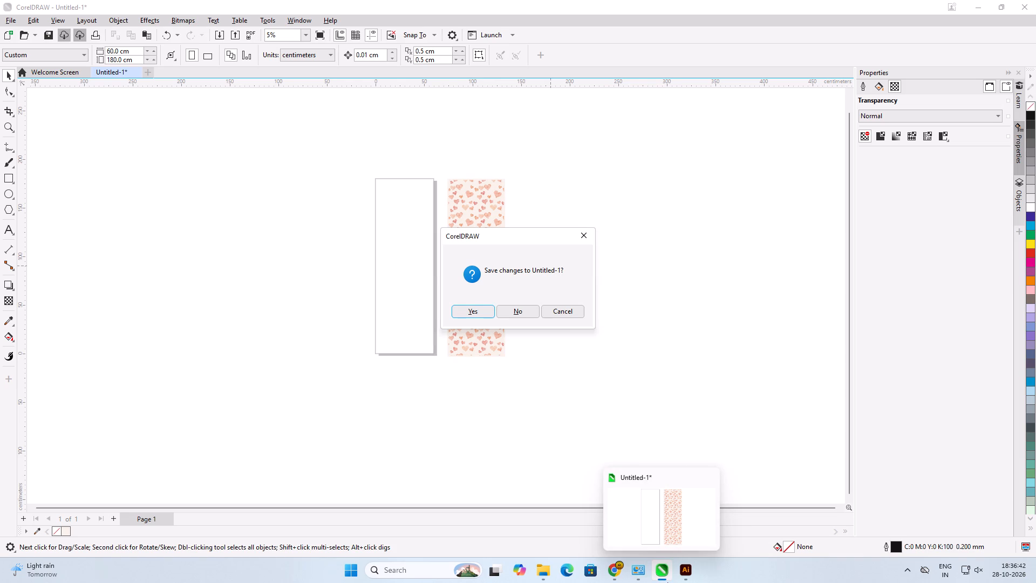
{"action": "left_click", "coordinate": [521, 314]}
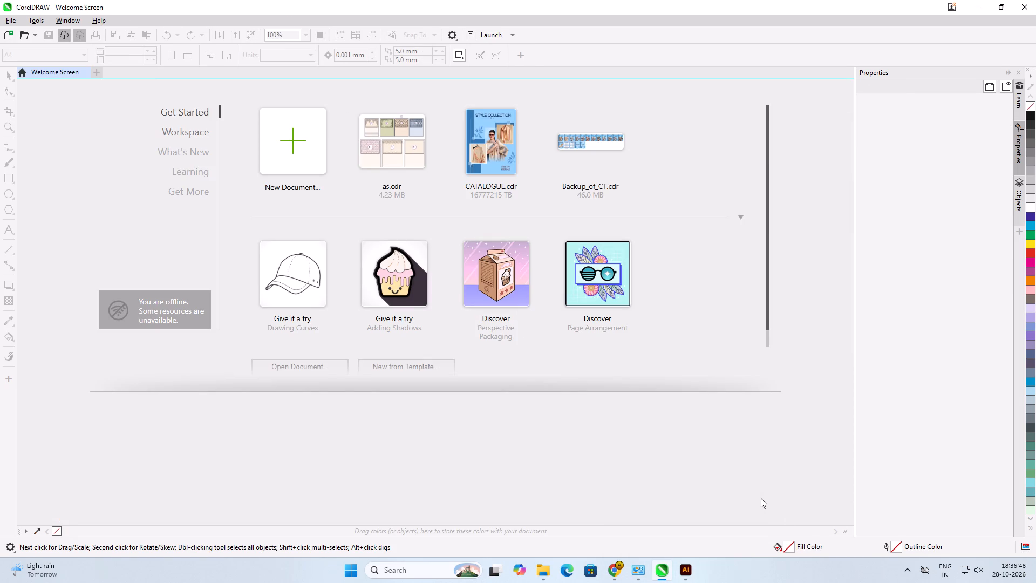
Preview the exported DI-hearts 60x180cm image from the NEW CAD FILE folder in File Explorer and close the preview.
{"action": "double_click", "coordinate": [1035, 582]}
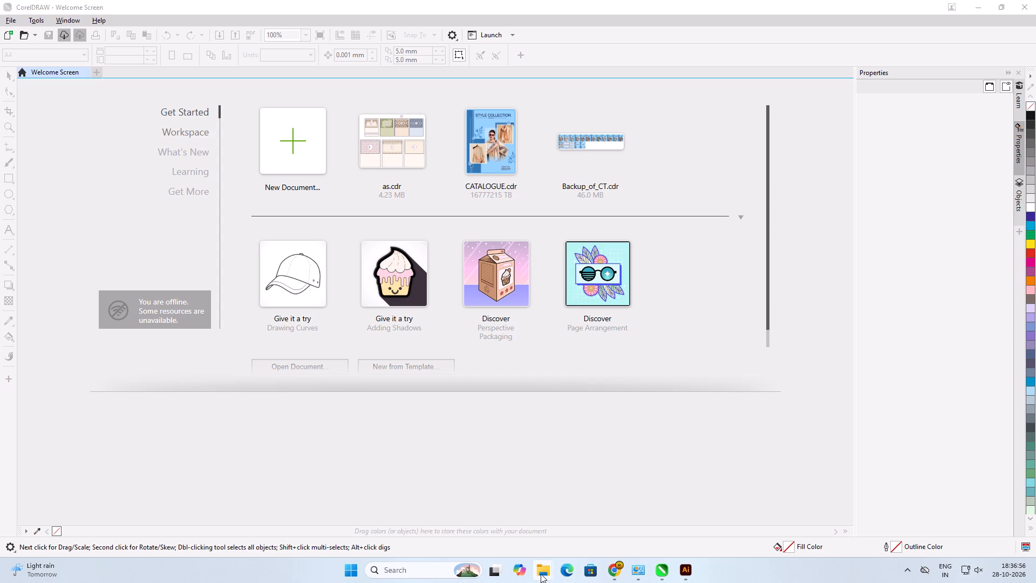
{"action": "left_click", "coordinate": [608, 528]}
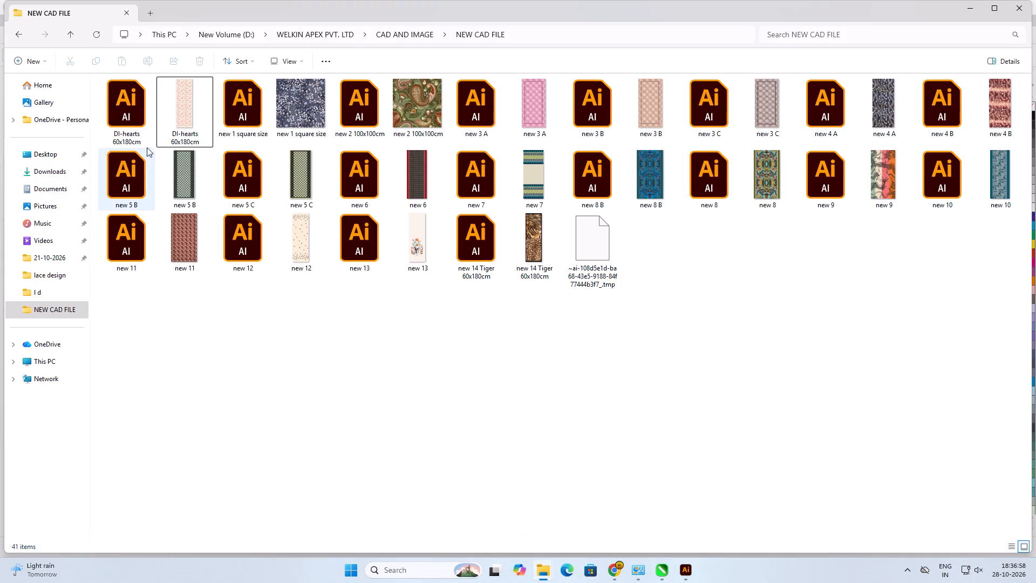
{"action": "double_click", "coordinate": [192, 106]}
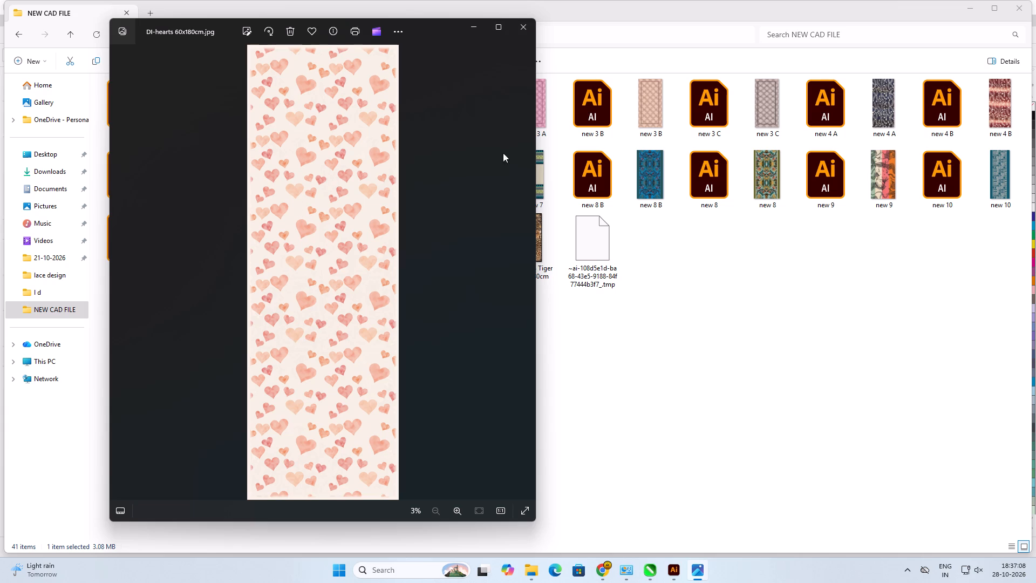
{"action": "left_click", "coordinate": [528, 36]}
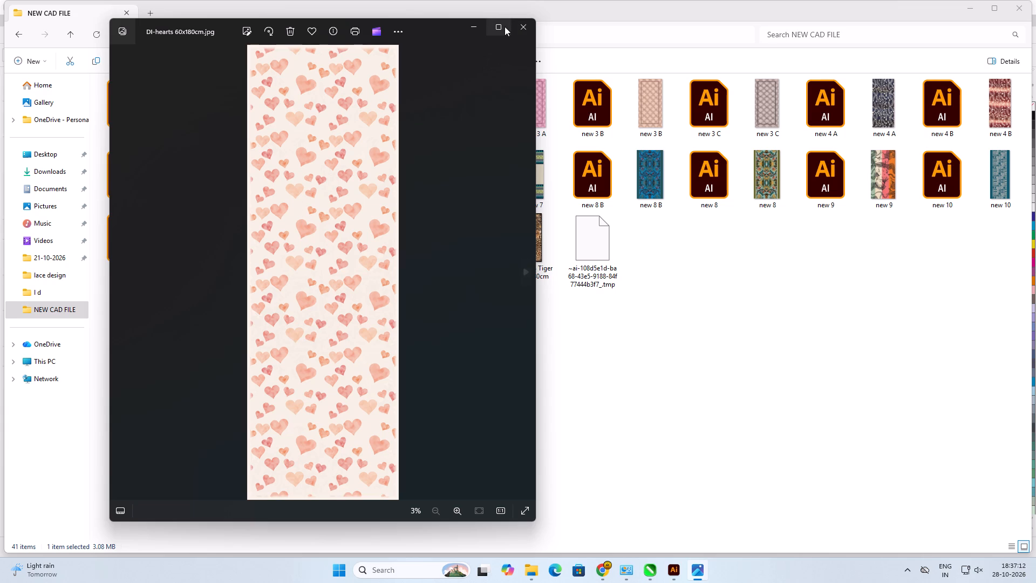
{"action": "left_click", "coordinate": [518, 26]}
{"action": "left_click", "coordinate": [184, 98]}
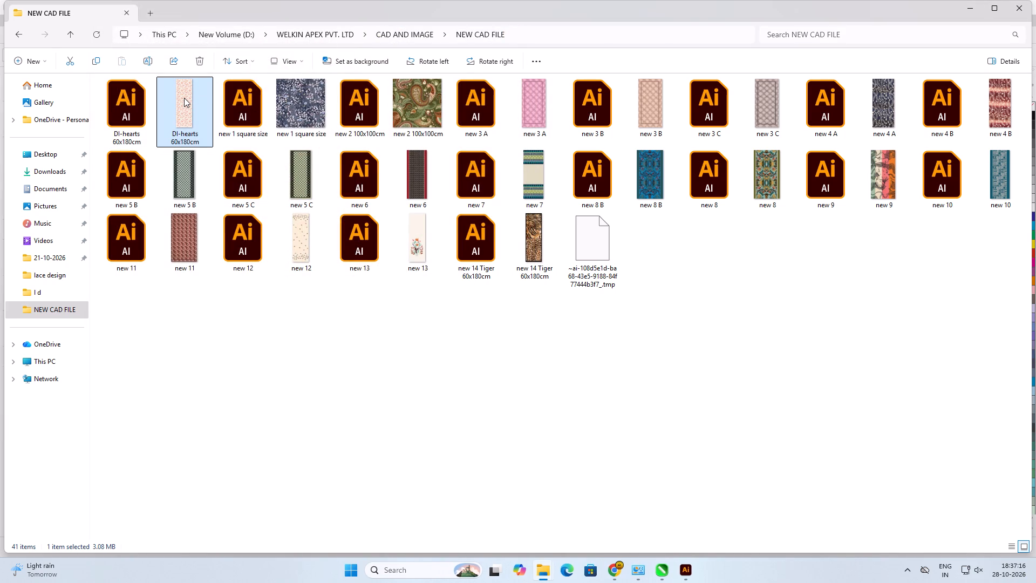
{"action": "left_click", "coordinate": [366, 349]}
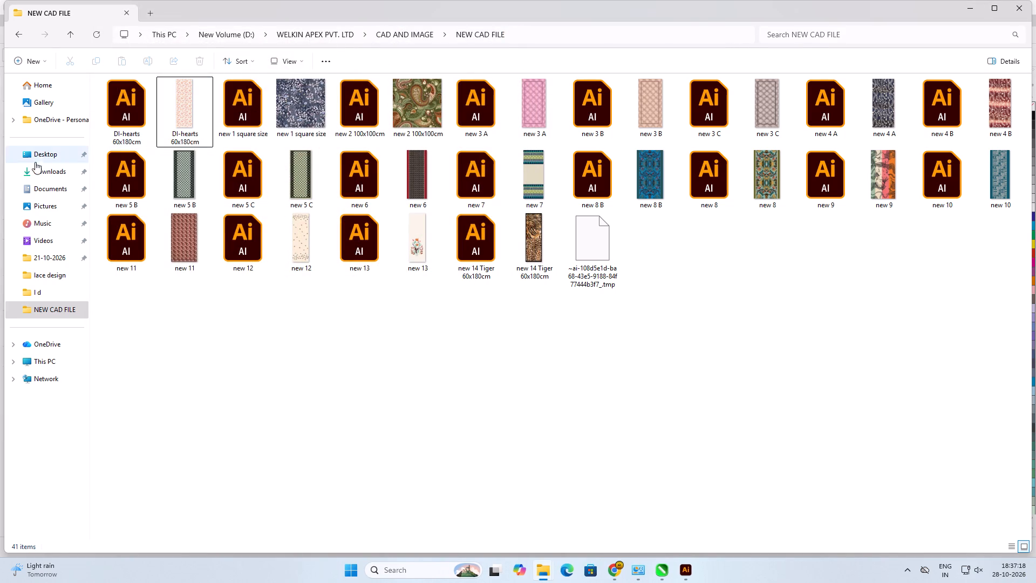
Examine the Untitled-1 hearts image from the Downloads folder up close and at full view.
{"action": "left_click", "coordinate": [42, 171]}
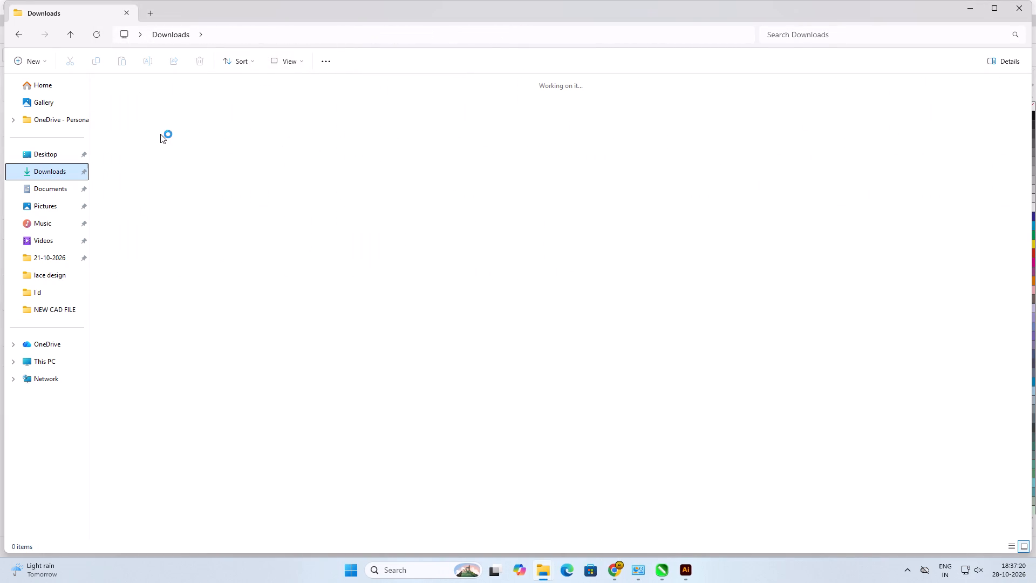
{"action": "double_click", "coordinate": [179, 128]}
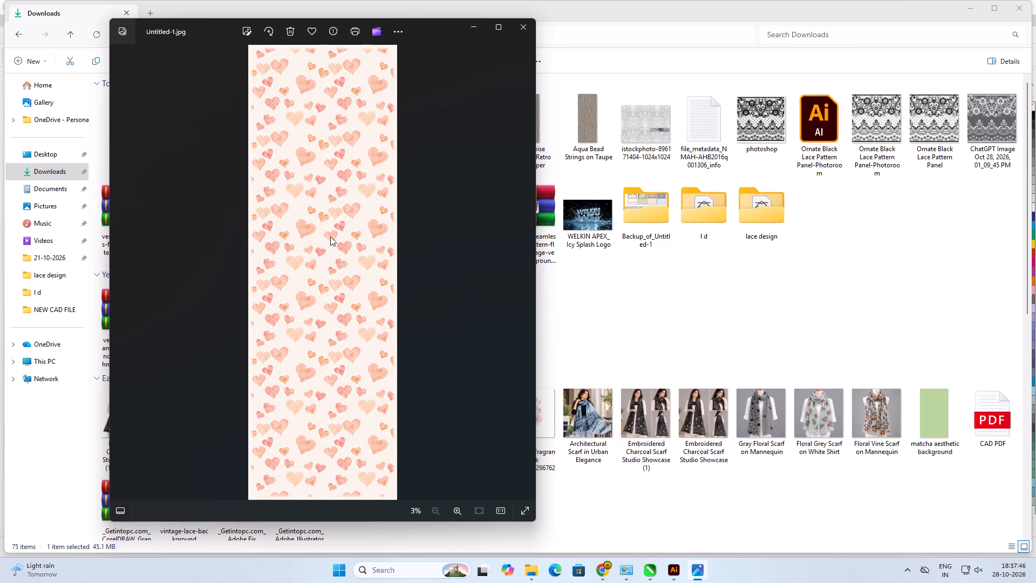
{"action": "scroll", "coordinate": [330, 236], "scroll_direction": "up", "scroll_amount": 8, "text": "alt"}
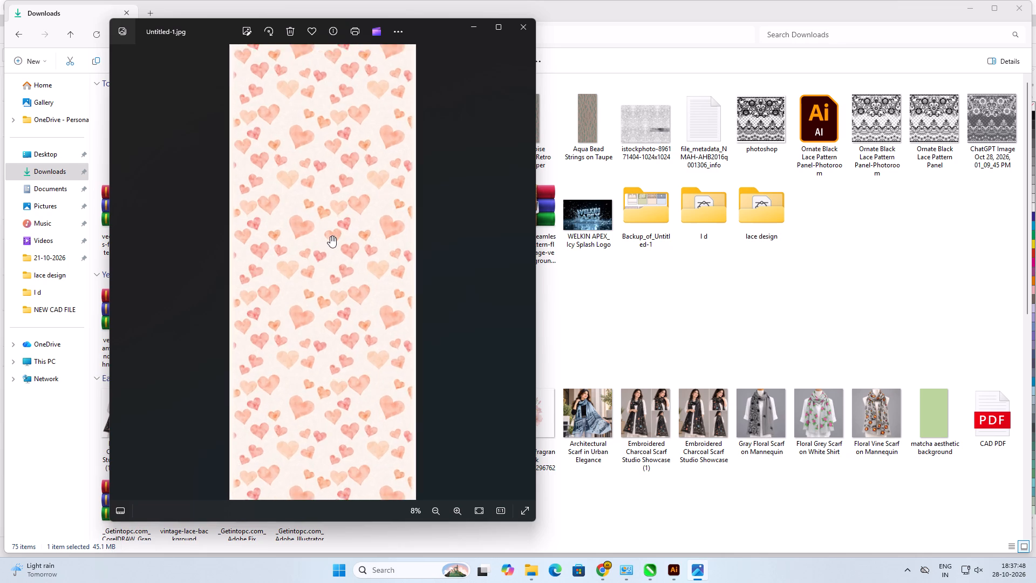
{"action": "scroll", "coordinate": [305, 240], "scroll_direction": "down", "scroll_amount": 2, "text": "alt"}
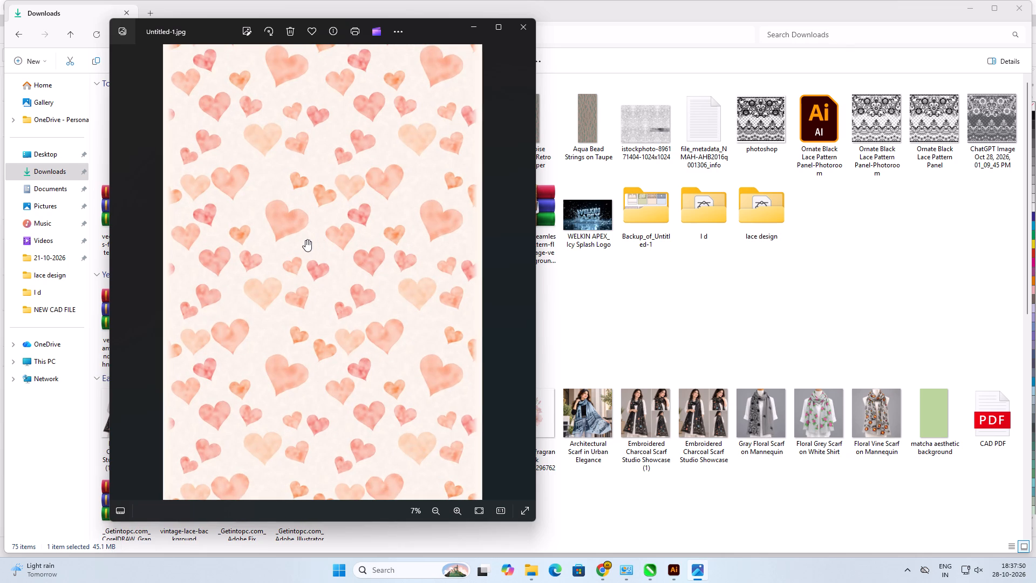
{"action": "scroll", "coordinate": [305, 240], "scroll_direction": "down", "scroll_amount": 9, "text": "alt"}
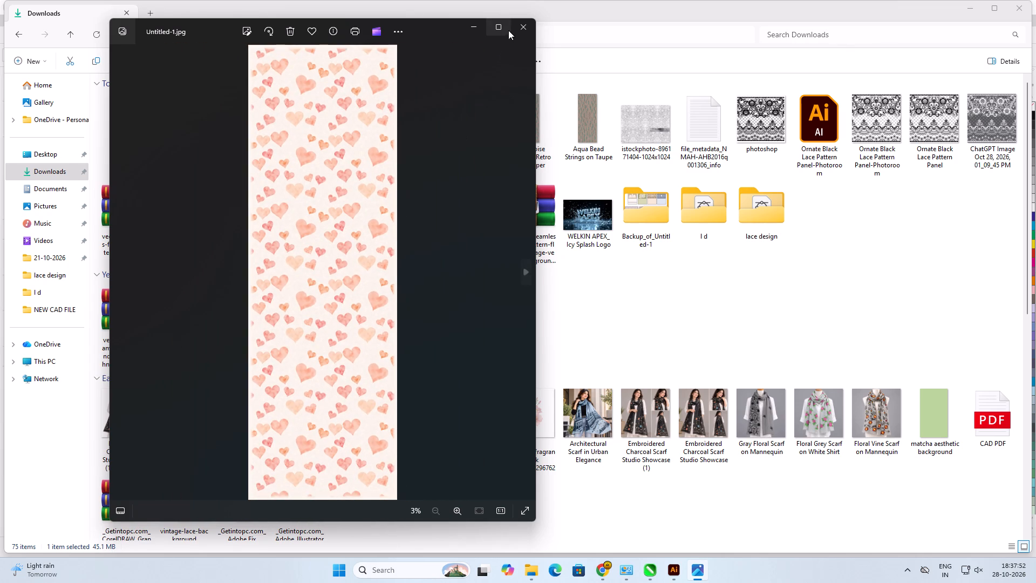
{"action": "left_click", "coordinate": [512, 26]}
{"action": "left_click", "coordinate": [563, 288]}
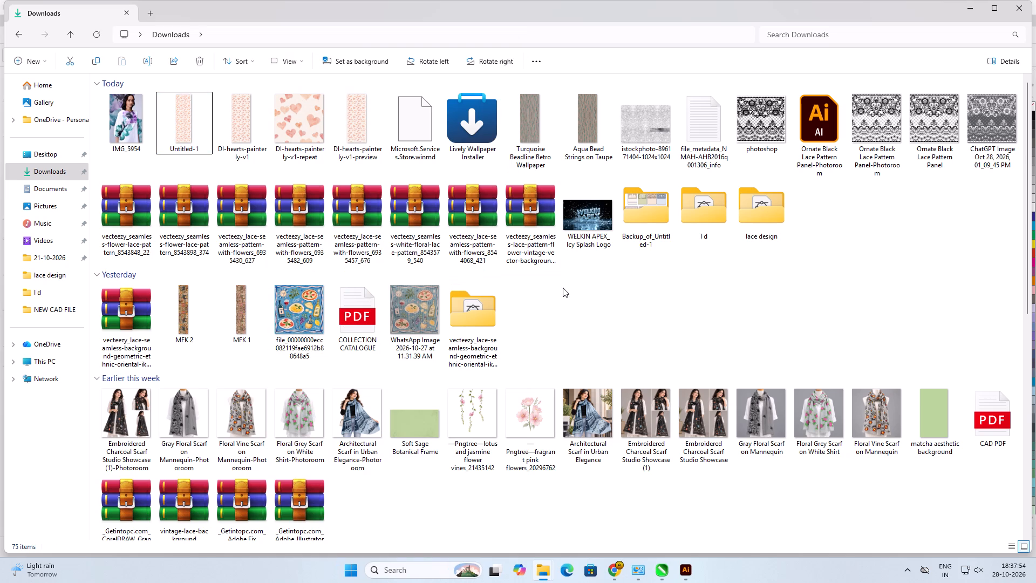
{"action": "left_click", "coordinate": [194, 124]}
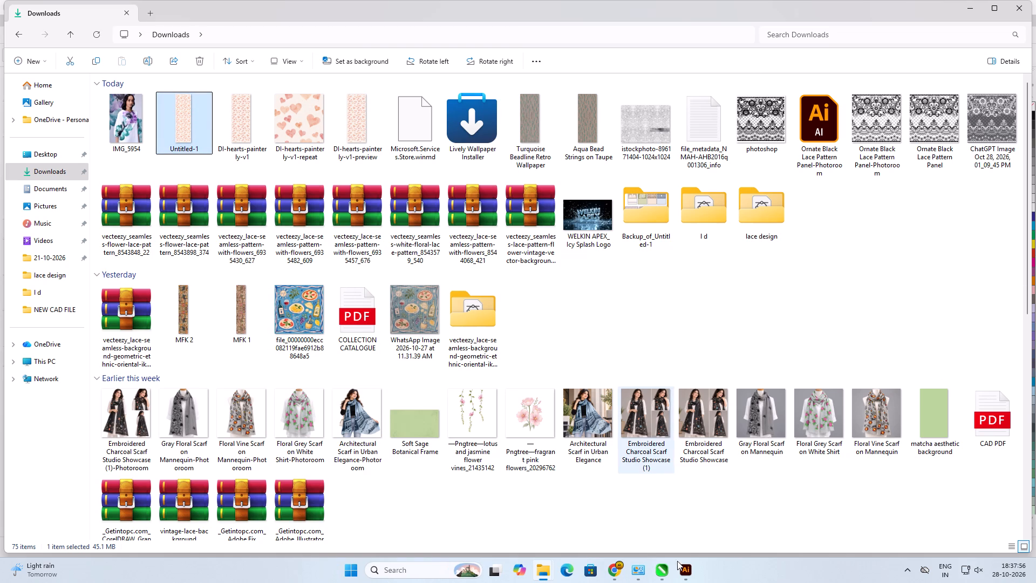
Switch to Illustrator and save the DI-hearts 60x180cm document as an Adobe PDF in the NEW CAD FILE folder.
{"action": "left_click", "coordinate": [686, 568]}
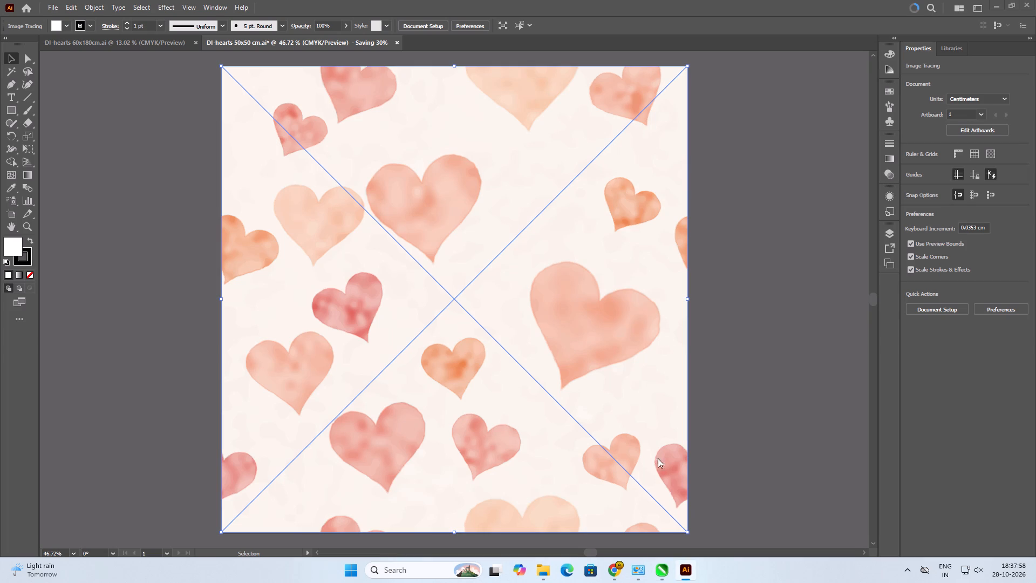
{"action": "left_click", "coordinate": [115, 45]}
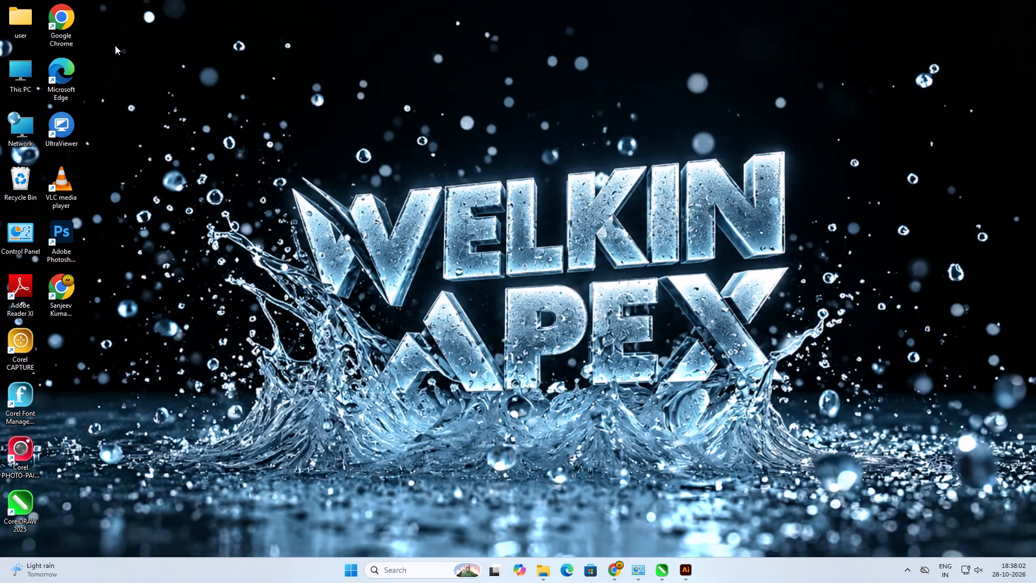
{"action": "left_click", "coordinate": [692, 569]}
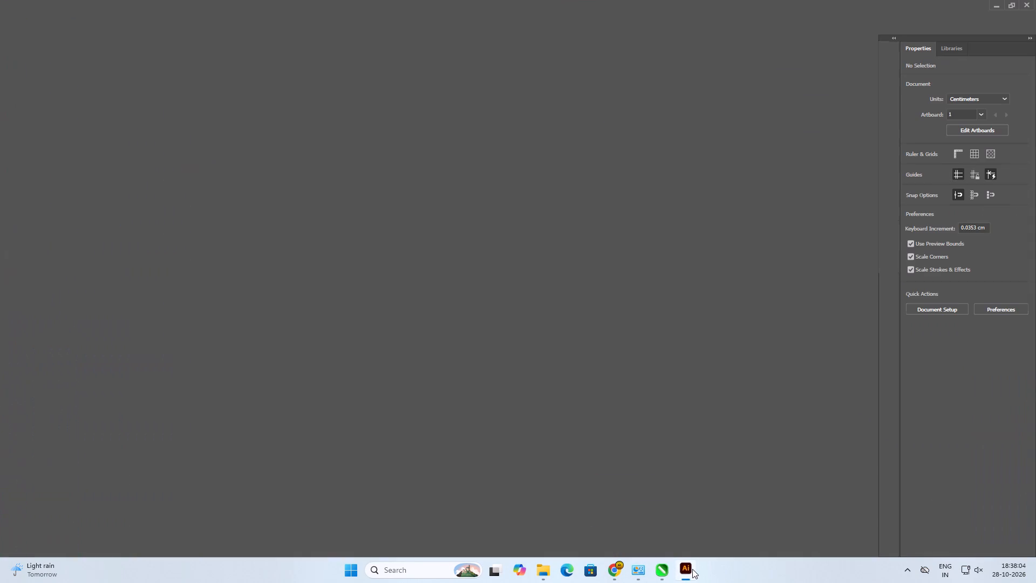
{"action": "double_click", "coordinate": [159, 44]}
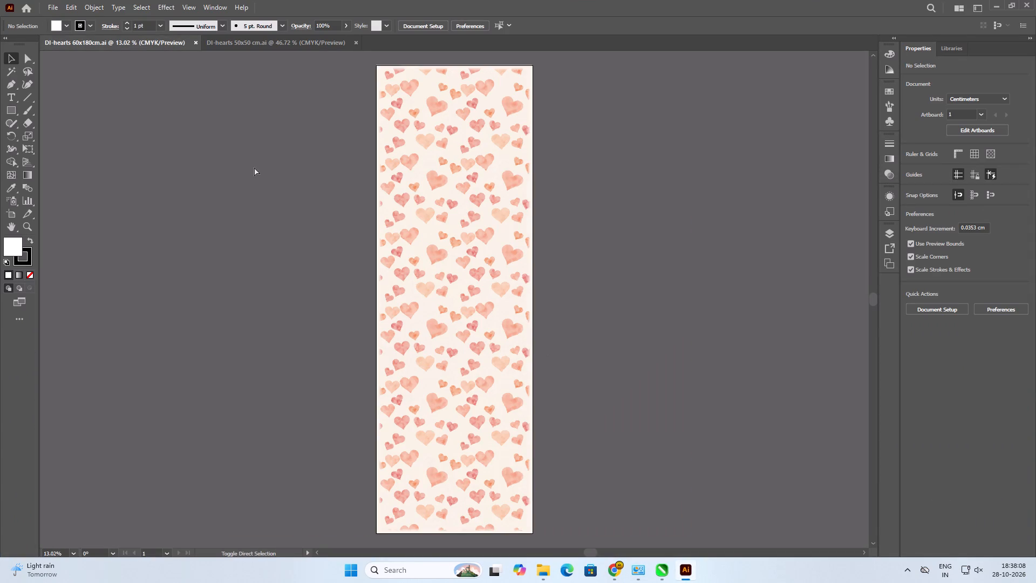
{"action": "key", "text": "ctrl+shift+s"}
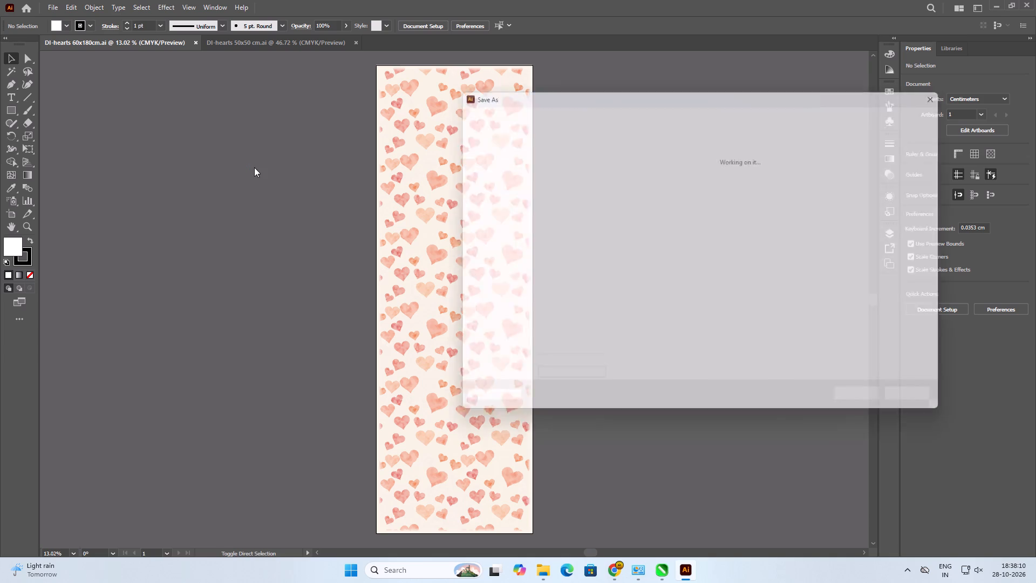
{"action": "double_click", "coordinate": [584, 311]}
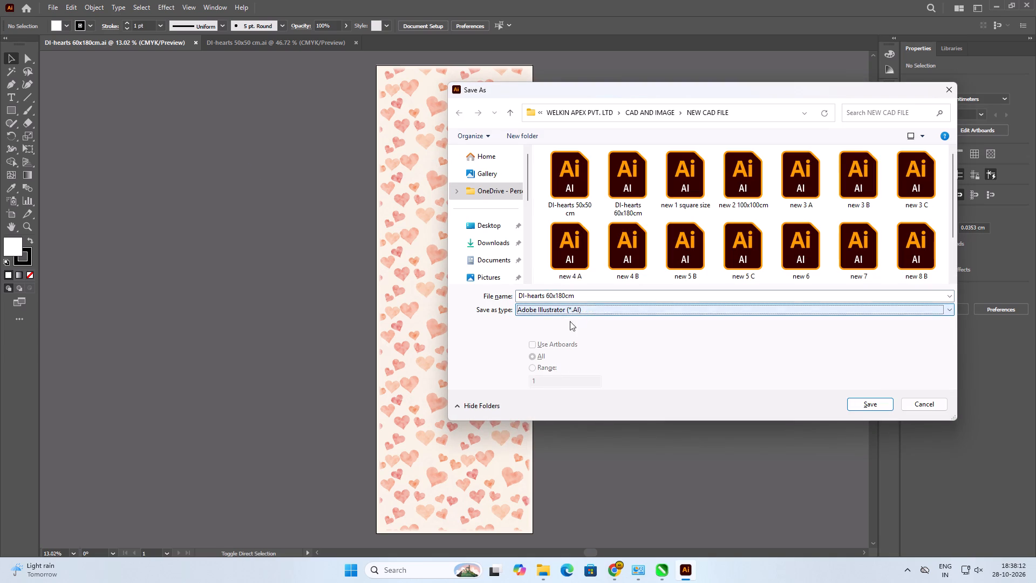
{"action": "left_click", "coordinate": [577, 312]}
{"action": "left_click", "coordinate": [576, 327]}
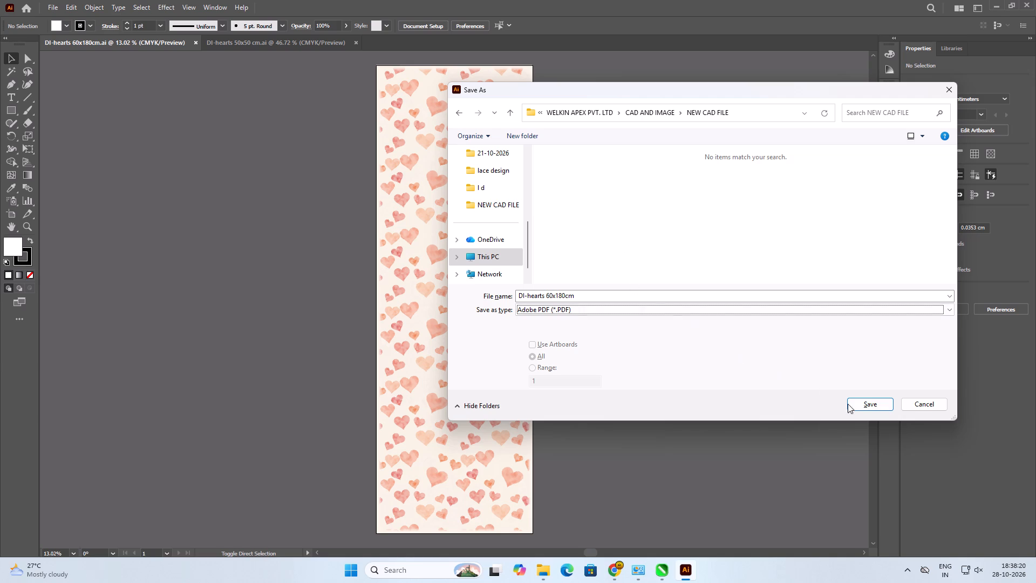
{"action": "left_click", "coordinate": [873, 406]}
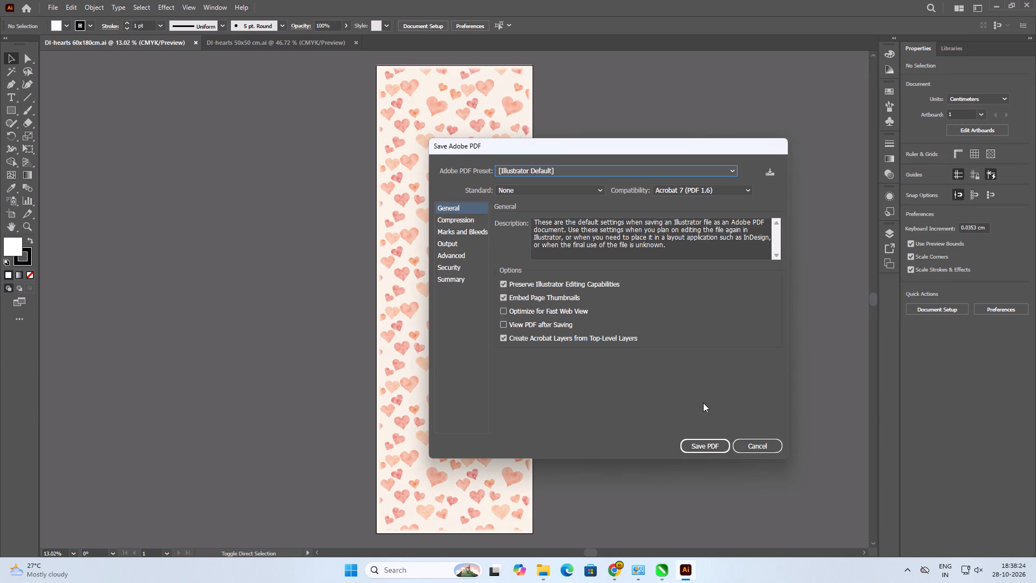
Complete the PDF save of the DI-hearts 60x180cm document using the Illustrator Default preset and Acrobat 7 (PDF 1.6) compatibility.
{"action": "left_click", "coordinate": [711, 442]}
{"action": "left_click", "coordinate": [711, 442]}
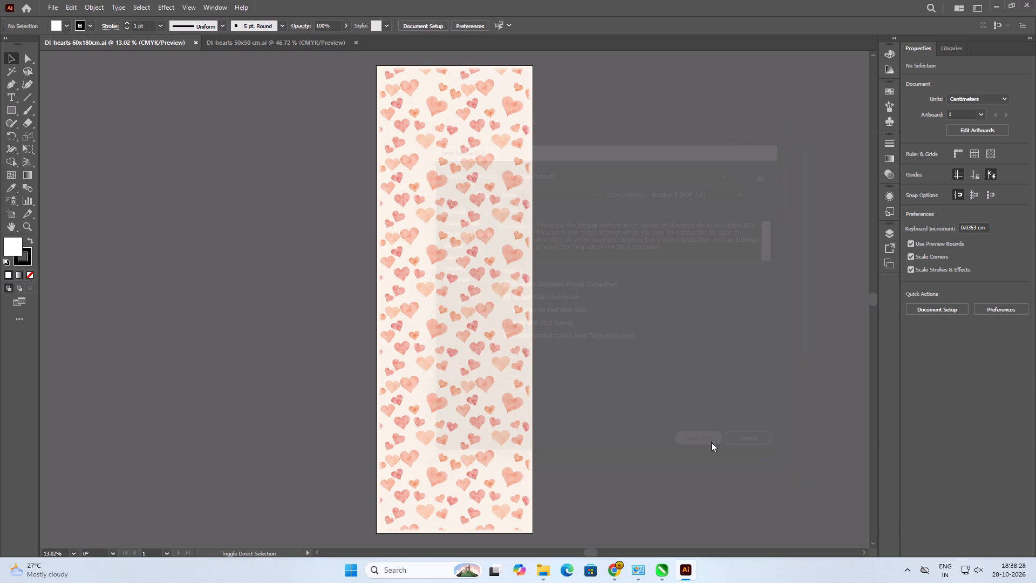
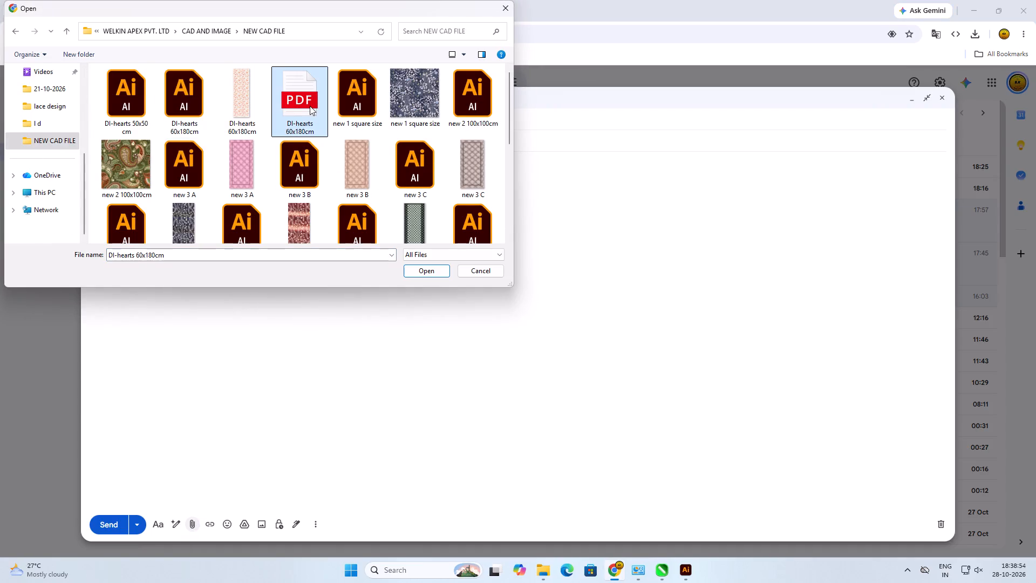
Switch to File Explorer and open the DI-hearts 60x180cm PDF from the NEW CAD FILE folder to check it.
{"action": "left_click", "coordinate": [546, 582]}
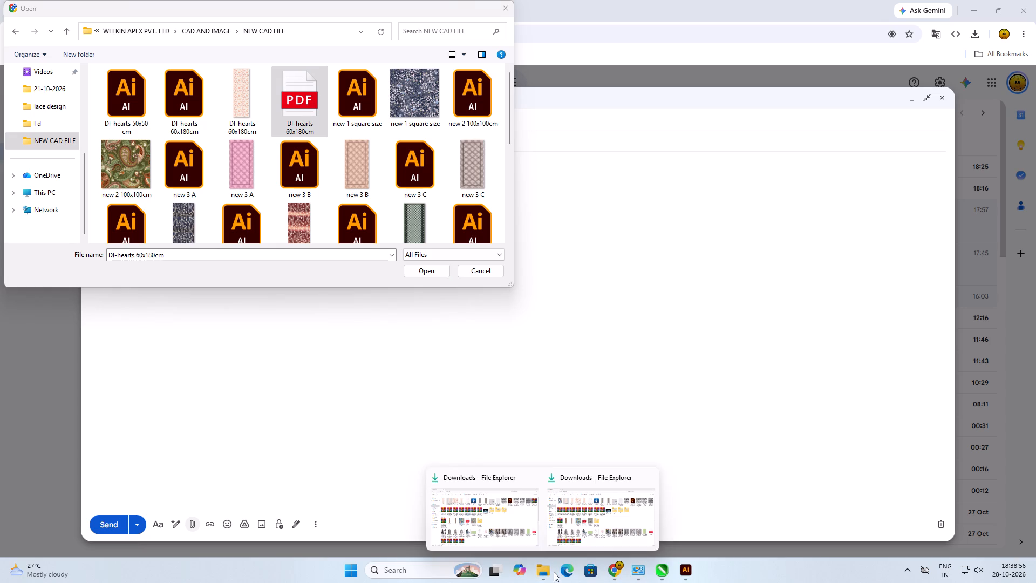
{"action": "left_click", "coordinate": [524, 478]}
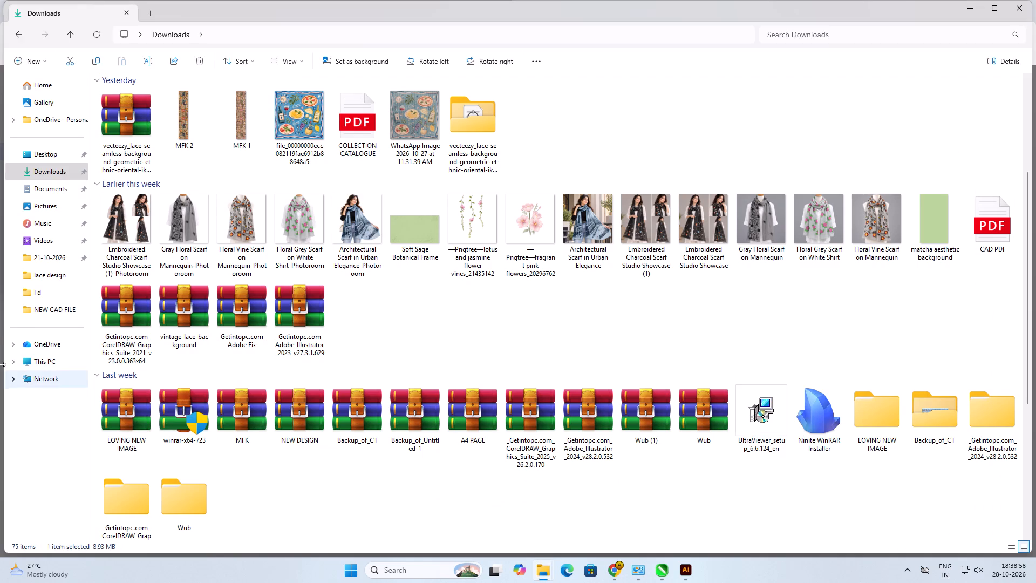
{"action": "left_click", "coordinate": [26, 317]}
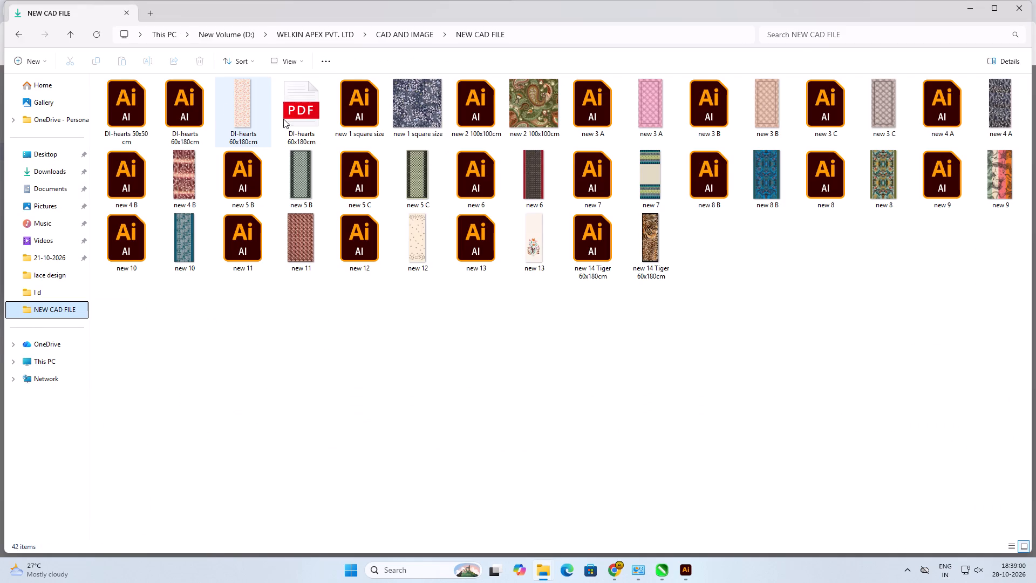
{"action": "triple_click", "coordinate": [289, 119]}
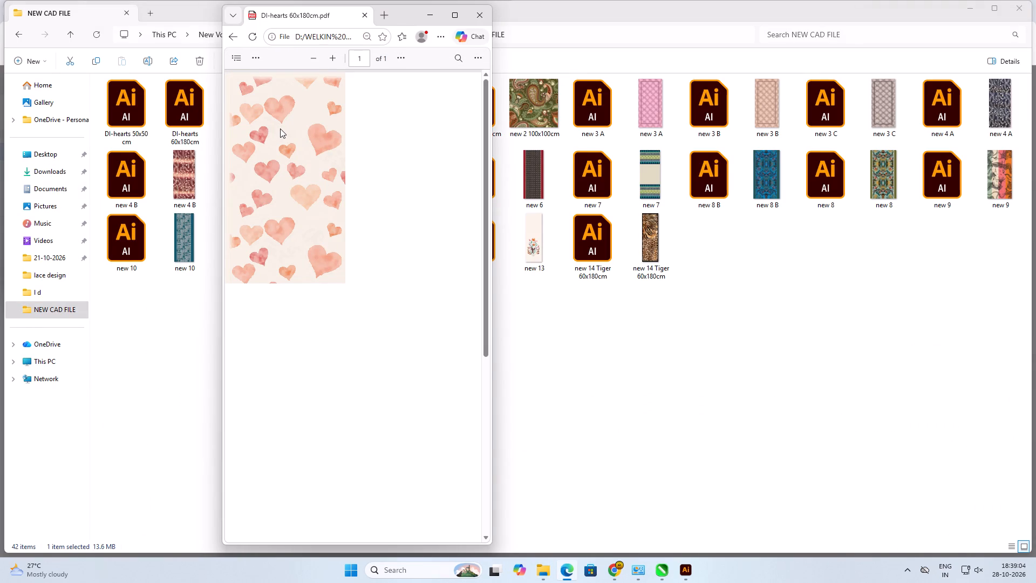
Examine the hearts pattern along the length of the saved DI-hearts 60x180cm PDF.
{"action": "scroll", "coordinate": [345, 201], "scroll_direction": "down", "scroll_amount": 7}
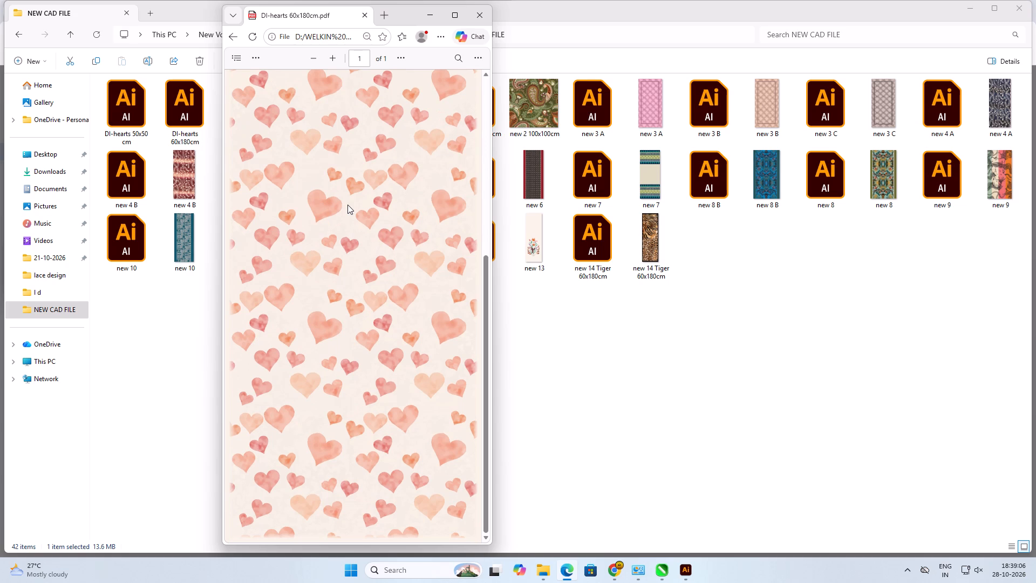
{"action": "scroll", "coordinate": [347, 205], "scroll_direction": "down", "scroll_amount": 7}
{"action": "scroll", "coordinate": [347, 205], "scroll_direction": "up", "scroll_amount": 5}
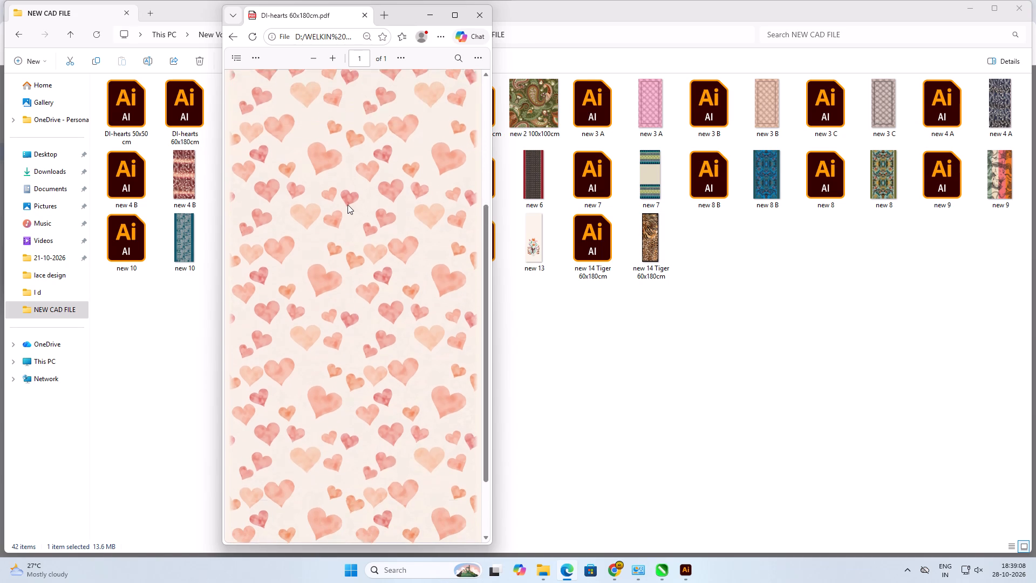
Review the upper part of the DI-hearts 60x180cm PDF and close its preview.
{"action": "scroll", "coordinate": [347, 205], "scroll_direction": "up", "scroll_amount": 7}
{"action": "left_click", "coordinate": [476, 19]}
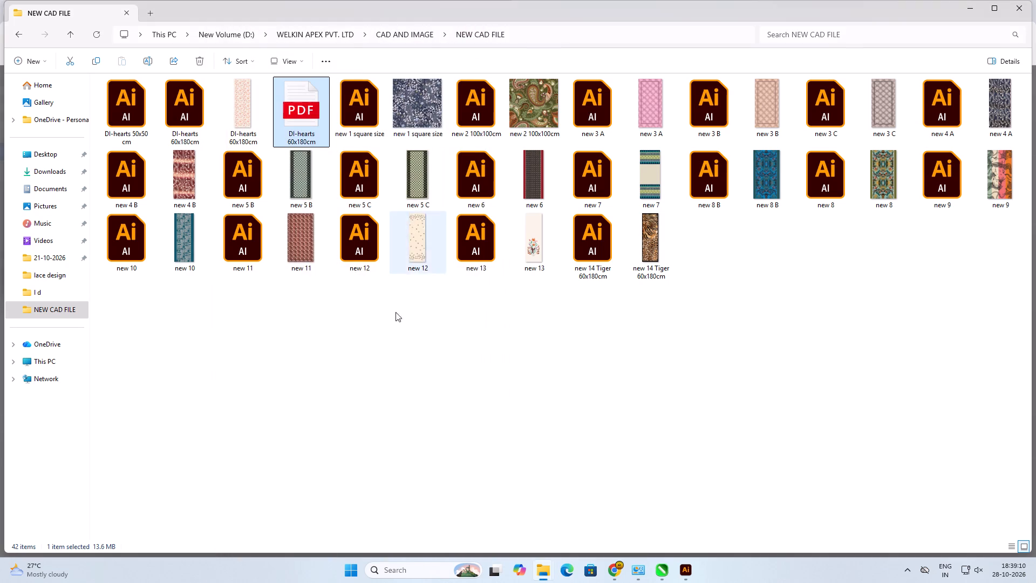
Select the DI-hearts 60x180cm PDF in File Explorer and return to the email draft's attachment file chooser in Chrome.
{"action": "left_click", "coordinate": [388, 363]}
{"action": "left_click", "coordinate": [312, 128]}
{"action": "left_click", "coordinate": [685, 573]}
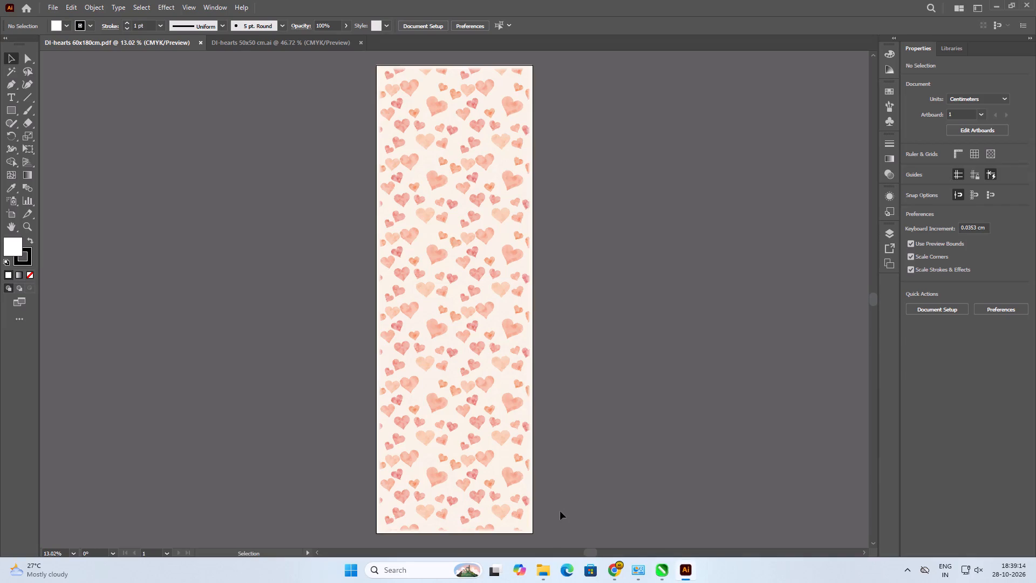
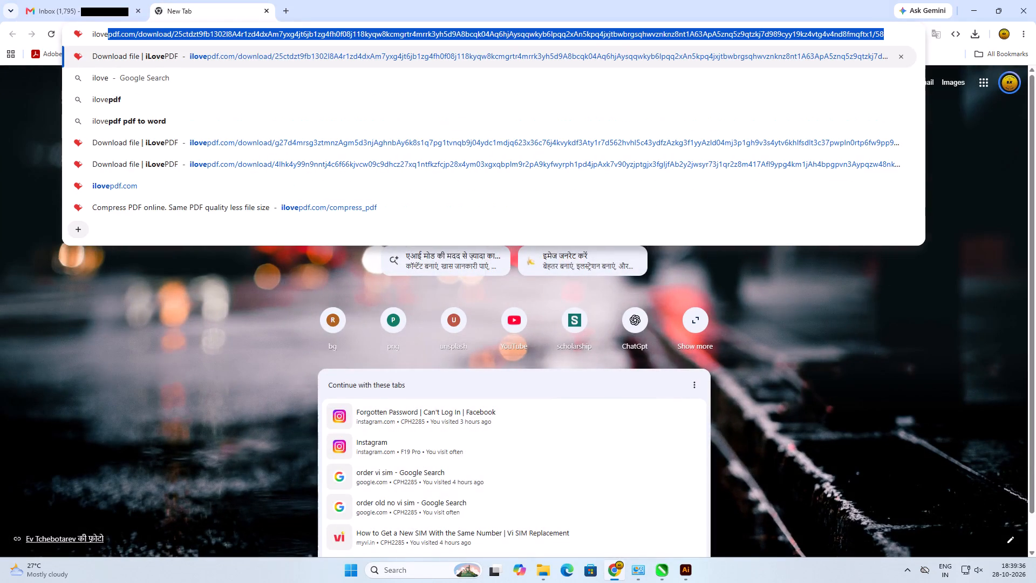
Open iLovePDF in the browser and load the DI-hearts 60x180cm PDF from the NEW CAD FILE folder into its Compress PDF tool.
{"action": "key", "text": "Return"}
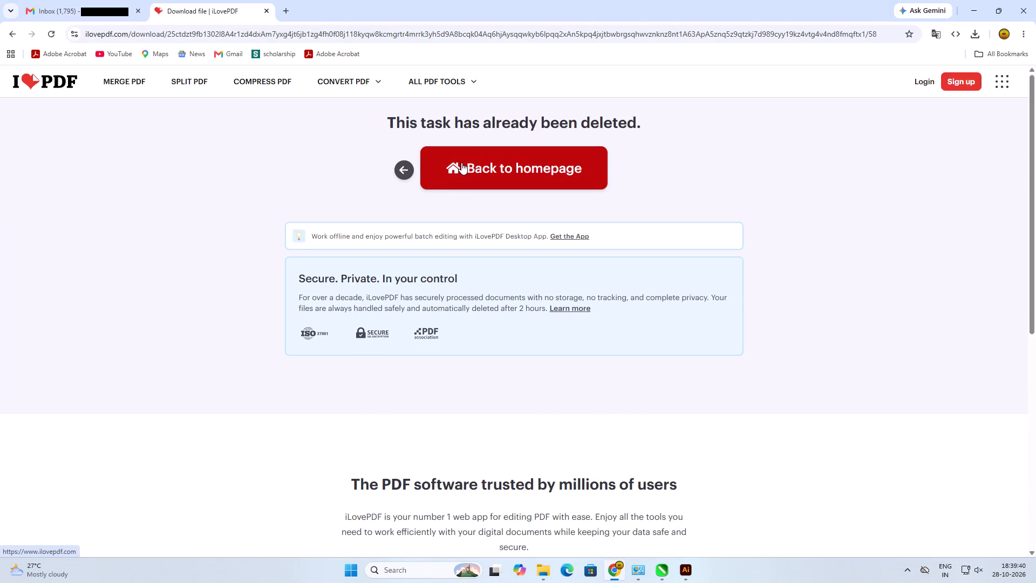
{"action": "left_click", "coordinate": [461, 162]}
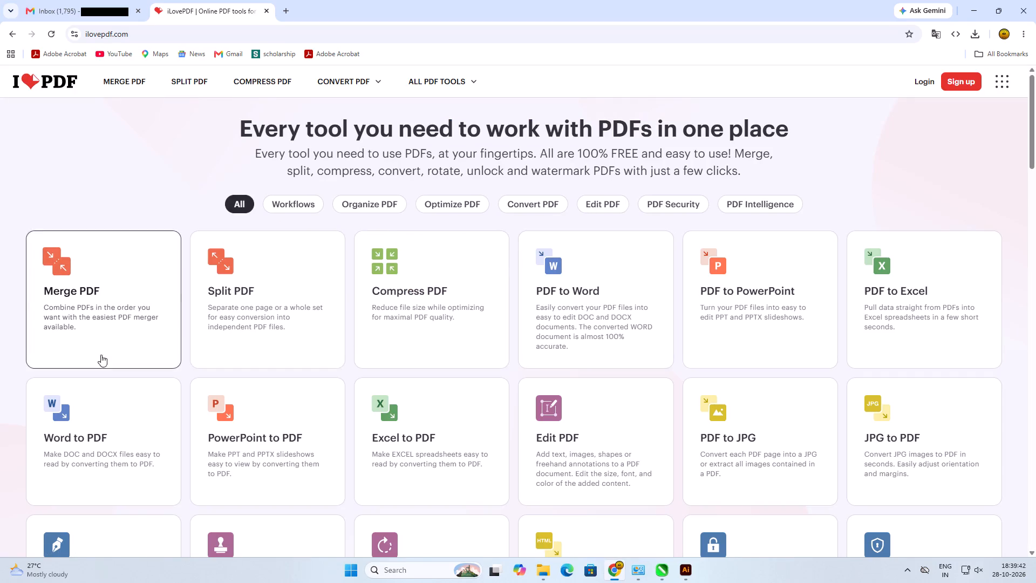
{"action": "left_click", "coordinate": [411, 289]}
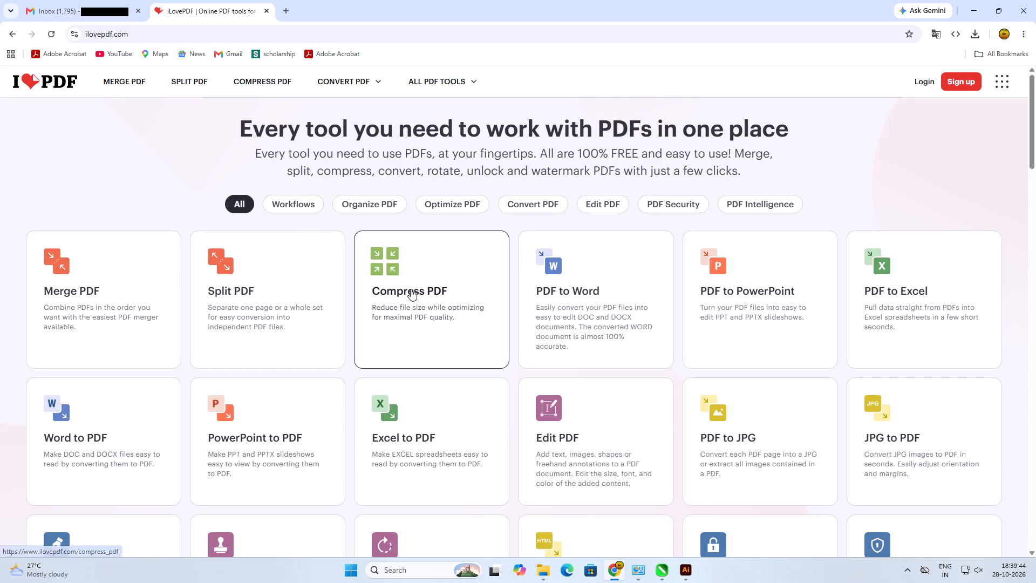
{"action": "left_click", "coordinate": [503, 195]}
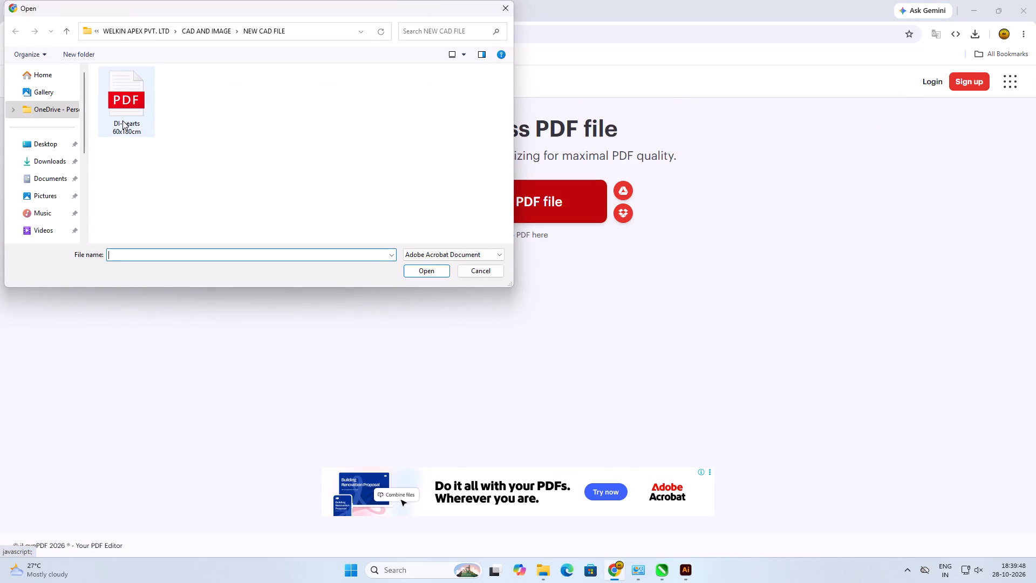
Load the DI-hearts 60x180cm PDF from the NEW CAD FILE folder into the PDF compressor.
{"action": "left_click", "coordinate": [122, 120]}
{"action": "left_click", "coordinate": [412, 271]}
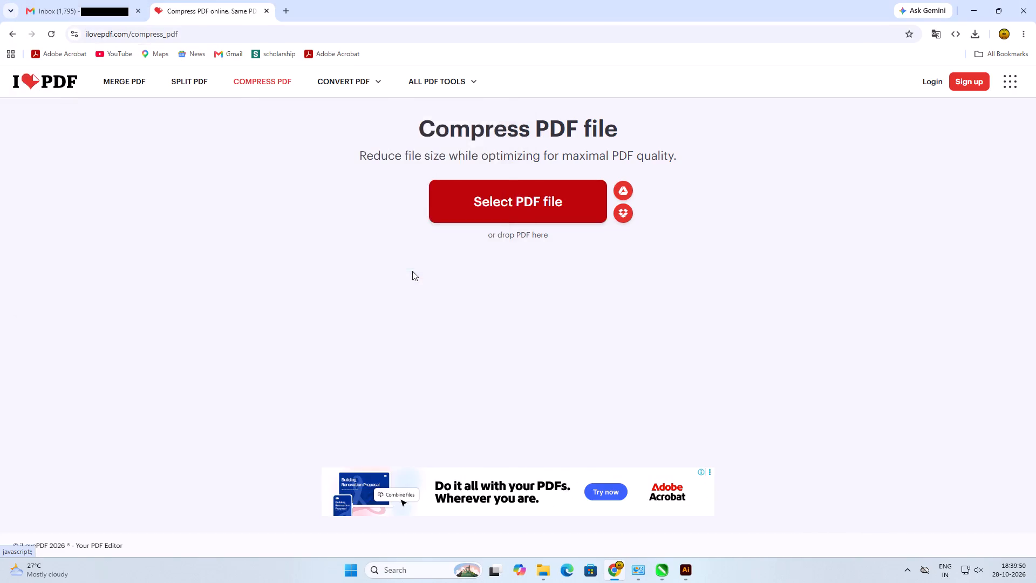